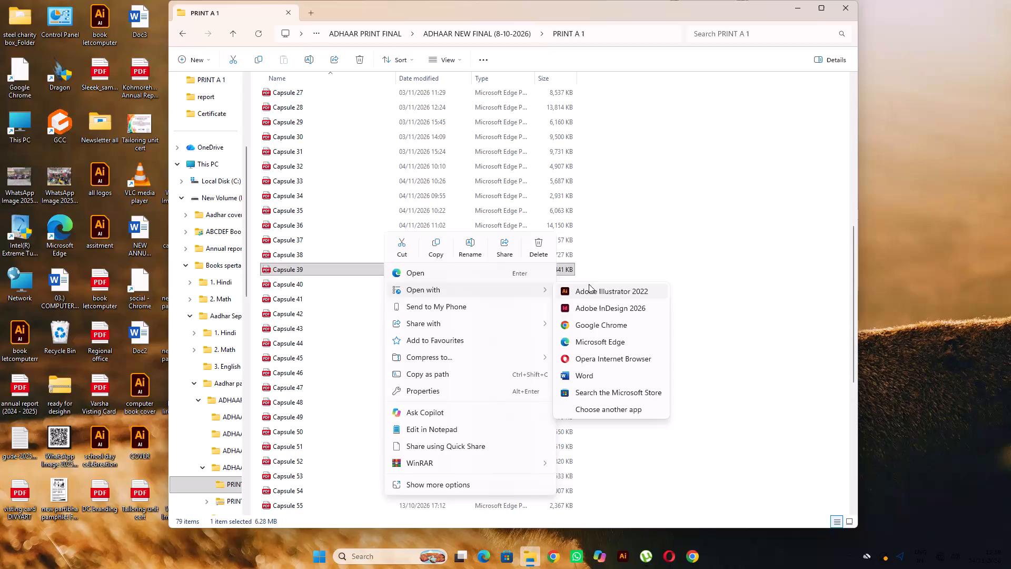
Open the Capsule 39 PDF from the PRINT A 1 folder in Adobe Illustrator 2022.
left_click(598, 292)
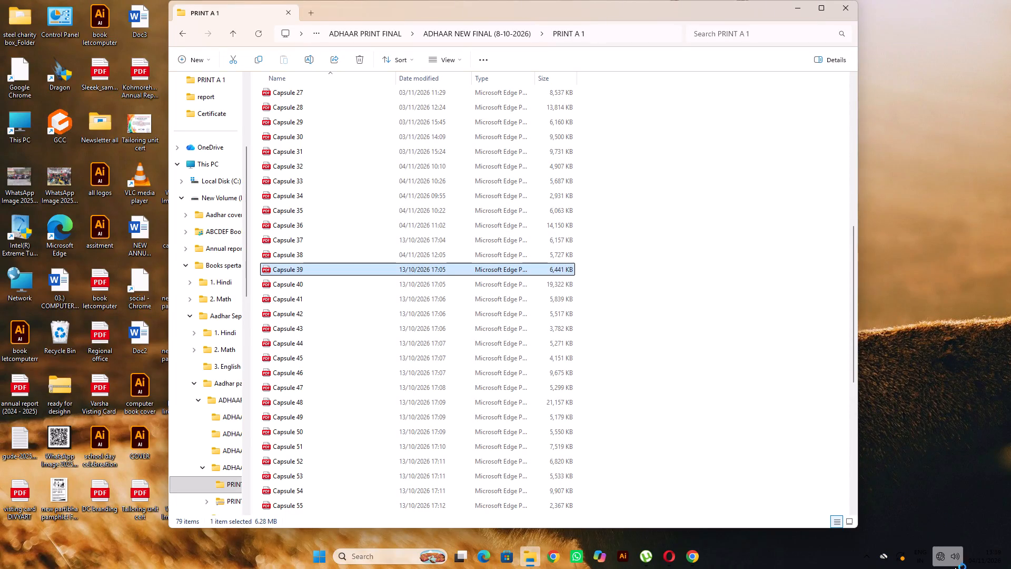
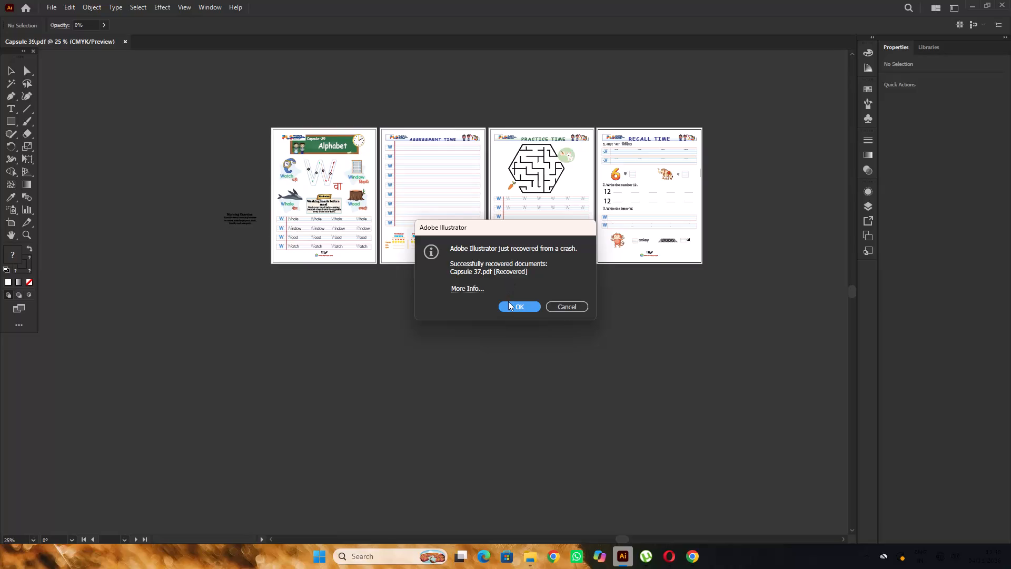
Accept the crash recovery notice to open the recovered Capsule 37.pdf document.
left_click(508, 312)
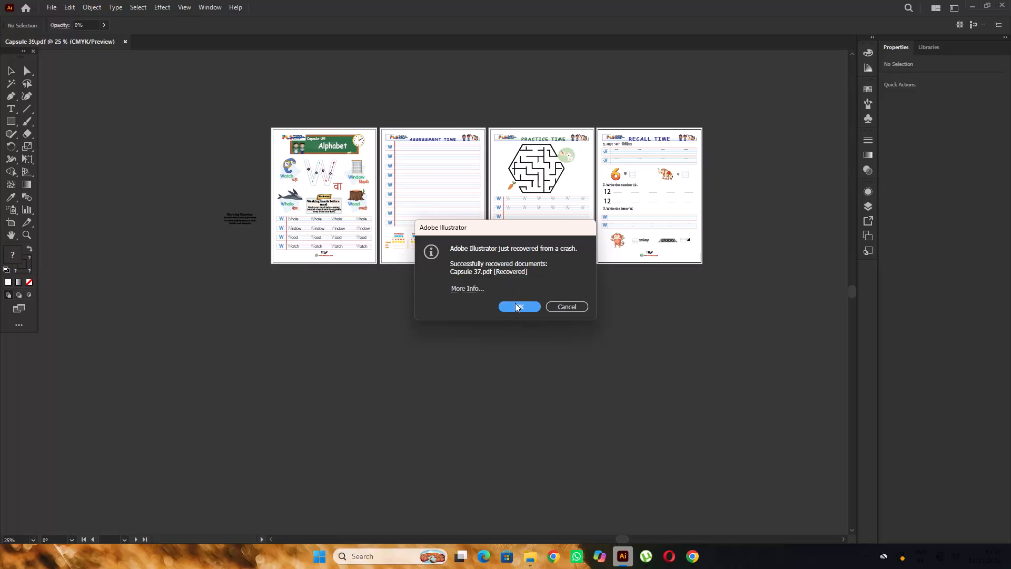
left_click(515, 303)
scroll(475, 318, "up", 11)
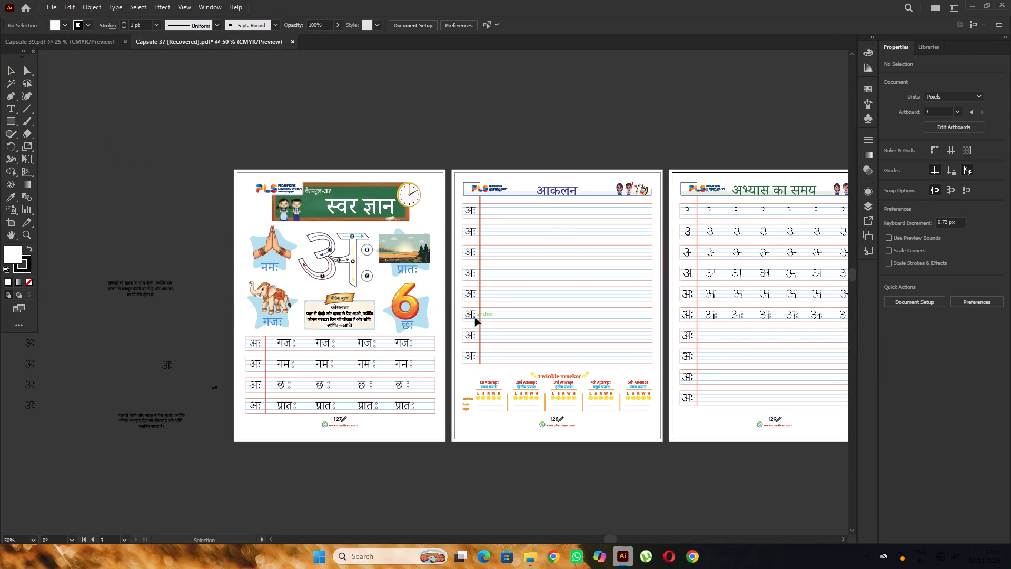
Launch Google Chrome to its profile chooser.
left_click(692, 558)
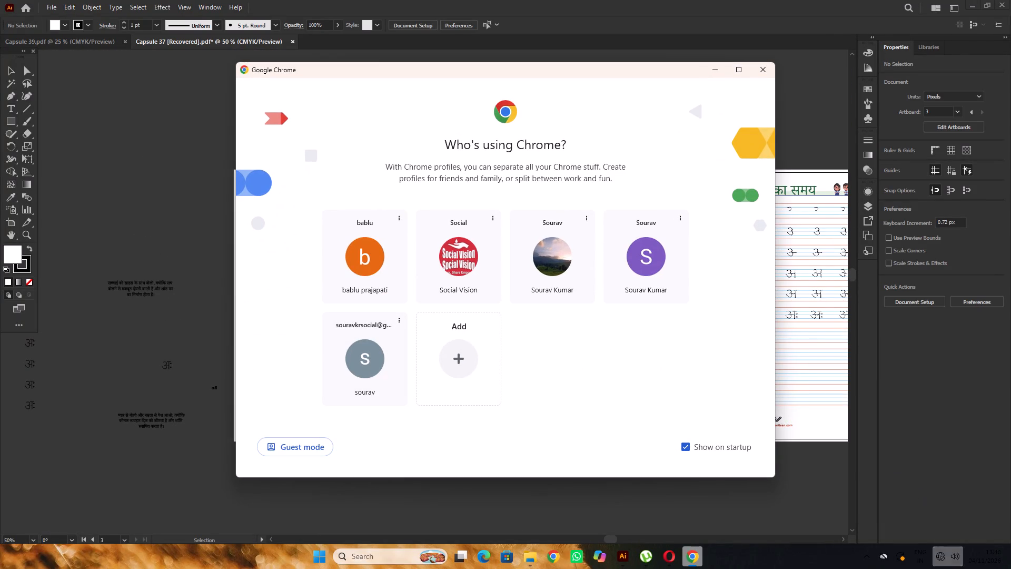
Turn on the computer's Wi-Fi and close the quick settings.
left_click(938, 550)
left_click(843, 384)
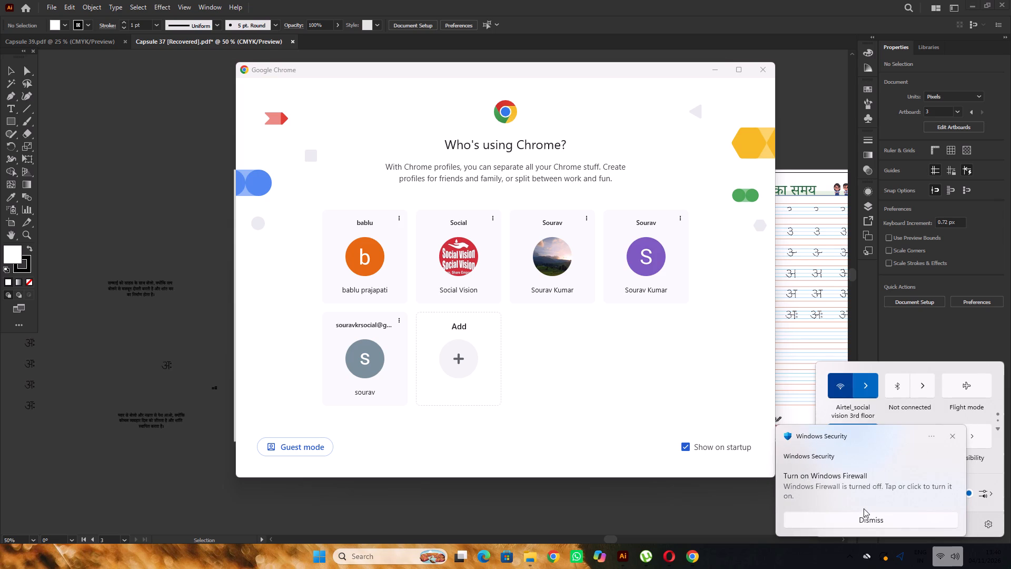
left_click(861, 524)
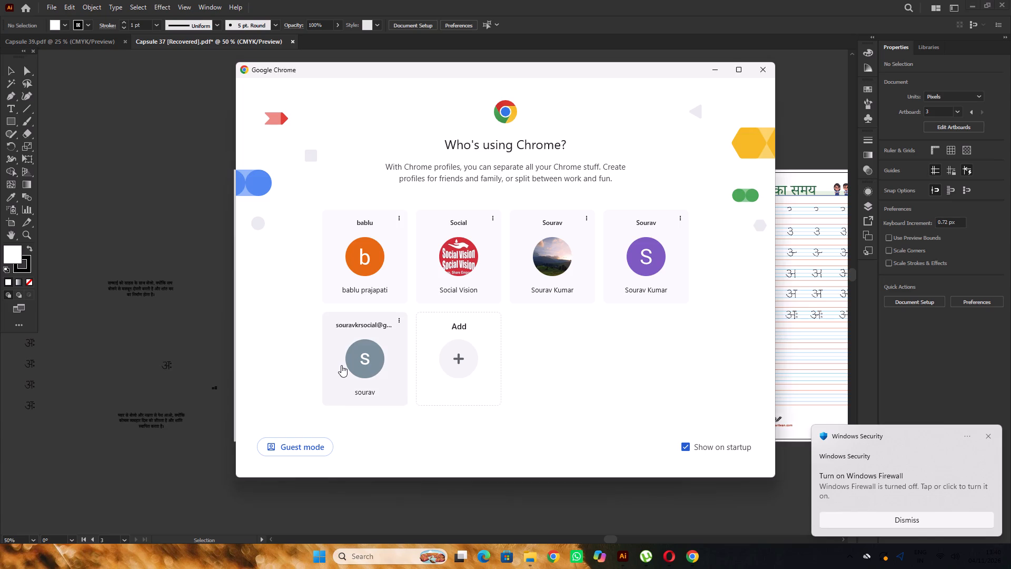
Open Chrome with the grey S profile and restore the previous session's tabs.
left_click(341, 365)
left_click(988, 96)
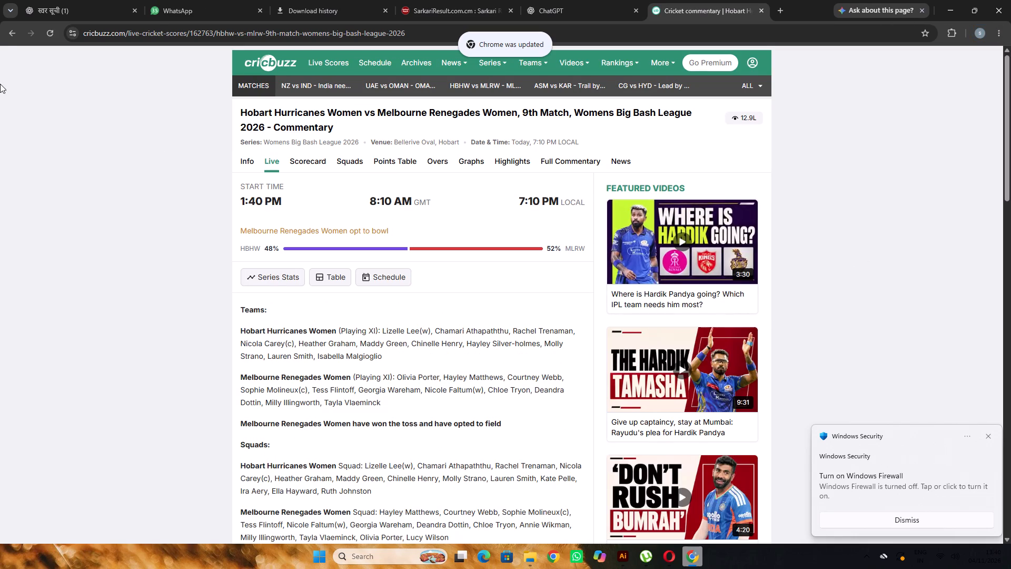
Go back to the Cricbuzz home page and view the live commentary of the NZ vs IND 1st ODI.
left_click(9, 34)
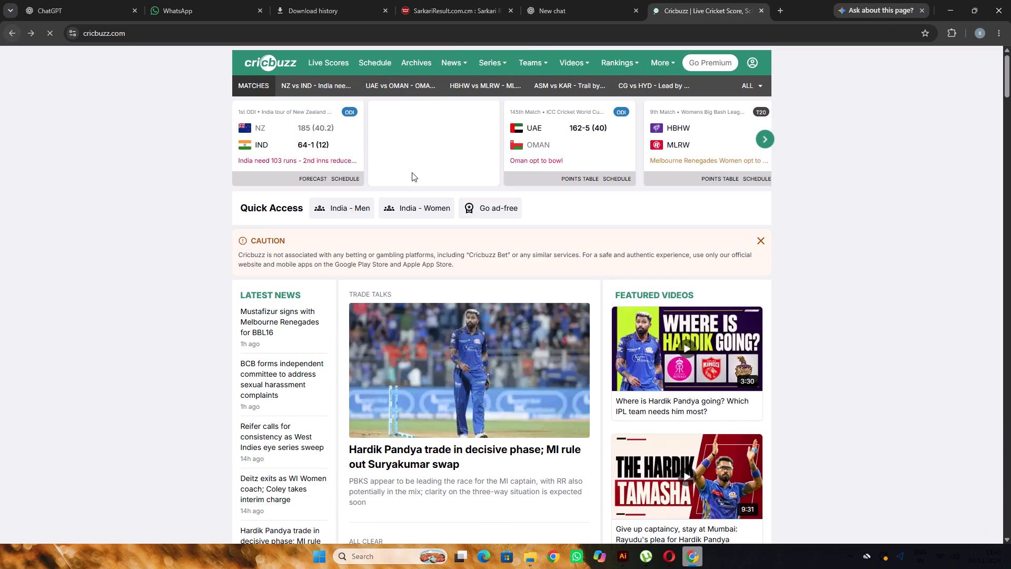
left_click(322, 145)
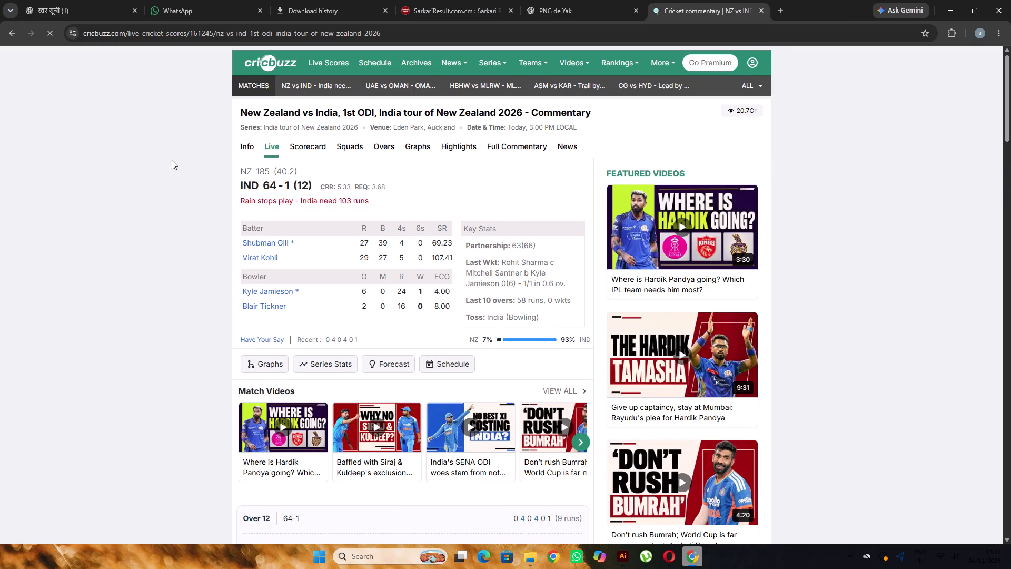
Read through the live commentary of the New Zealand vs India 1st ODI on Cricbuzz in Chrome.
scroll(172, 160, "down", 3)
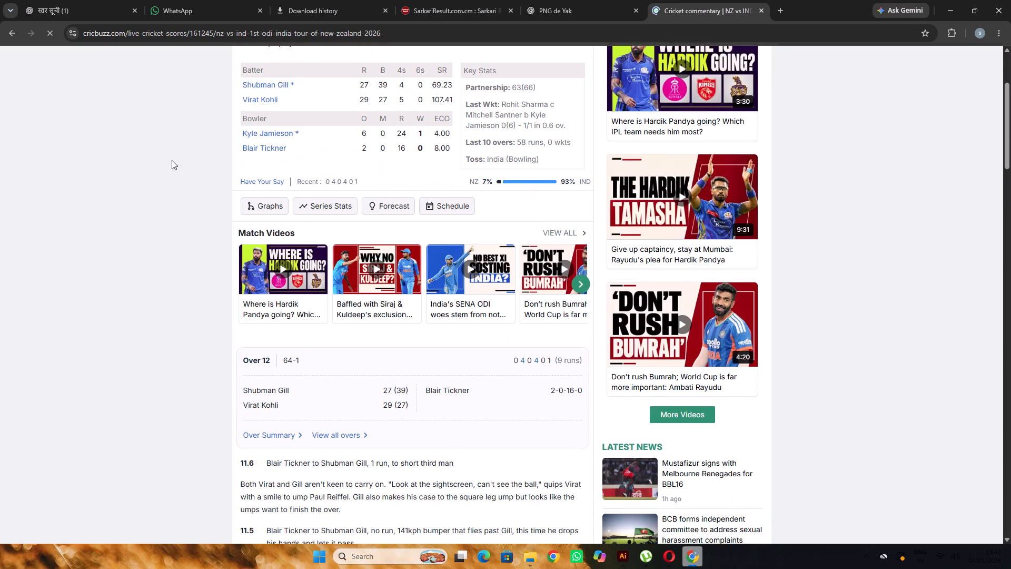
scroll(175, 152, "up", 6)
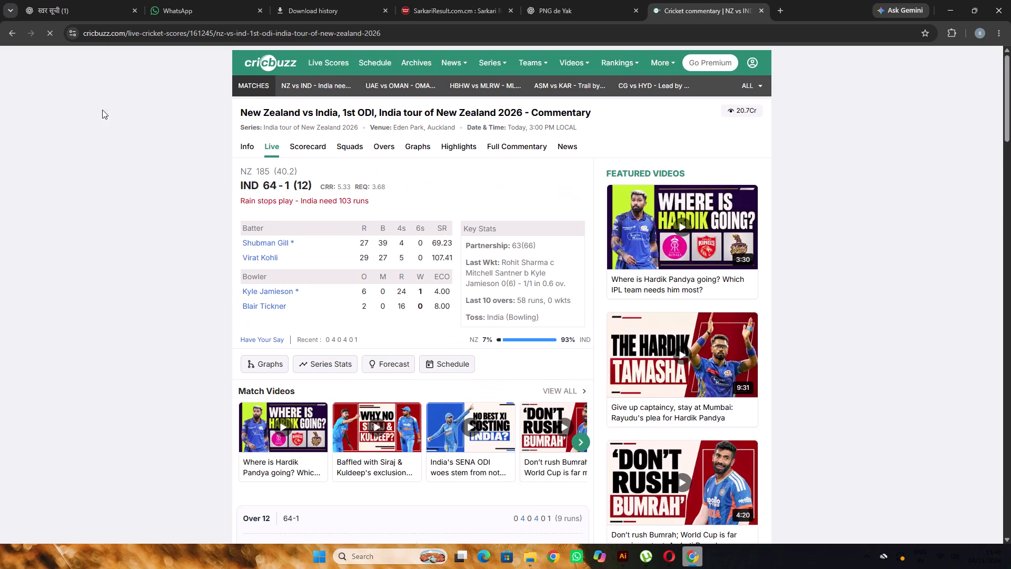
scroll(320, 264, "down", 2)
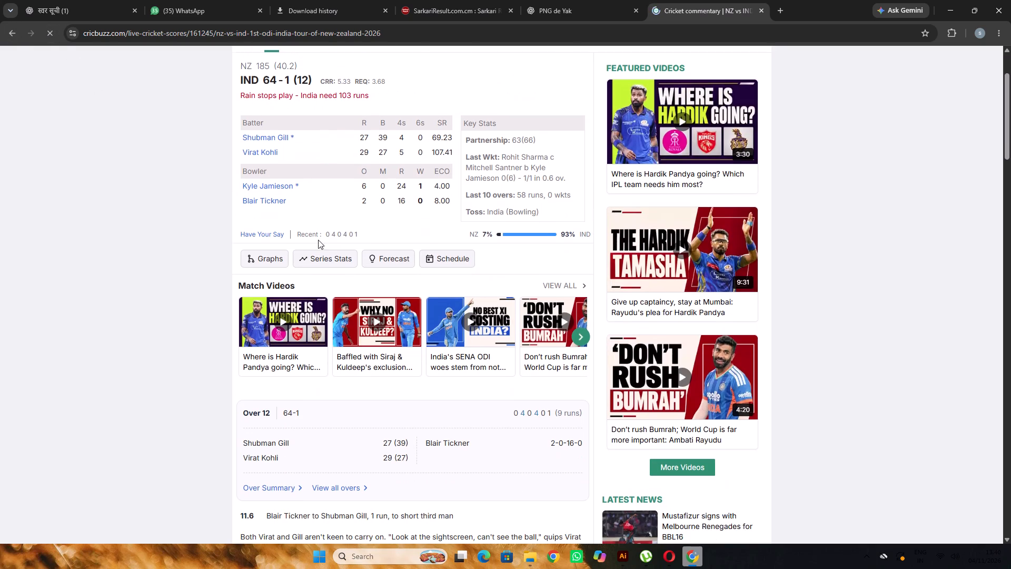
scroll(269, 259, "down", 6)
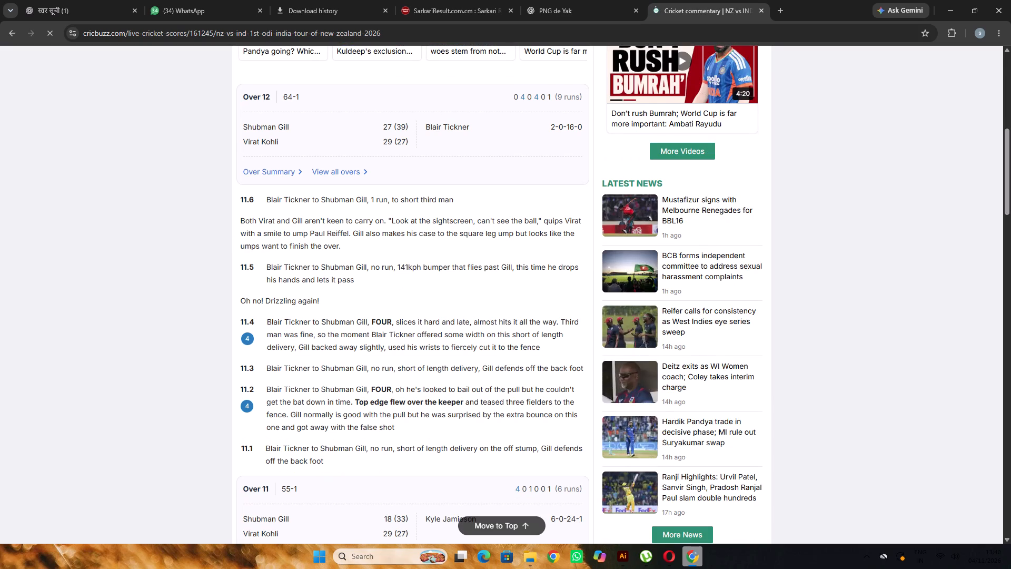
scroll(237, 258, "up", 2)
Go back to the Cricbuzz home page, reload it, and reopen the New Zealand vs India match to read its live commentary.
left_click(8, 36)
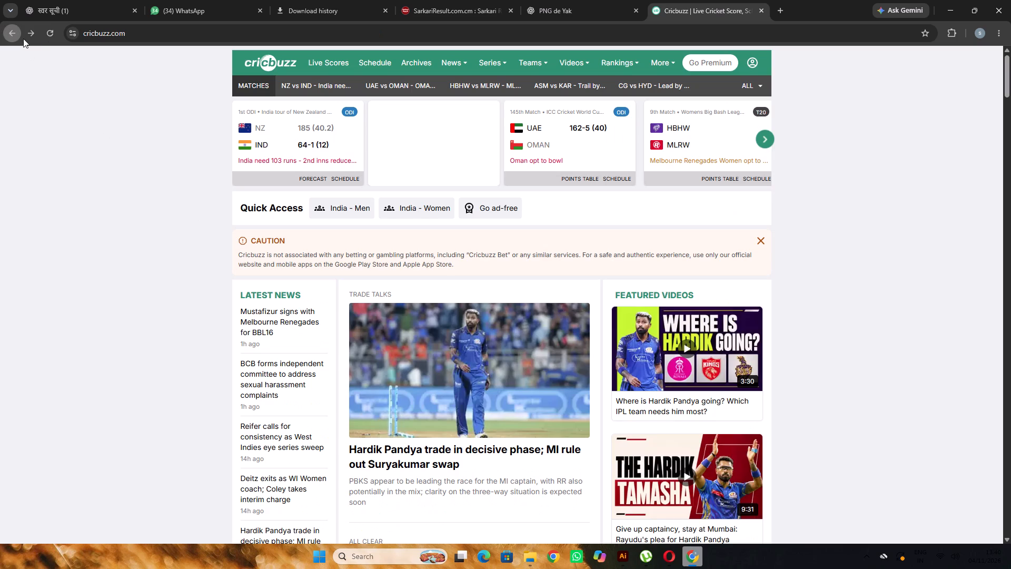
left_click(48, 35)
double_click(48, 35)
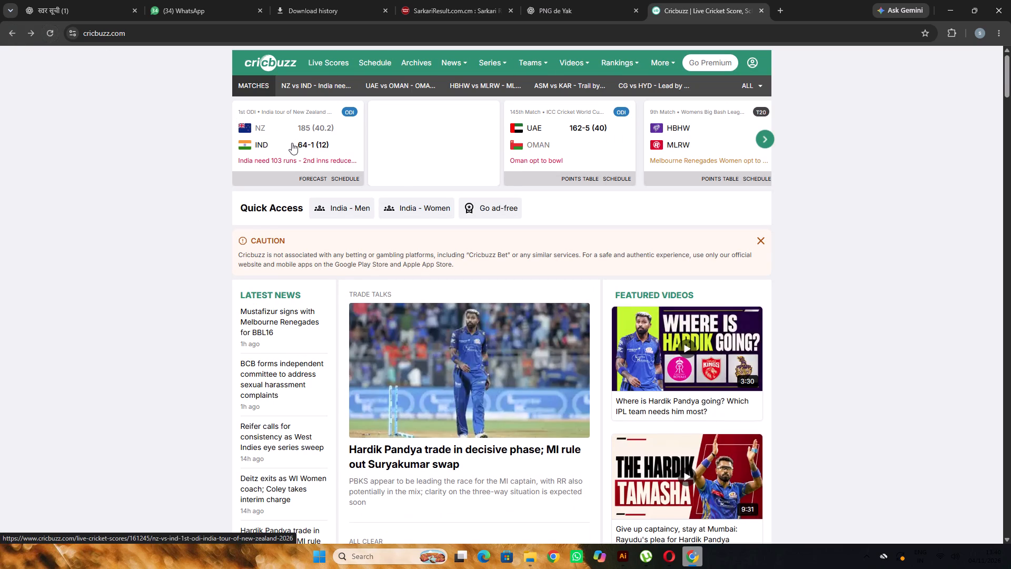
left_click(293, 145)
scroll(67, 184, "down", 3)
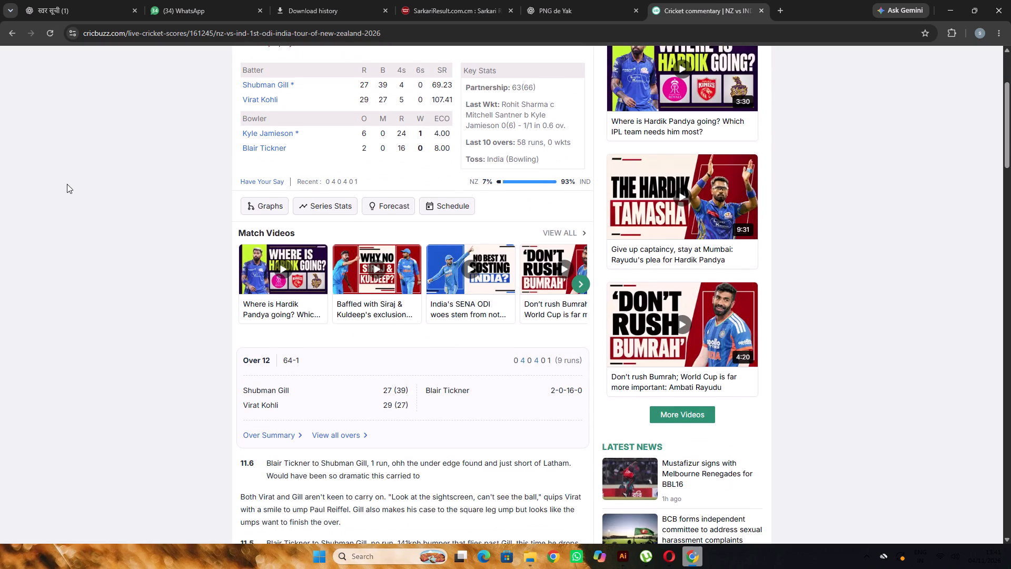
scroll(67, 184, "down", 4)
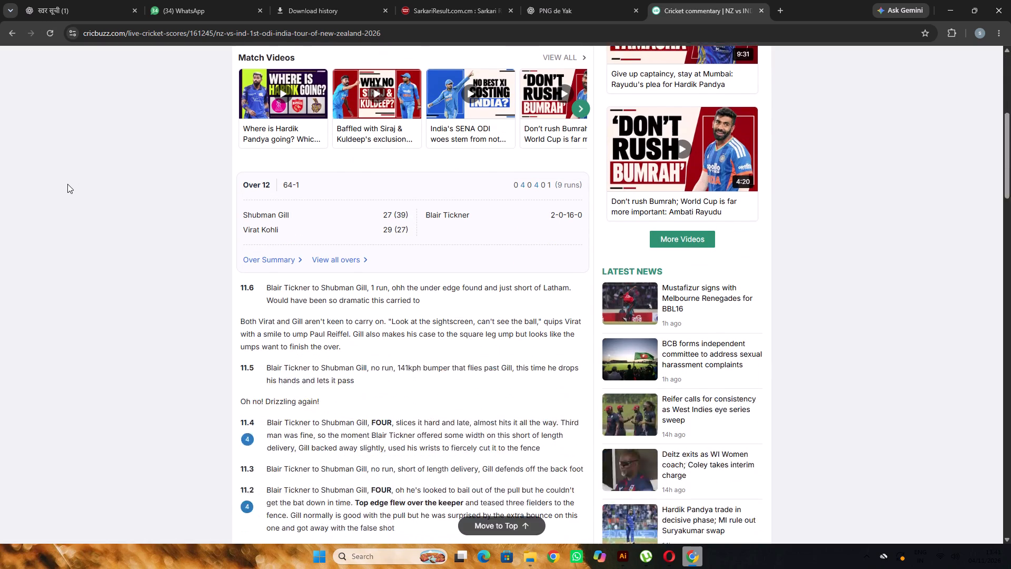
scroll(67, 184, "up", 6)
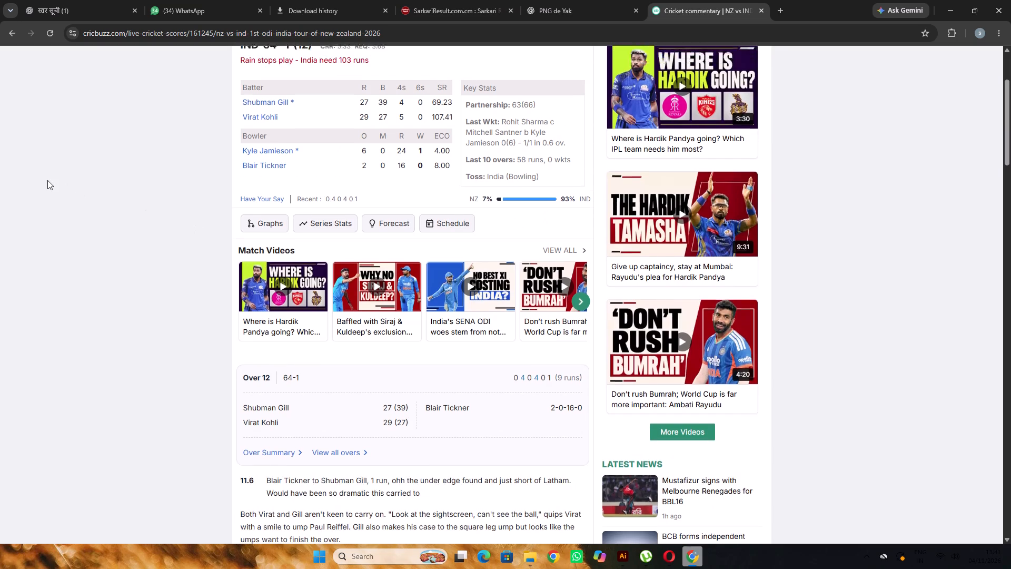
scroll(47, 180, "up", 2)
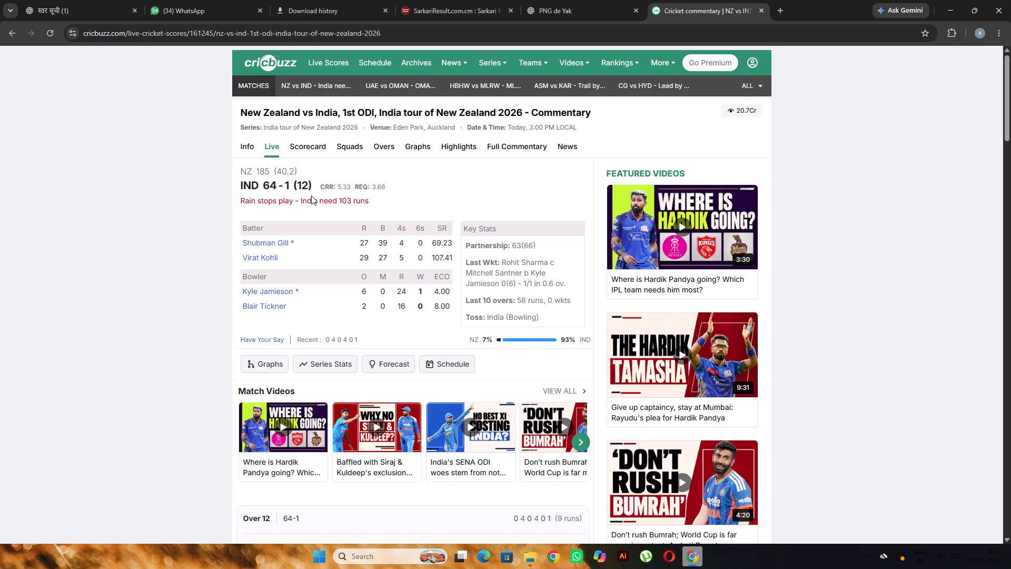
Refresh the New Zealand vs India match page and check the latest score and commentary.
left_click(46, 32)
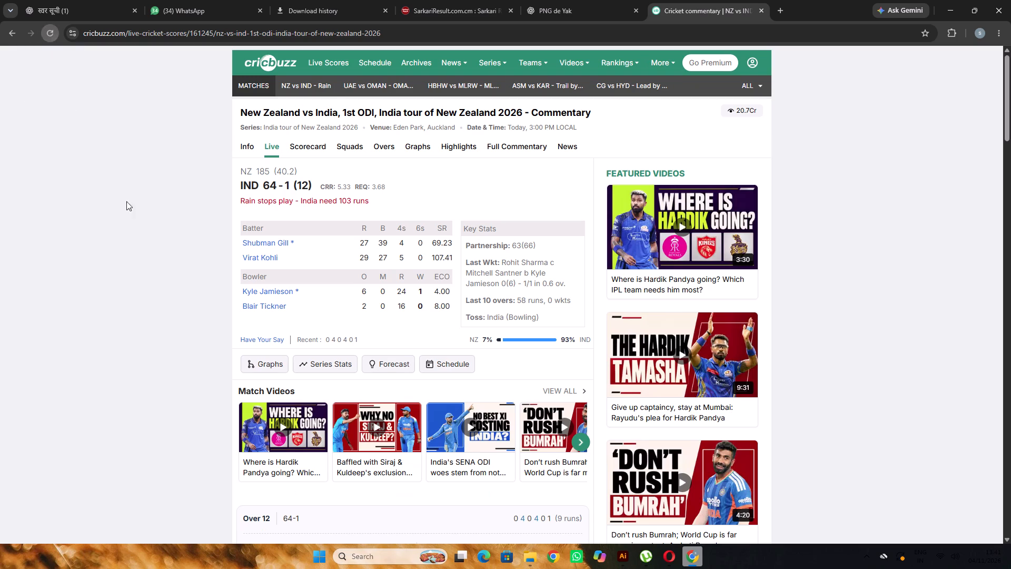
scroll(111, 190, "down", 5)
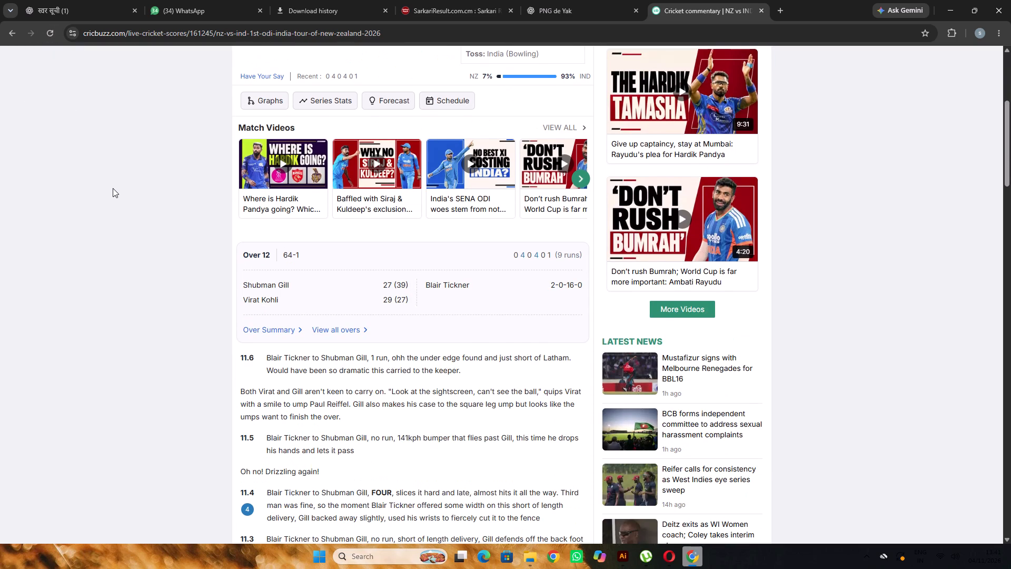
Return to the Cricbuzz home page and reopen the New Zealand vs India match to check its latest score and commentary.
scroll(113, 187, "up", 5)
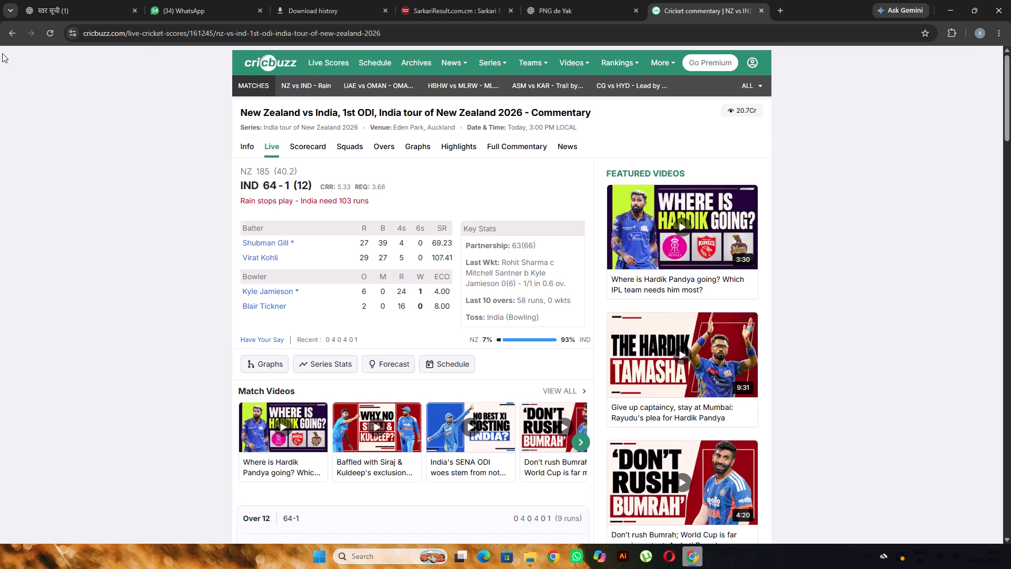
left_click(7, 32)
left_click(283, 148)
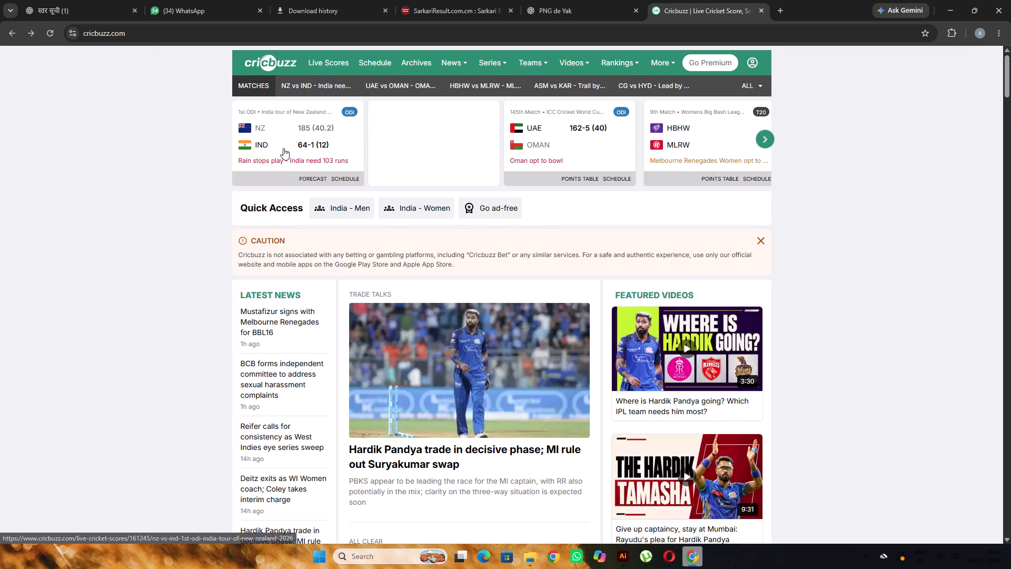
scroll(122, 127, "down", 4)
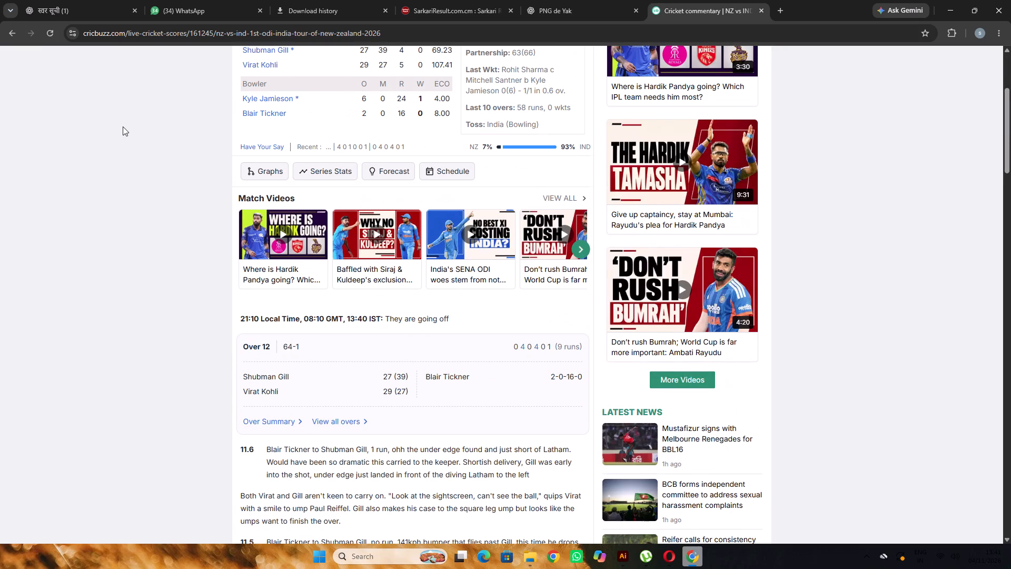
scroll(123, 126, "up", 2)
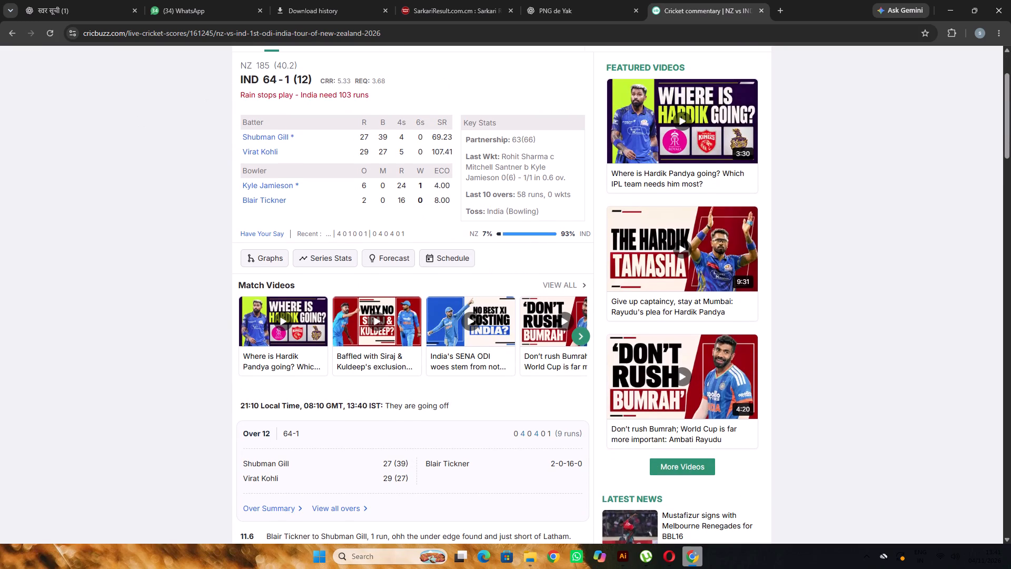
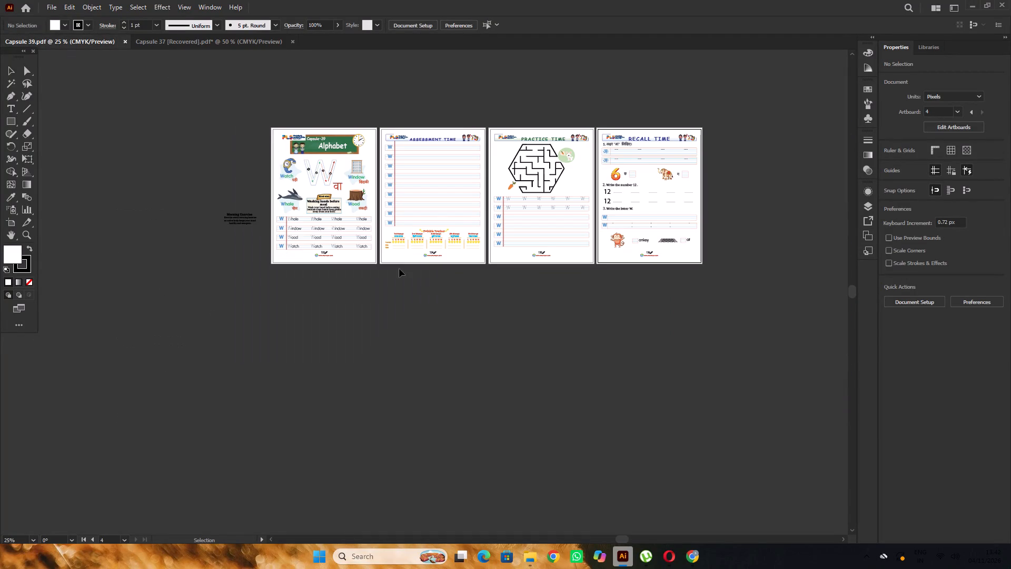
Examine the Capsule 39 worksheet pages up close and check them against the open Capsule 37 document.
scroll(399, 269, "up", 2)
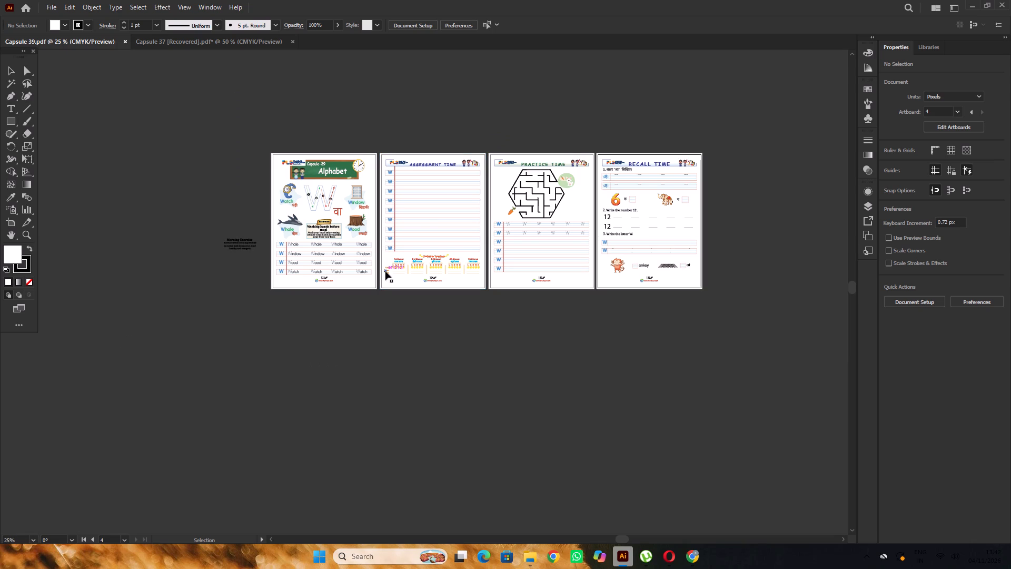
scroll(341, 243, "up", 4, "alt")
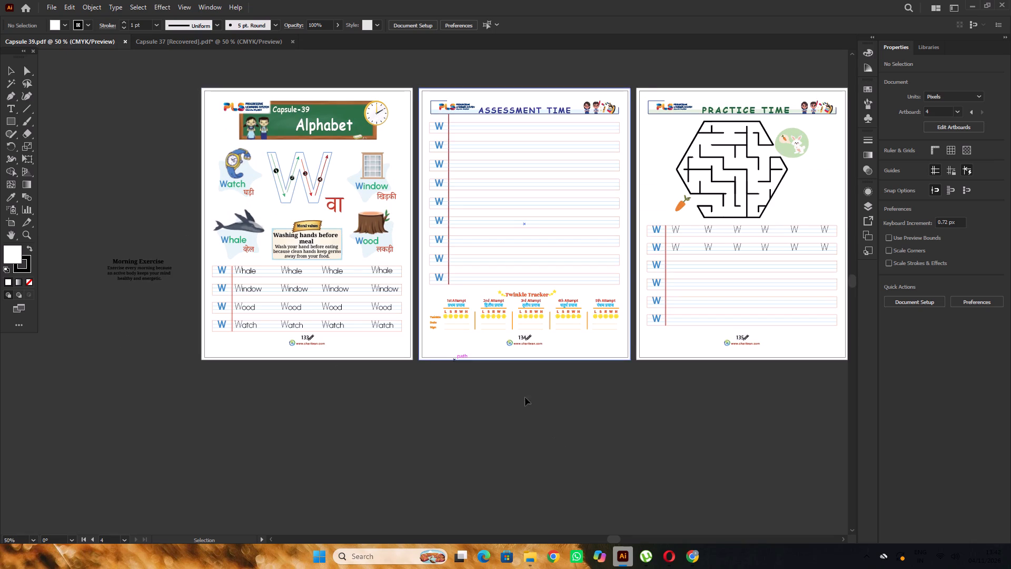
left_click(216, 44)
scroll(193, 122, "up", 3)
left_click(84, 46)
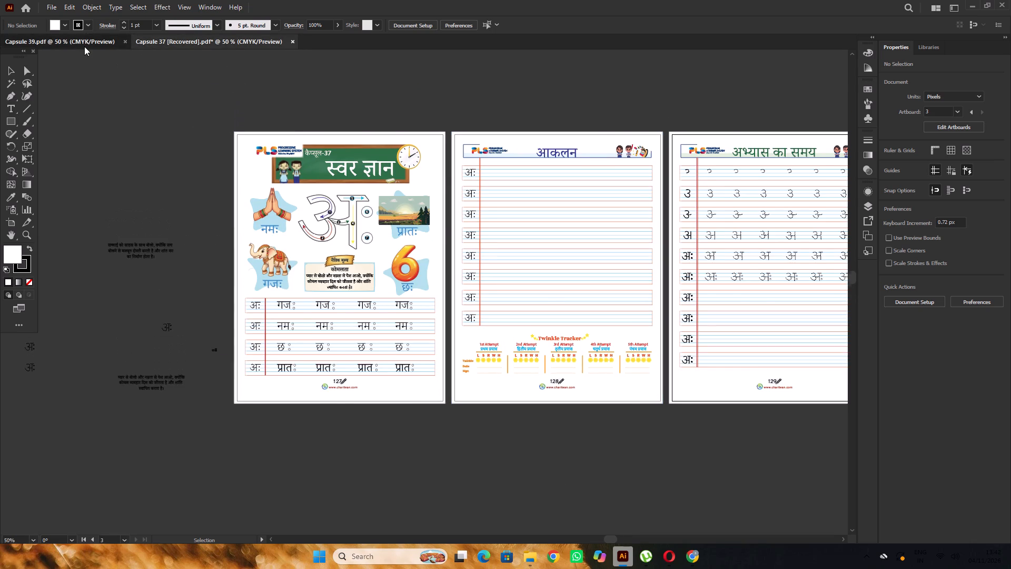
Switch to the PRINT A 1 folder in File Explorer, where the capsule PDFs are stored.
left_click(524, 512)
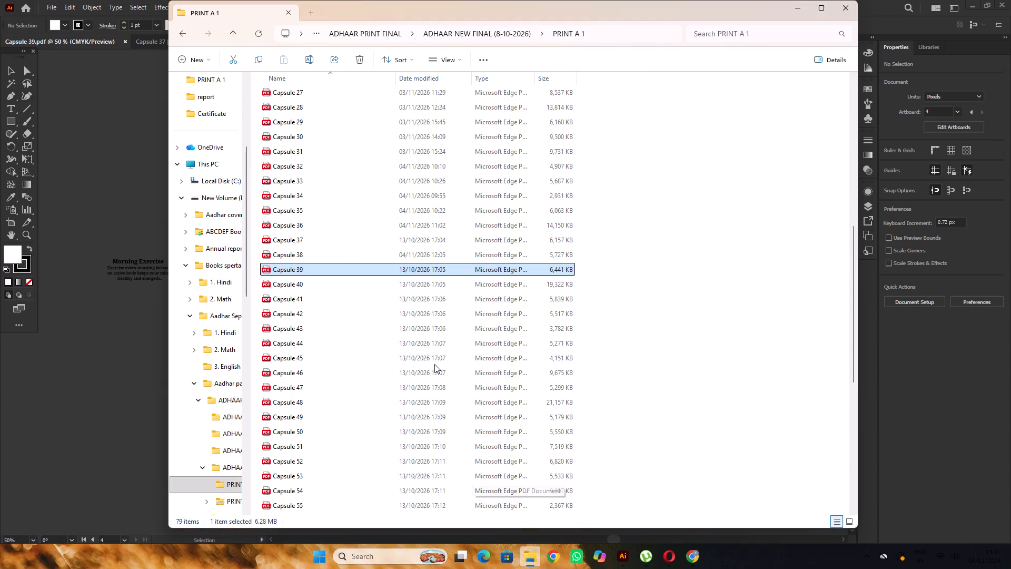
Preview the Capsule 36 PDF from the PRINT A 1 folder in Microsoft Edge and close it.
double_click(353, 223)
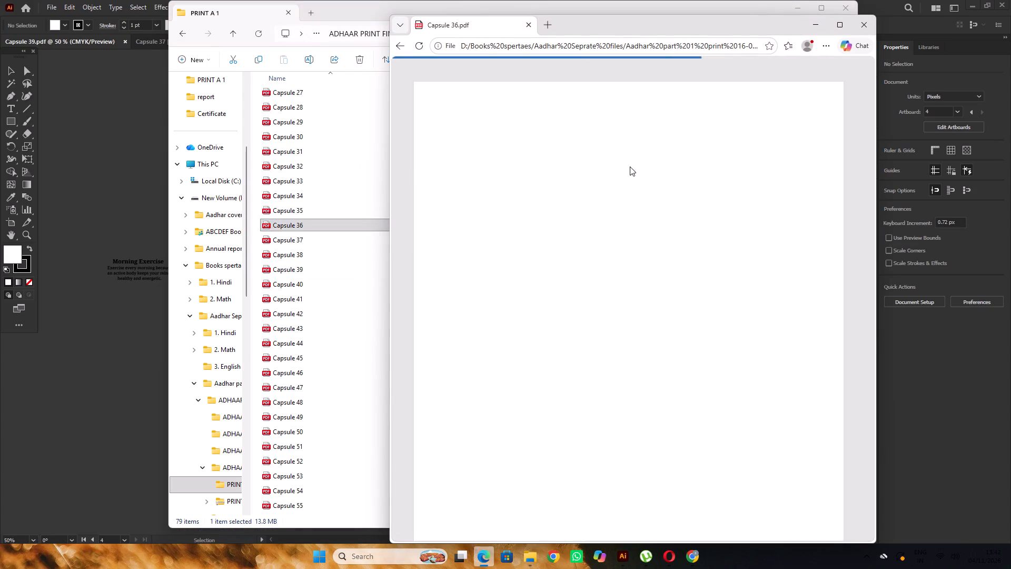
scroll(625, 169, "up", 5)
left_click(863, 32)
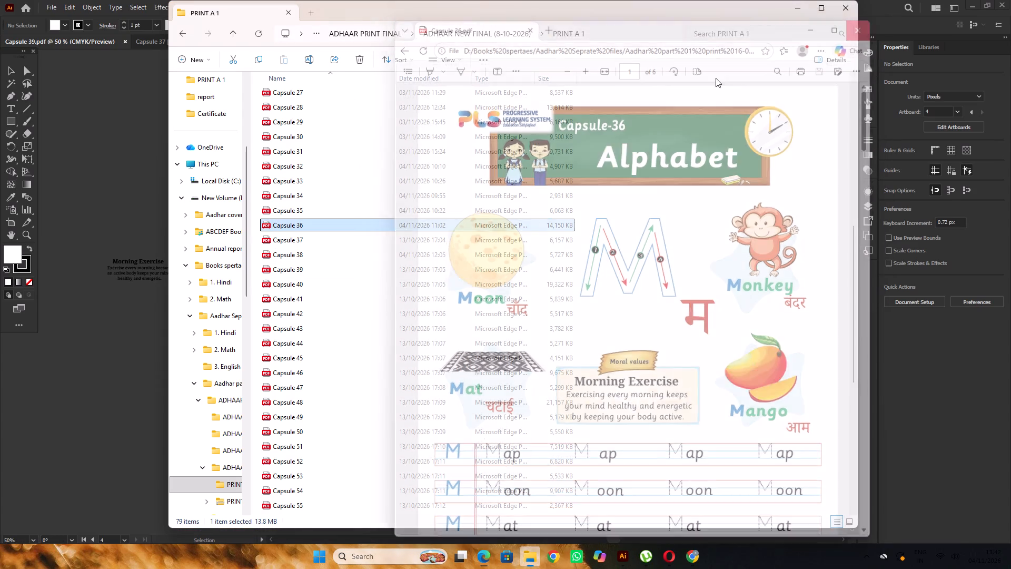
Open the Capsule 36 PDF from the PRINT A 1 folder in Adobe Illustrator 2022.
right_click(392, 224)
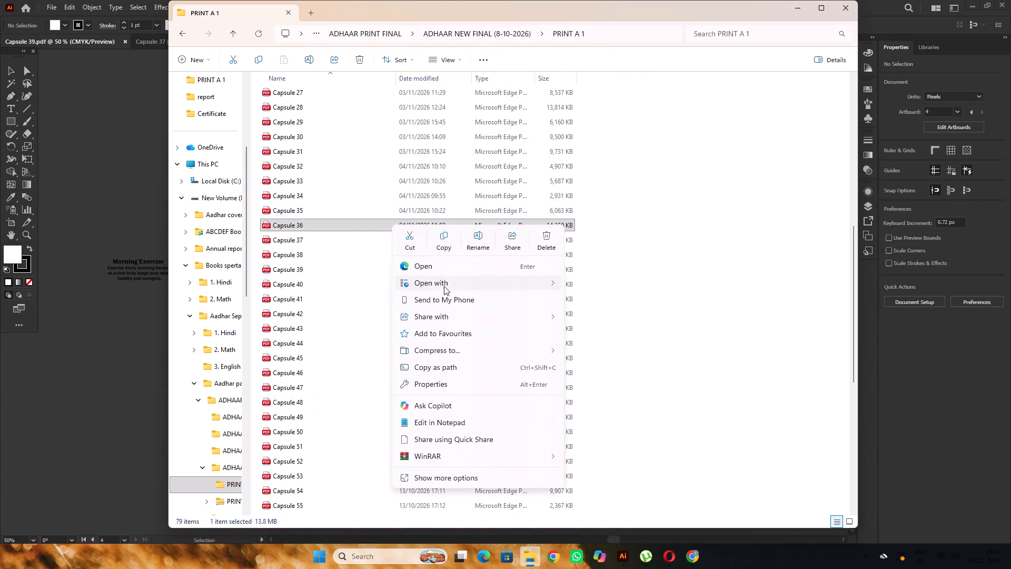
left_click(606, 287)
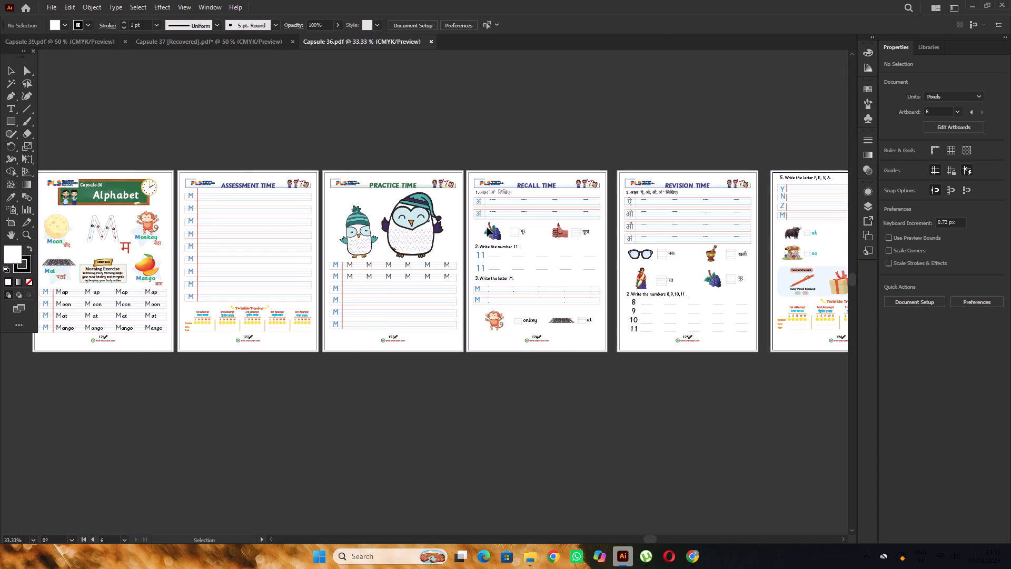
Replace the "Capsule-39" title on the first page of Capsule 39 with the "Capsule-36" text copied in place from Capsule 36.
scroll(487, 228, "down", 2, "alt")
scroll(122, 192, "up", 3, "alt")
left_click(323, 168)
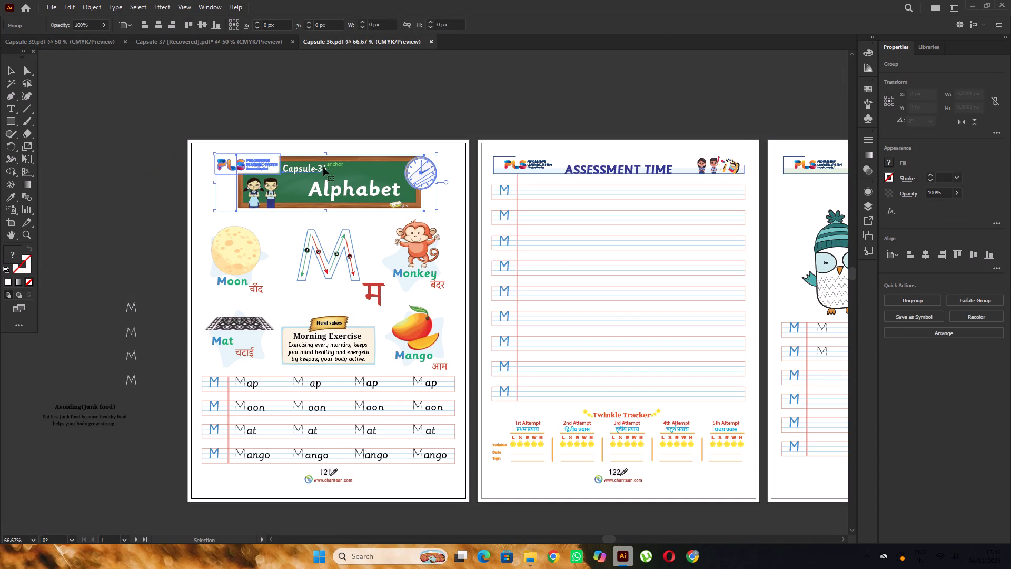
left_click(309, 116)
scroll(315, 149, "up", 3, "alt")
double_click(320, 207)
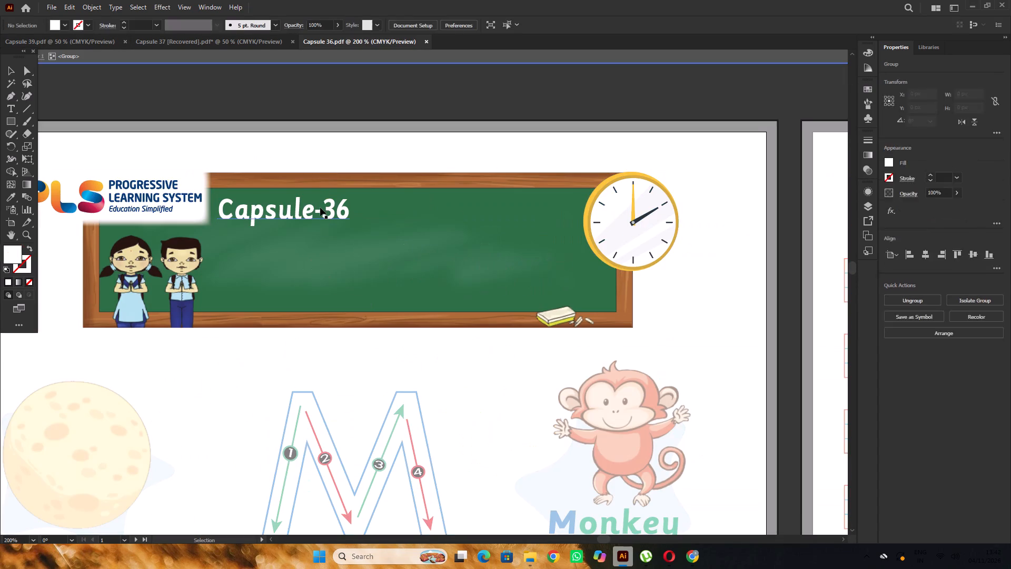
left_click(323, 213)
triple_click(323, 213)
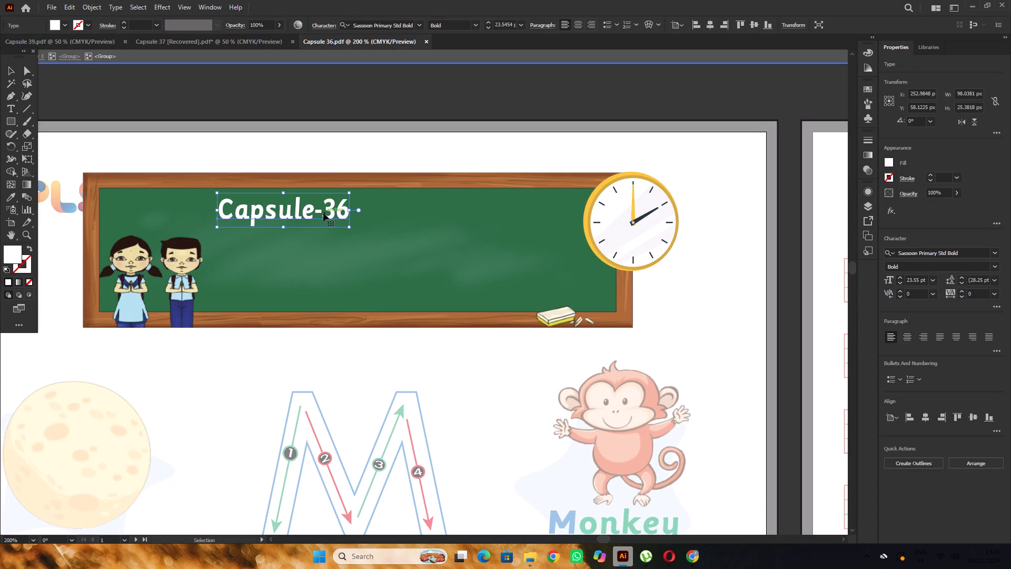
scroll(323, 212, "down", 1, "alt")
key("ctrl+c")
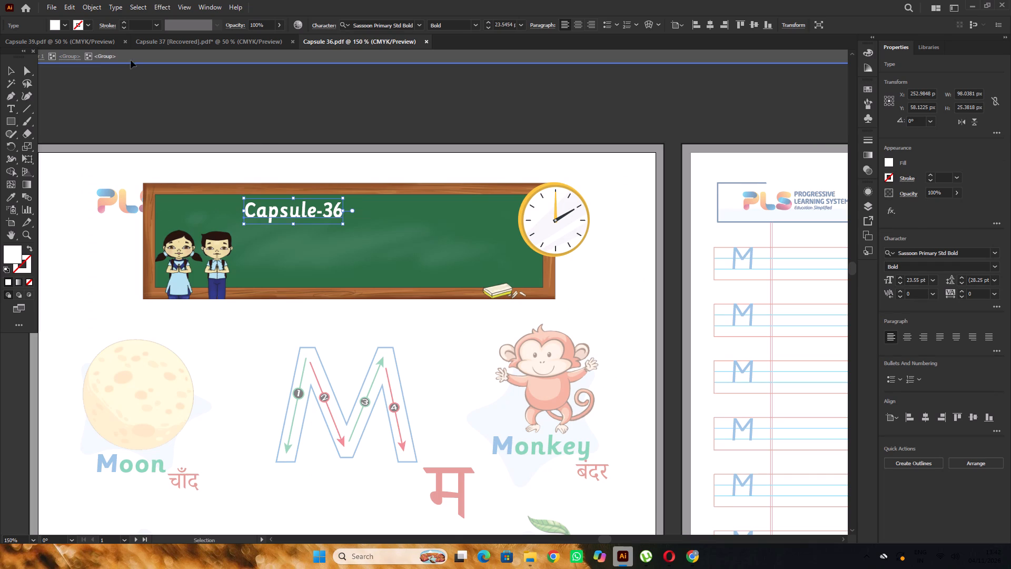
left_click(98, 39)
scroll(250, 179, "up", 5)
scroll(297, 173, "up", 3, "alt")
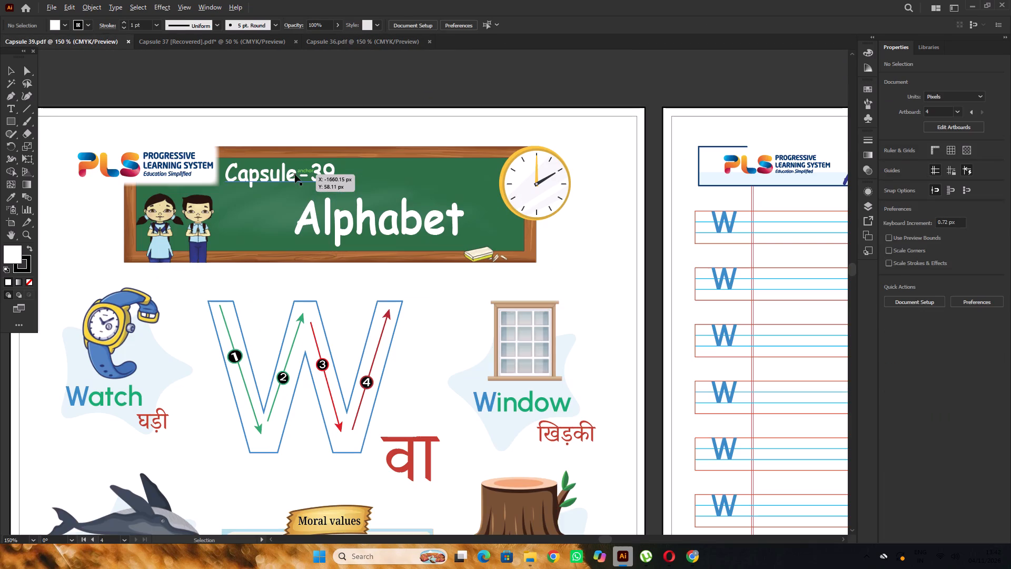
left_click(295, 174)
key("Delete")
key("ctrl+f")
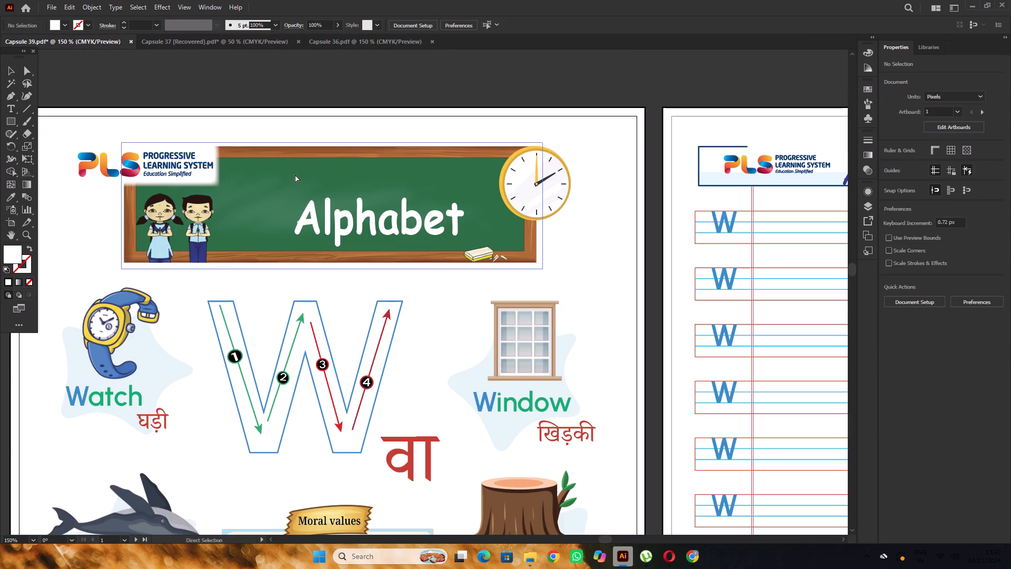
scroll(295, 174, "up", 3)
scroll(350, 183, "down", 3, "alt")
left_click(345, 133)
scroll(342, 169, "up", 2, "alt")
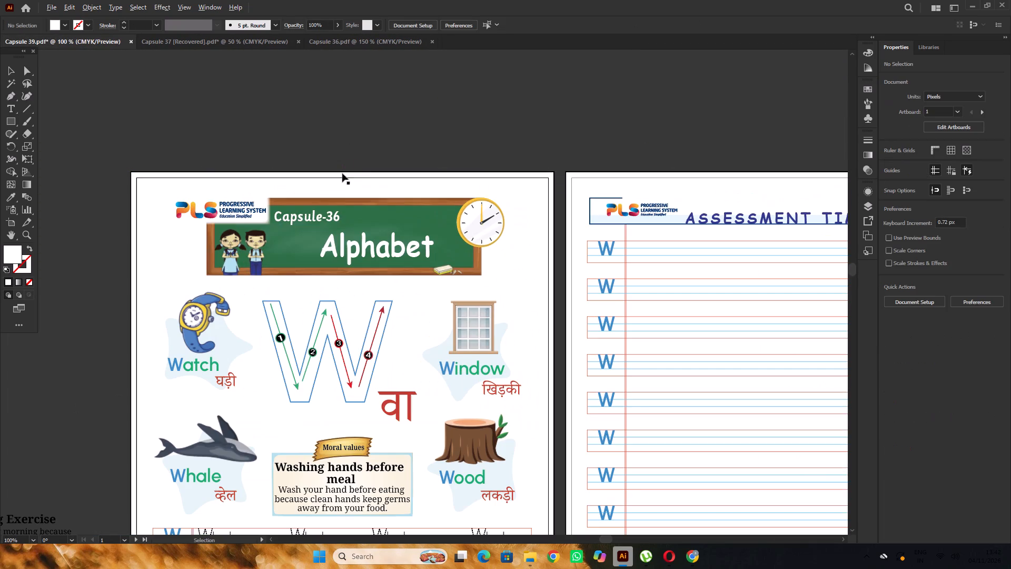
Lock the border frame around the first page of Capsule 39.
left_click(362, 179)
key("ctrl+2")
Change the number in the pasted capsule title on the chalkboard to 39.
scroll(308, 182, "down", 2, "alt")
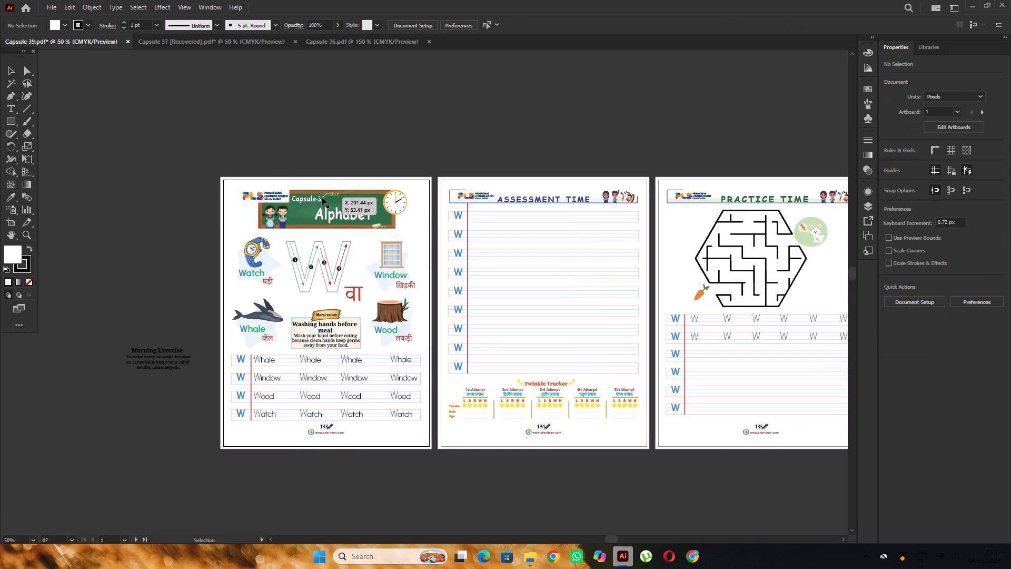
scroll(322, 197, "up", 3, "alt")
key("t")
left_click_drag(311, 208, 363, 203)
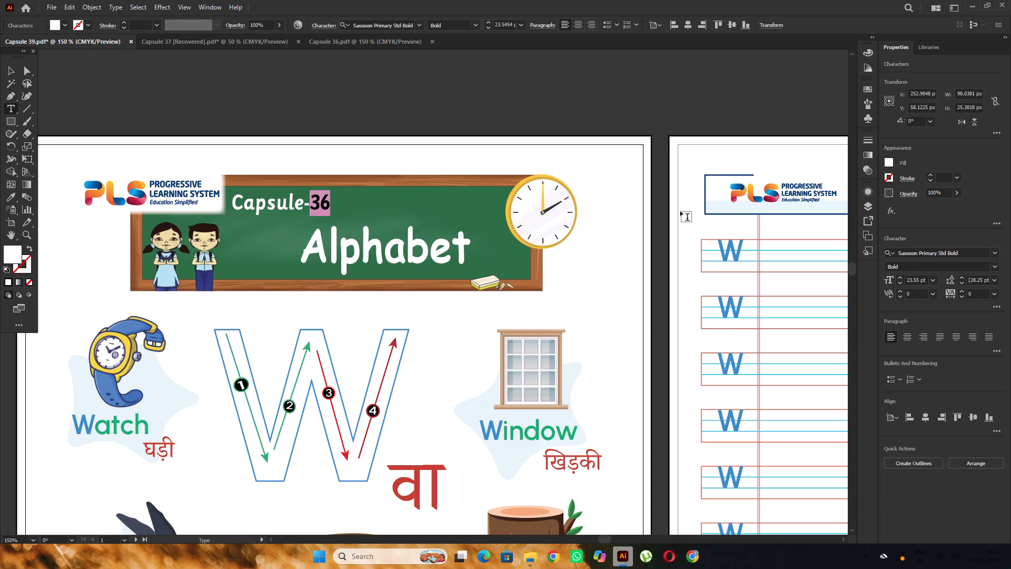
type("39")
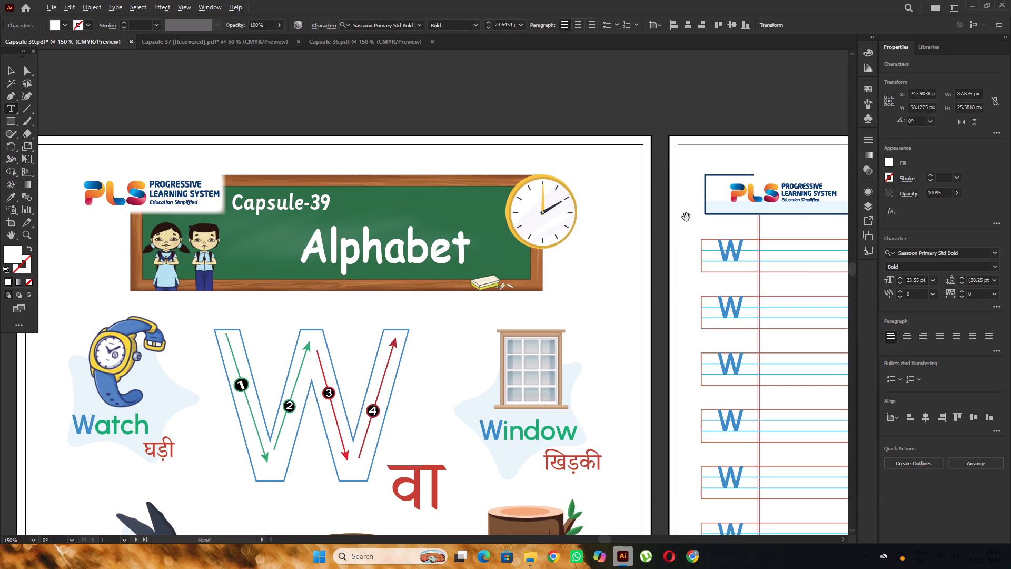
scroll(686, 217, "down", 1, "alt")
scroll(684, 218, "down", 1)
left_click(13, 70)
left_click(104, 117)
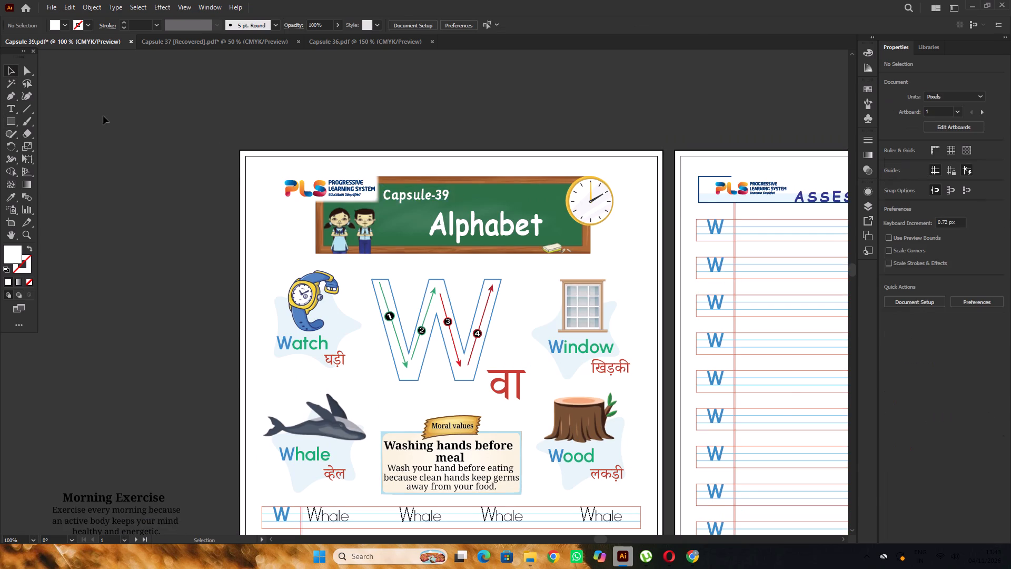
Replace the "Alphabet" heading on Capsule 39's chalkboard with the one copied in place from Capsule 36.
scroll(103, 116, "down", 1, "alt")
scroll(388, 171, "up", 1, "alt")
left_click(362, 45)
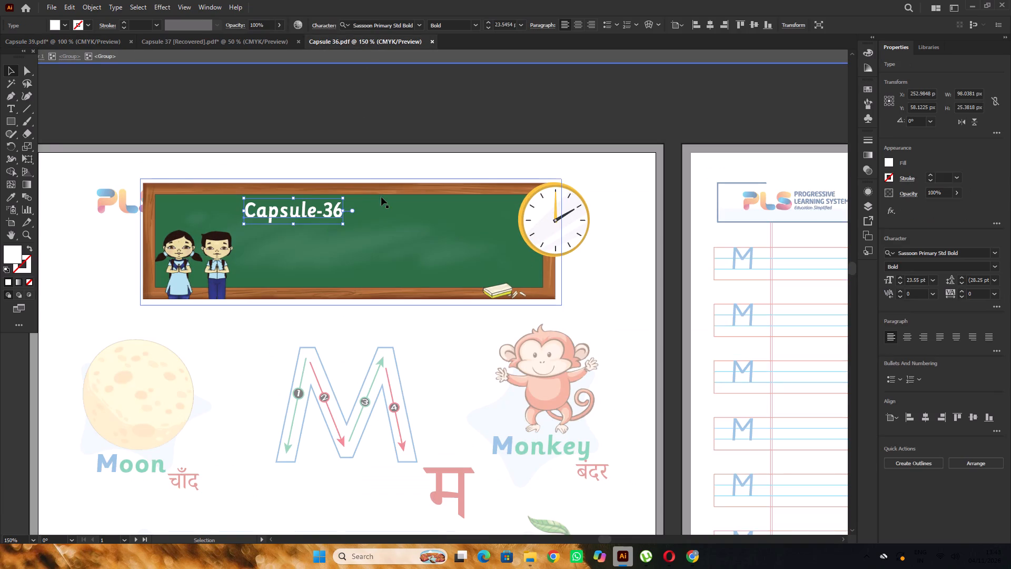
scroll(382, 193, "down", 1, "alt")
double_click(374, 123)
left_click(400, 236)
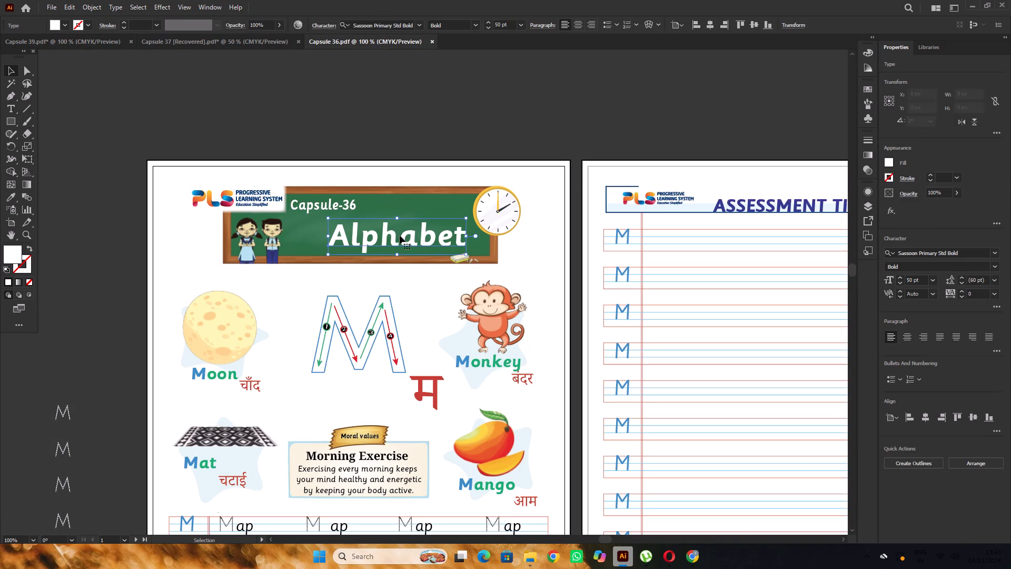
key("ctrl+c")
left_click(98, 44)
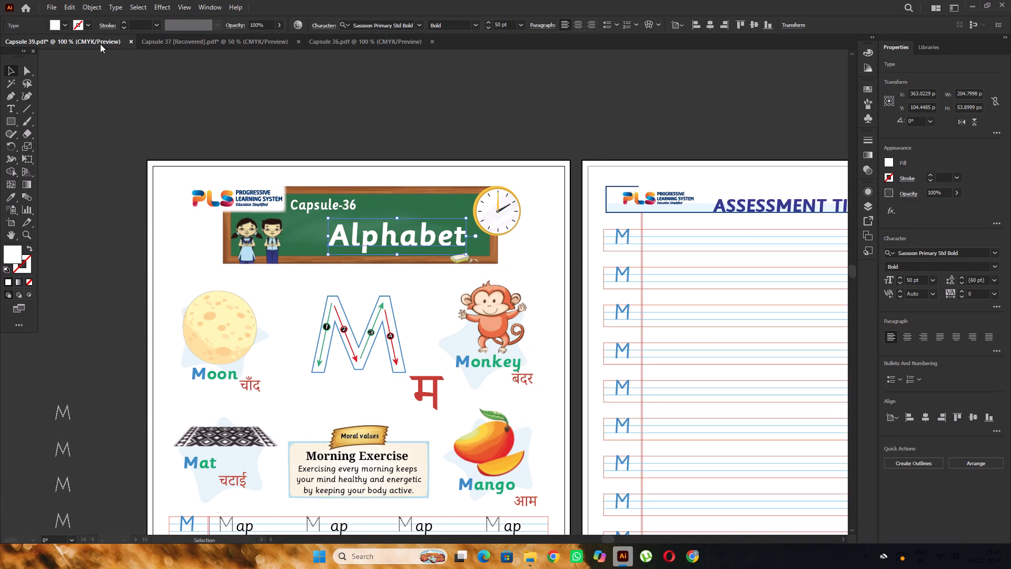
scroll(353, 223, "up", 1, "alt")
left_click(357, 198)
key("Delete")
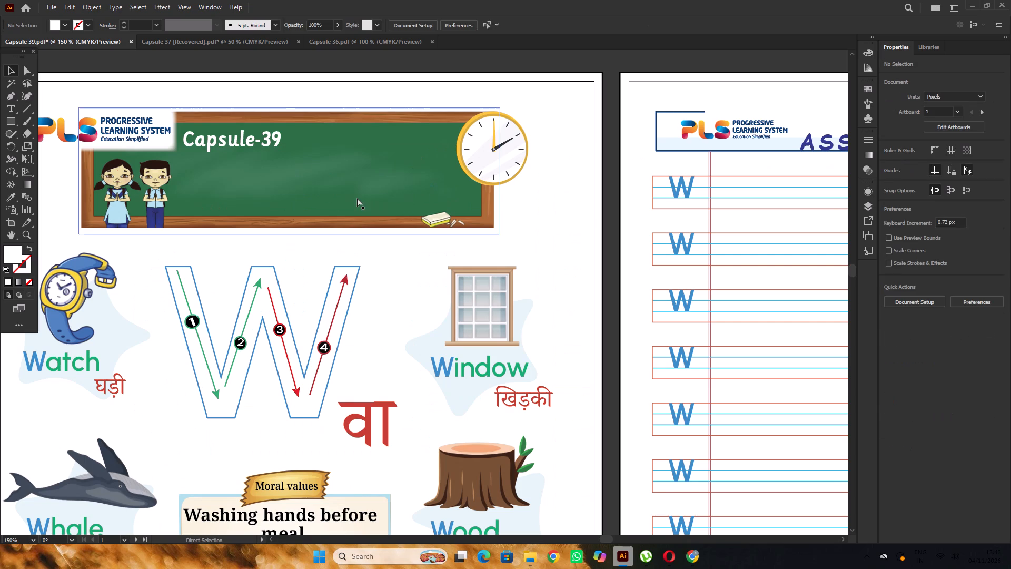
key("ctrl+f")
scroll(388, 240, "down", 3, "alt")
left_click(198, 195)
Change the font of the Watch, Whale, Wood and Window picture labels to Sassoon Primary Std Bold.
scroll(197, 194, "down", 4)
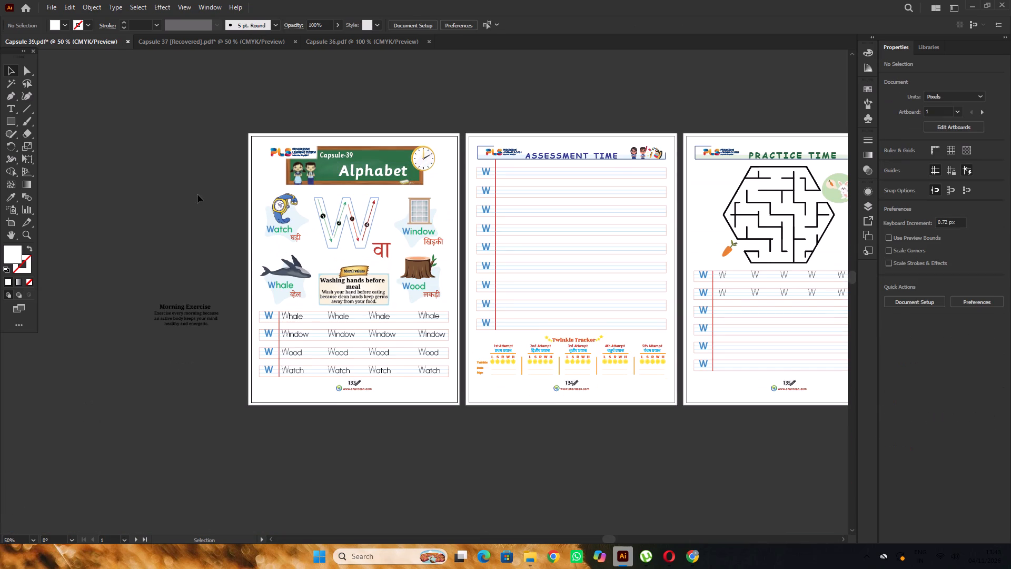
scroll(273, 236, "up", 2, "alt")
left_click(280, 230)
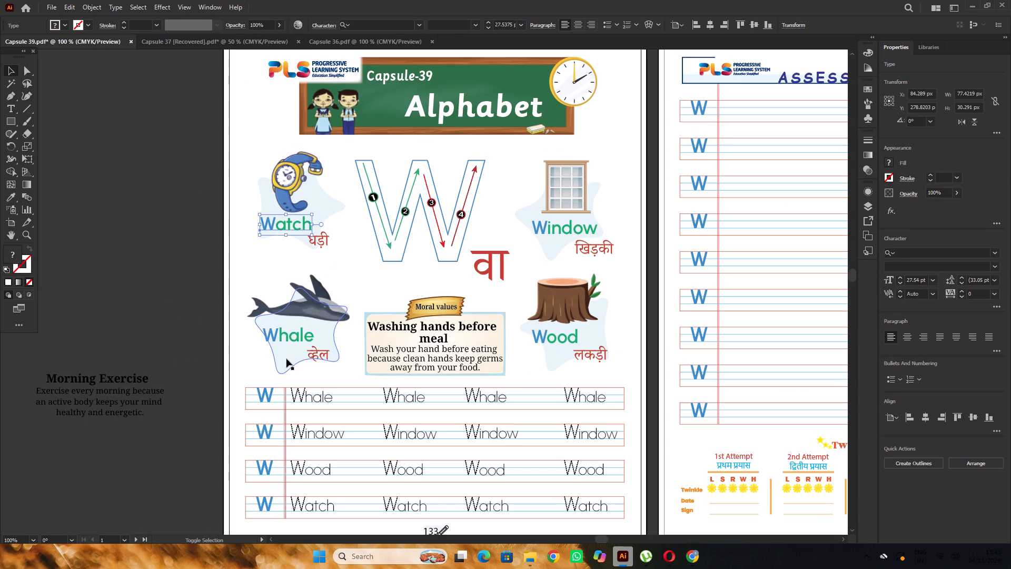
left_click(290, 339, "shift")
left_click(550, 337, "shift")
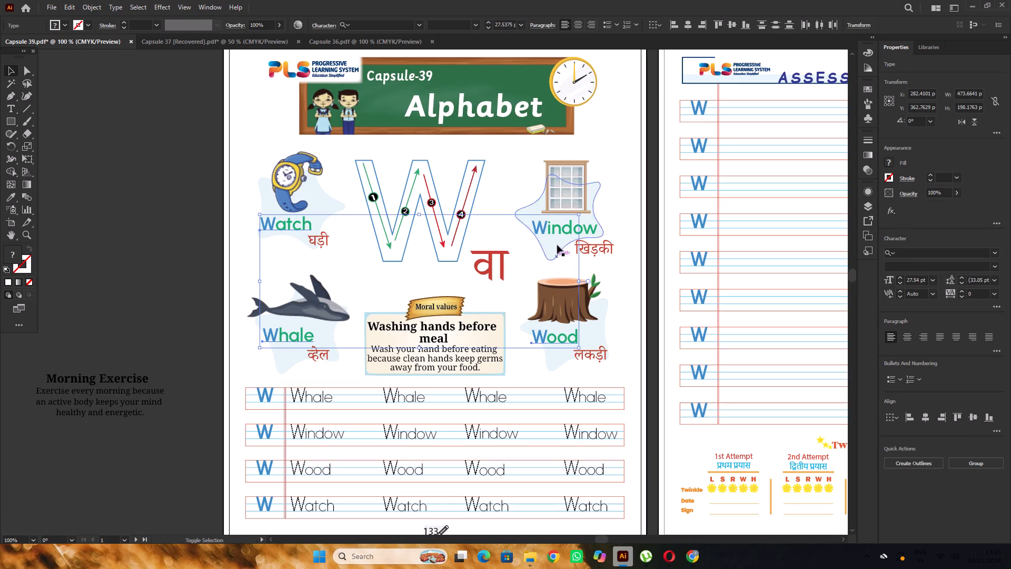
left_click(557, 232, "shift")
left_click(921, 250)
type("sas")
left_click(846, 321)
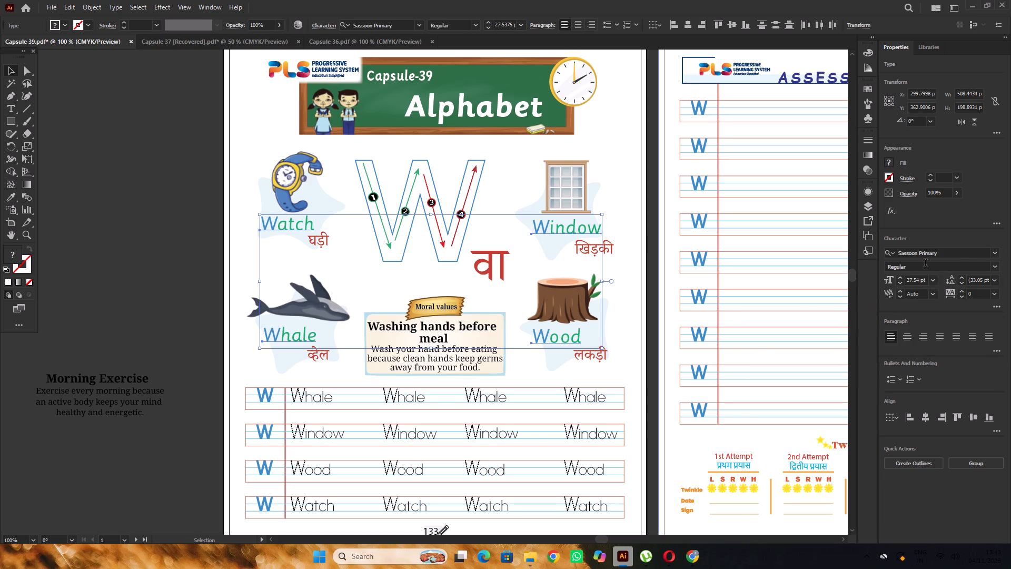
left_click(944, 255)
type("sa")
key("s")
left_click(851, 337)
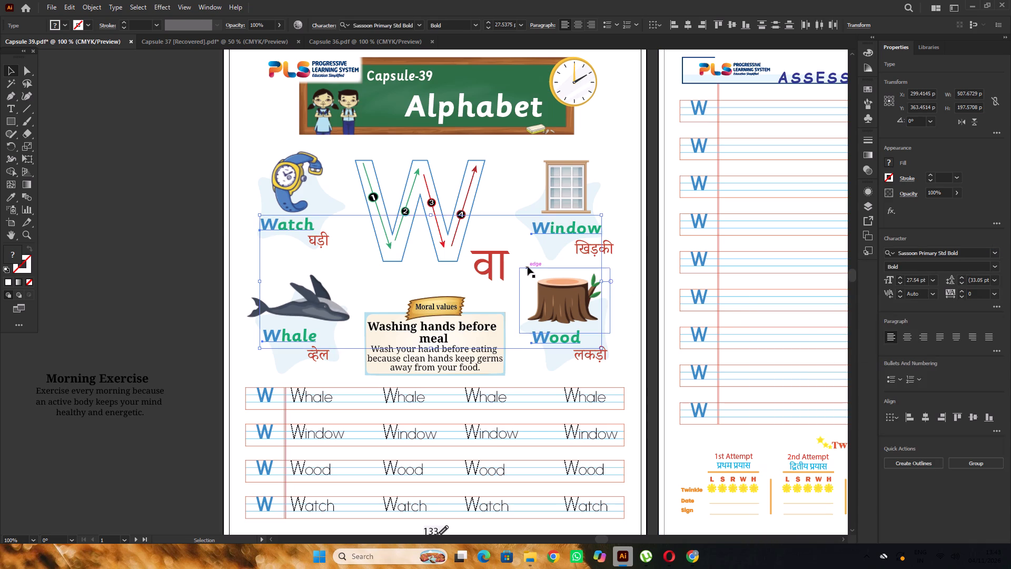
double_click(93, 194)
Change the font of the "Washing hands before meal" heading to Sassoon Primary Std Bold.
scroll(239, 200, "down", 6, "alt")
scroll(390, 239, "up", 2, "alt")
left_click(370, 207)
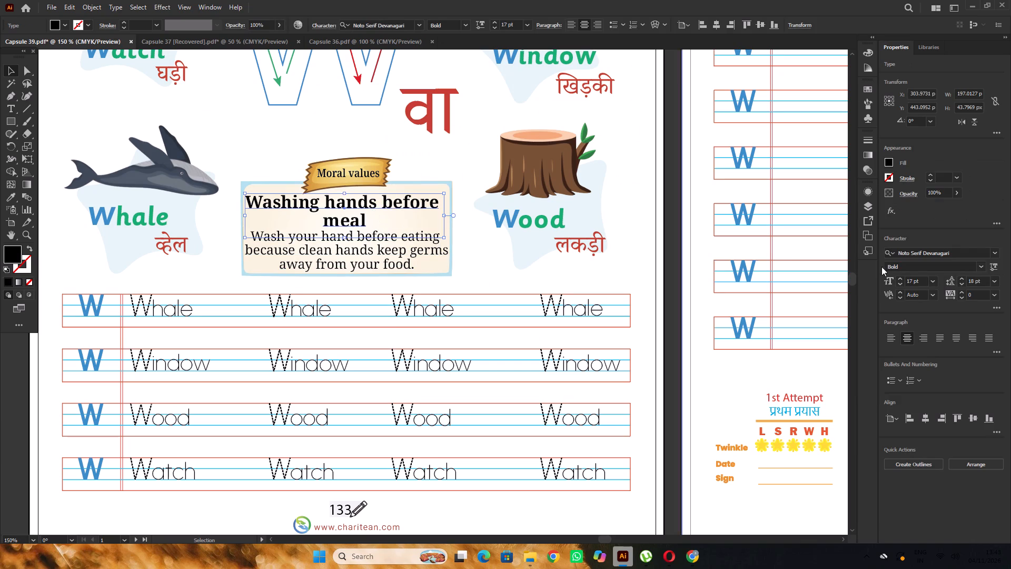
left_click(968, 257)
key("s")
key("a")
key("s")
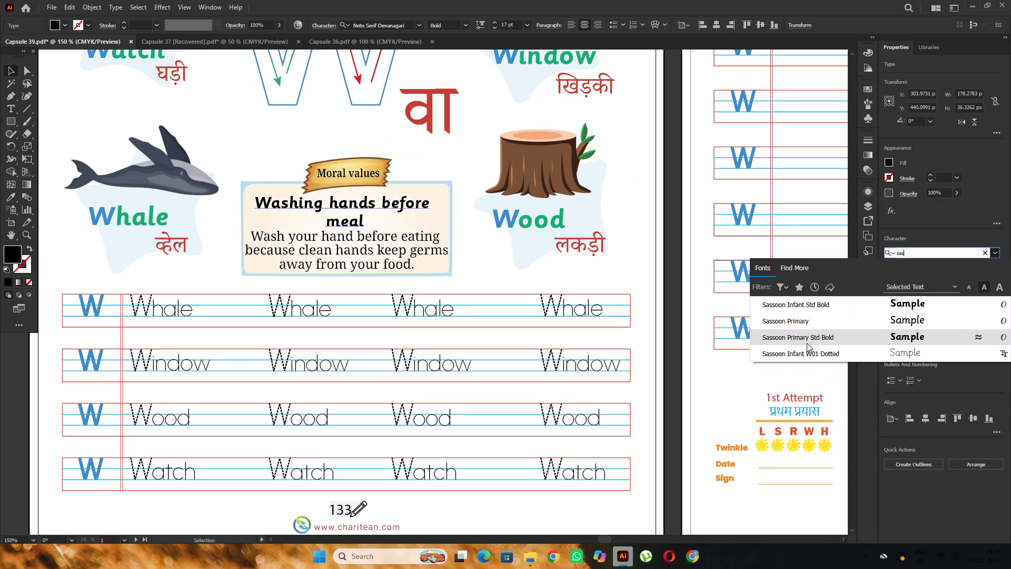
left_click(818, 336)
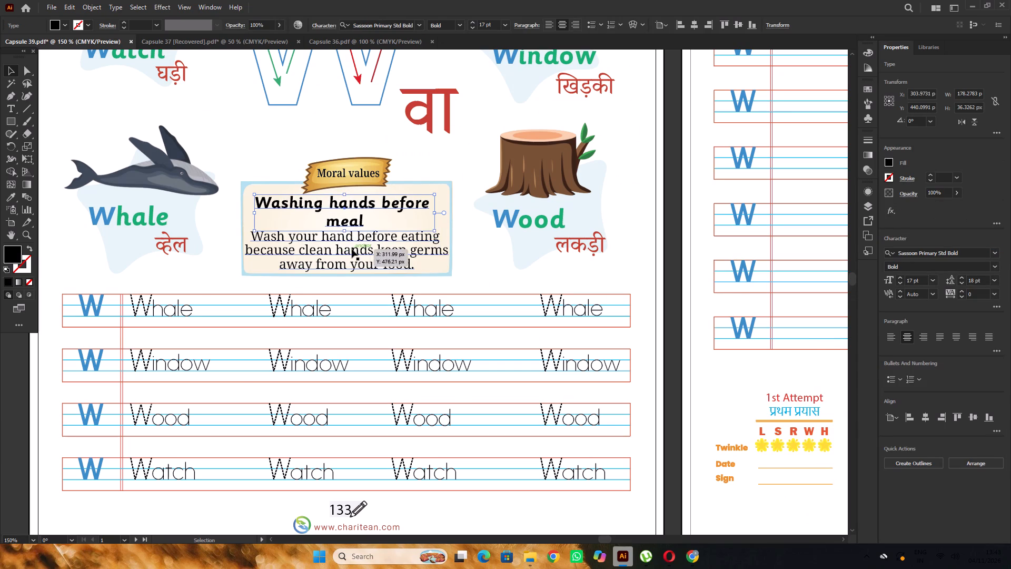
Change the font of the hand-washing paragraph under the moral values heading to Sassoon Primary.
left_click(347, 253)
scroll(350, 253, "up", 1, "alt")
left_click(955, 253)
key("s")
key("a")
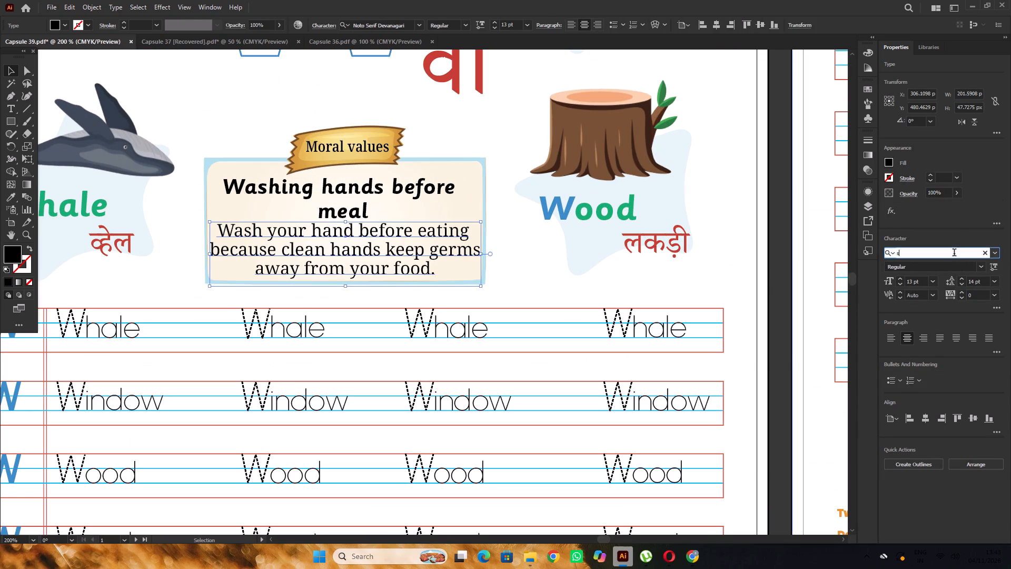
key("s")
left_click(832, 318)
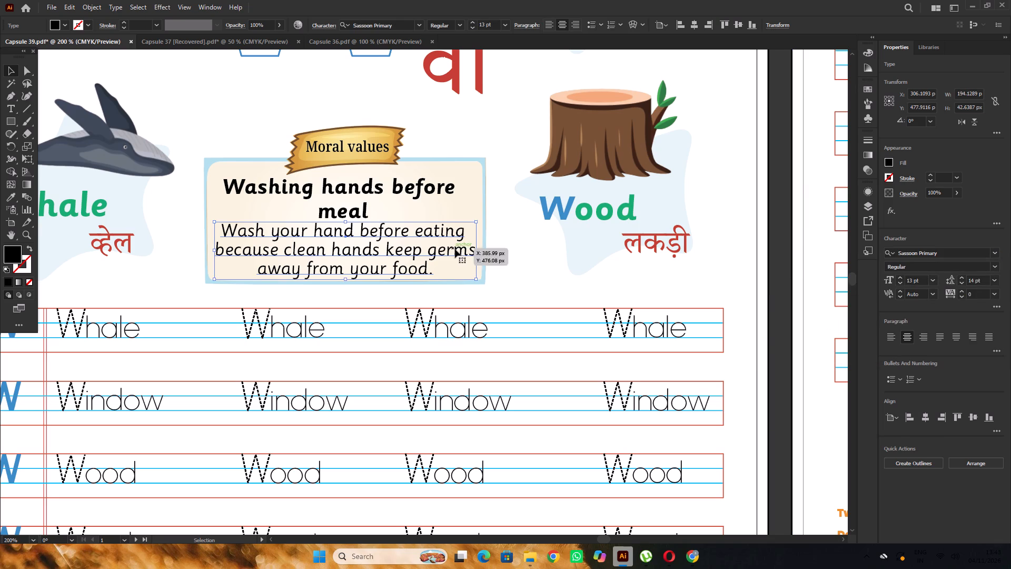
scroll(427, 249, "down", 2, "alt")
left_click(113, 185)
Change the font of the "Moral values" text on the gold ribbon to Sassoon Primary Std Bold and leave isolation mode.
scroll(391, 204, "up", 3)
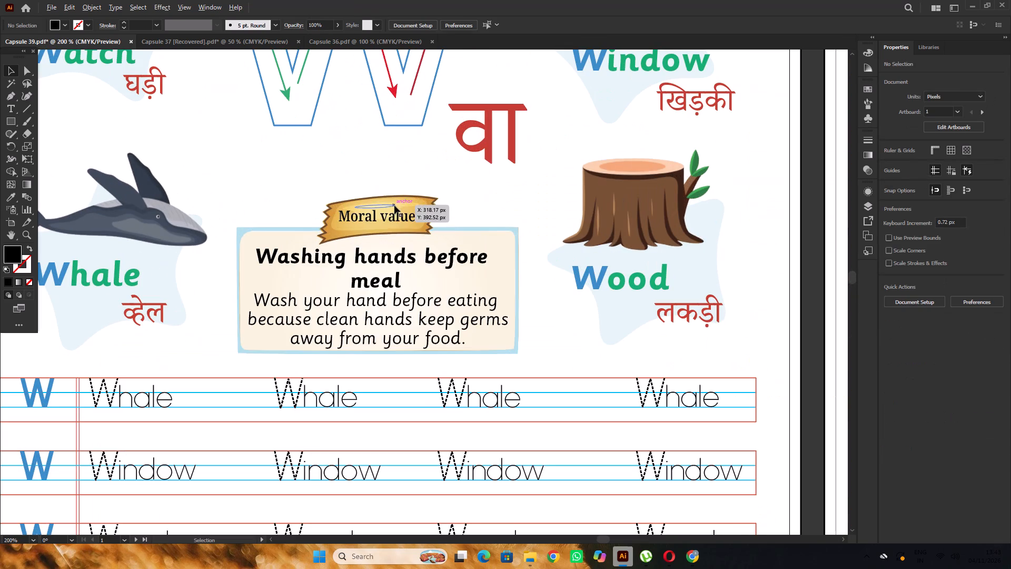
left_click(402, 220)
triple_click(400, 219)
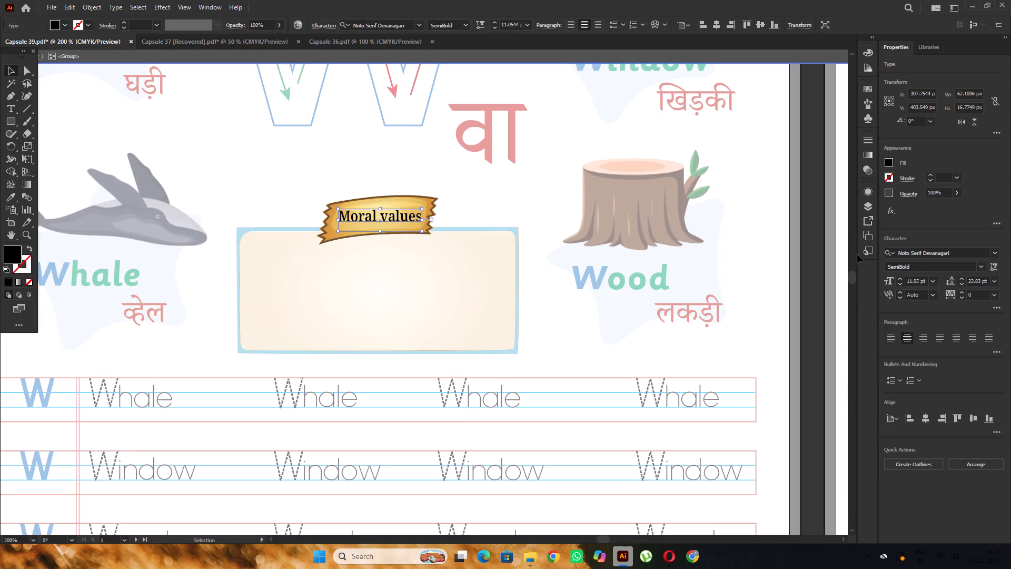
left_click(957, 254)
type("sa")
key("s")
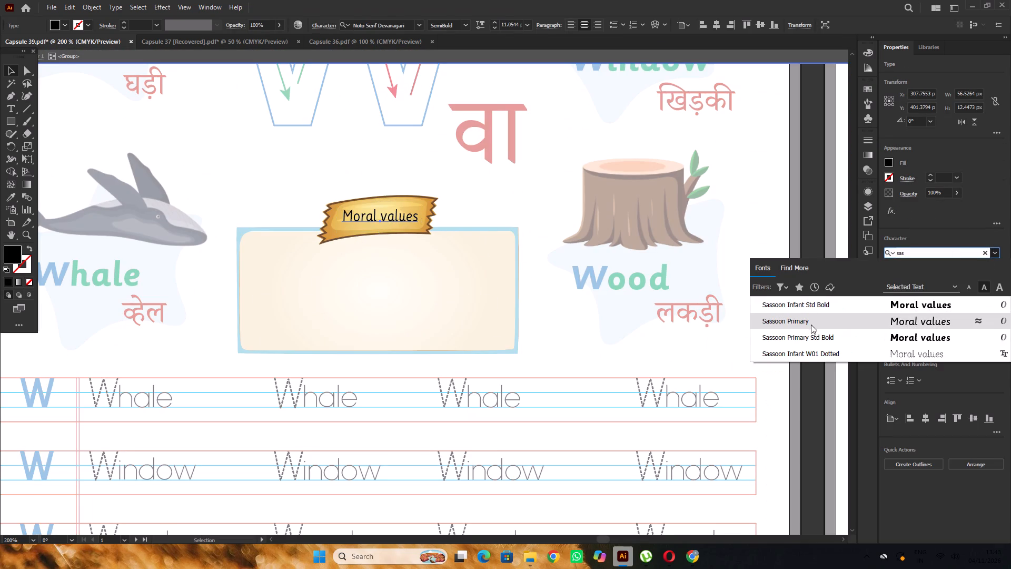
left_click(815, 335)
scroll(421, 214, "down", 4, "alt")
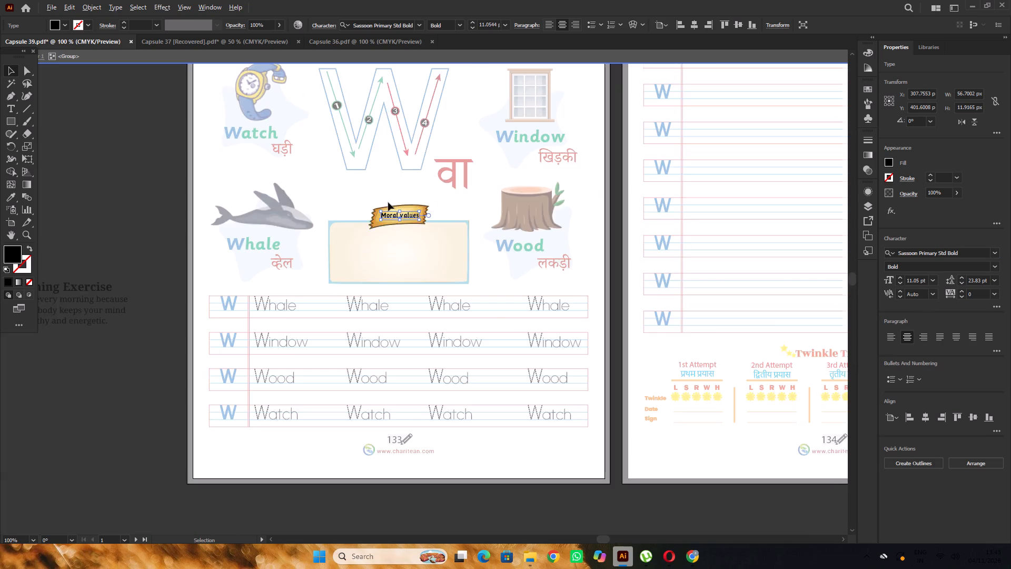
triple_click(250, 160)
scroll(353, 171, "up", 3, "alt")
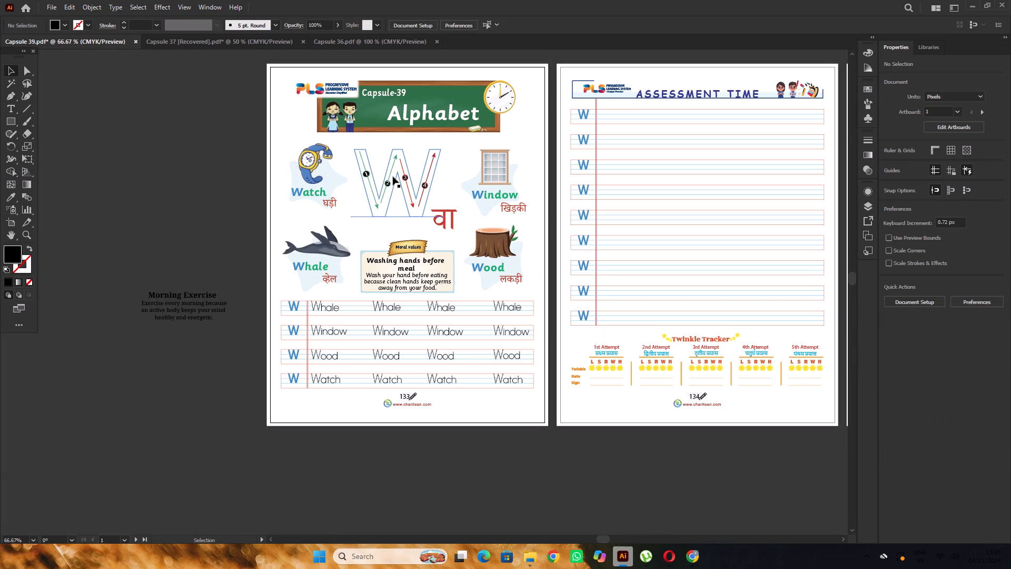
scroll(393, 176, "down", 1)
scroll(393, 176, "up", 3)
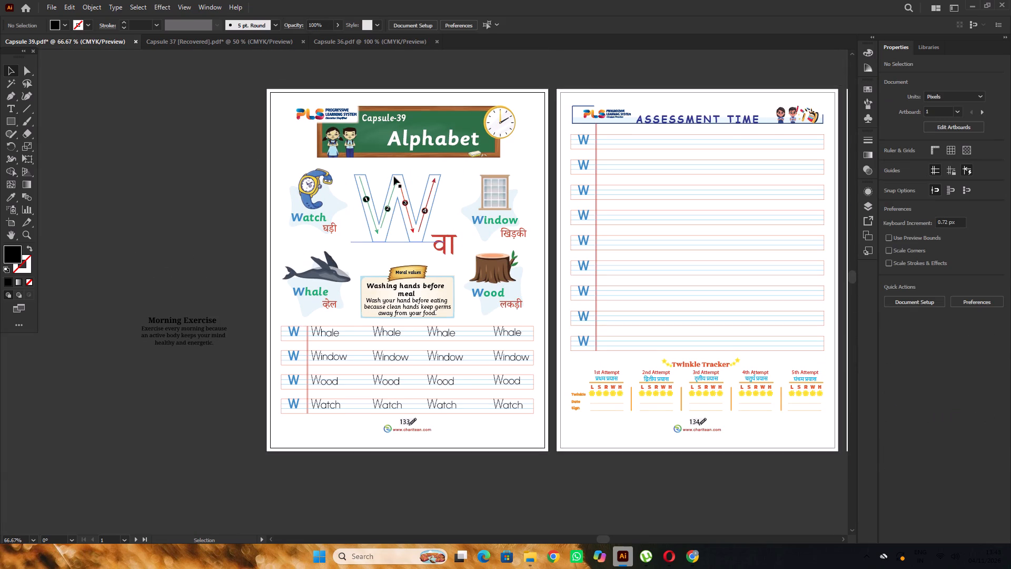
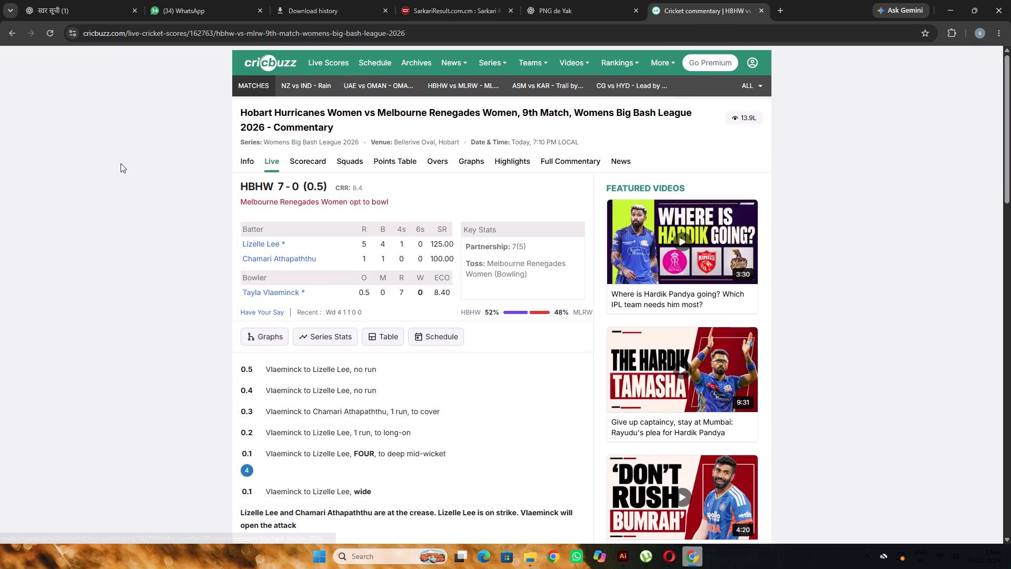
Open YouTube in a new browser tab and close the cricket commentary tab.
left_click(780, 8)
left_click(697, 11)
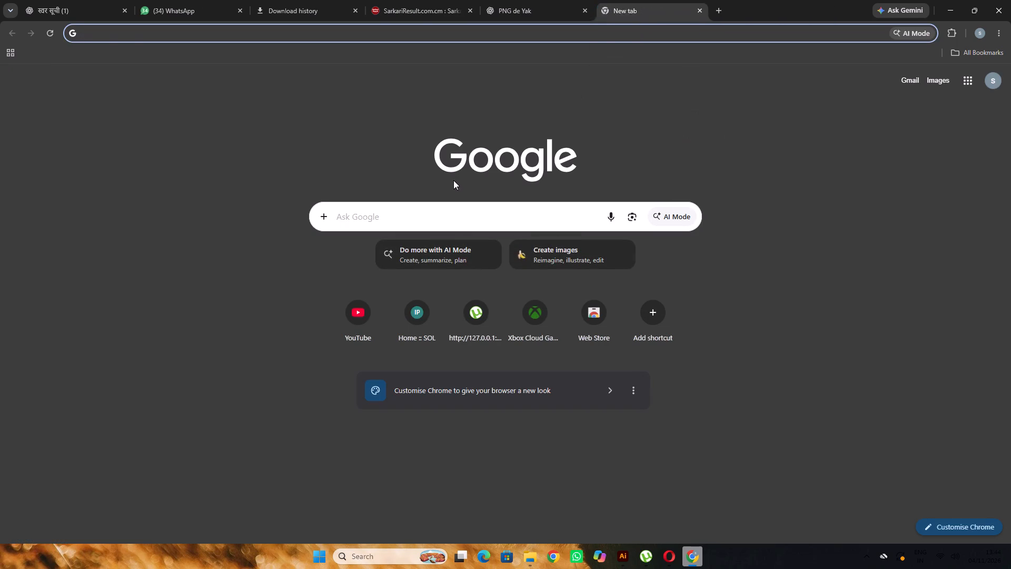
left_click(451, 208)
left_click(345, 119)
left_click(368, 311)
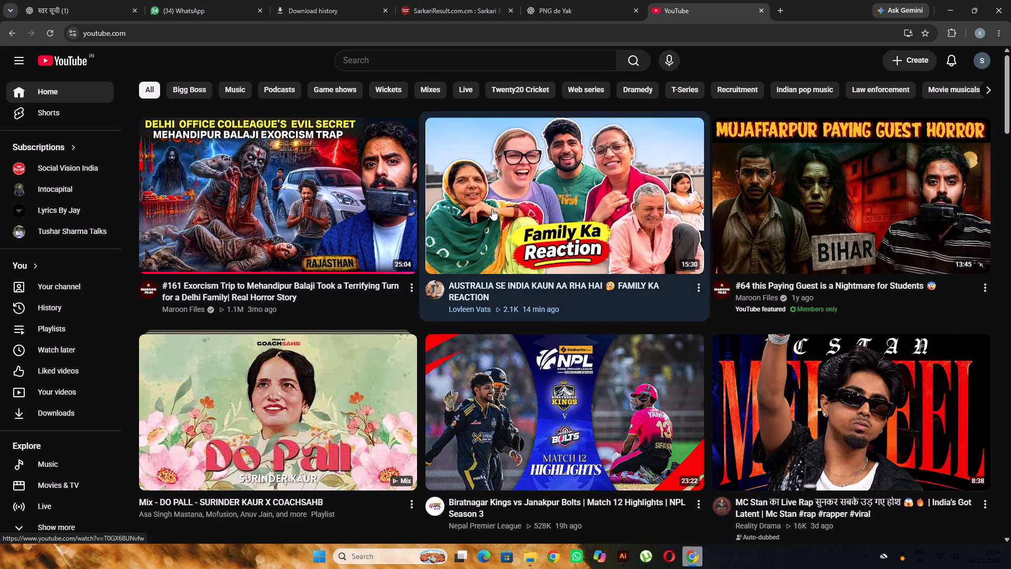
Browse the YouTube home feed and preview videos to find one to play.
left_click(690, 141)
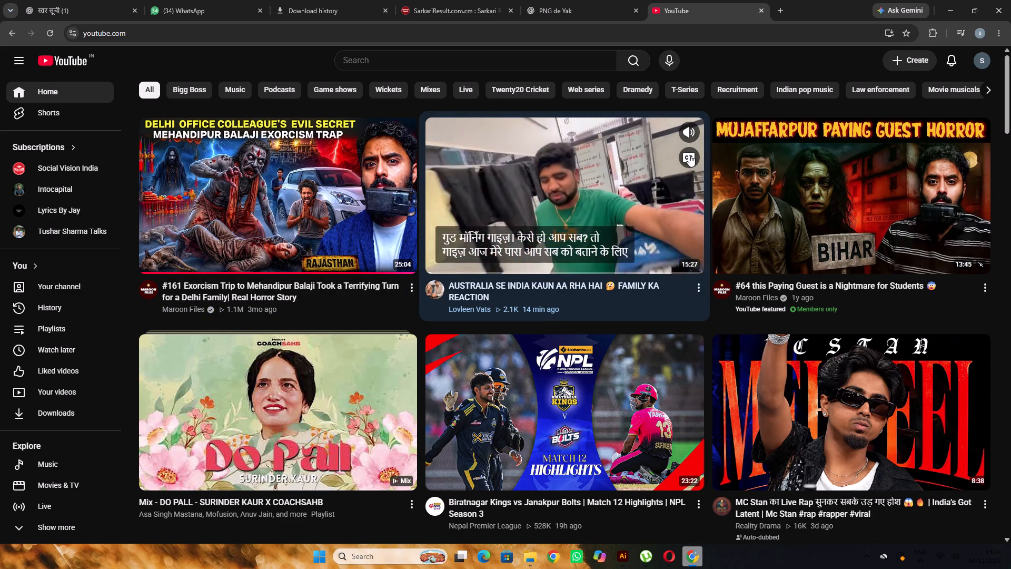
left_click(689, 155)
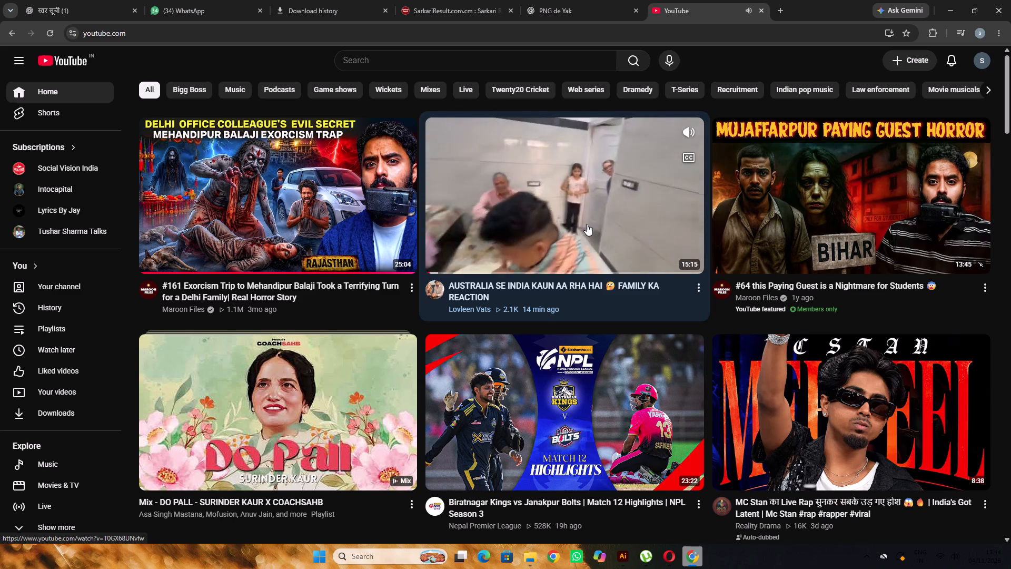
left_click(458, 263)
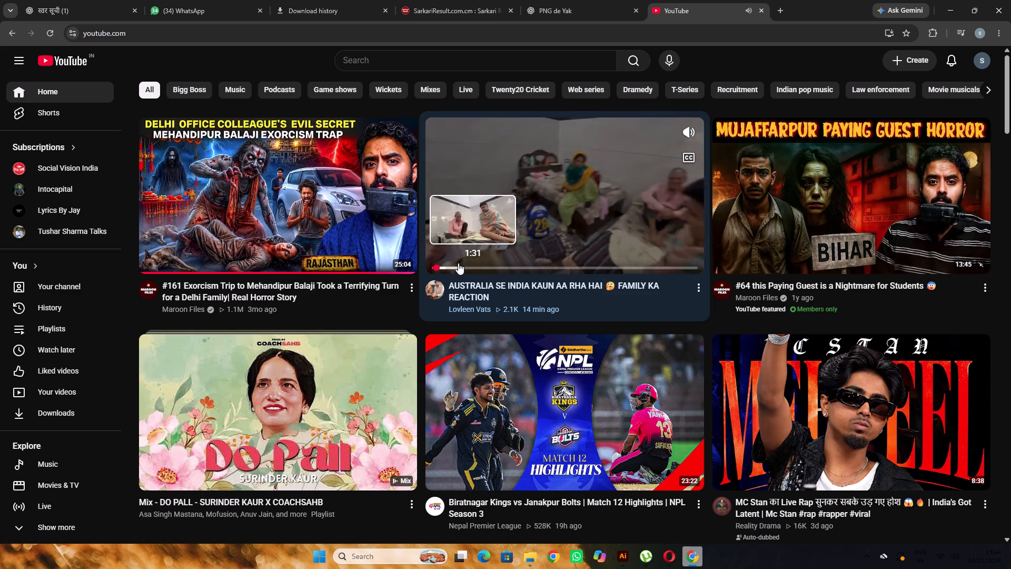
scroll(503, 233, "down", 6)
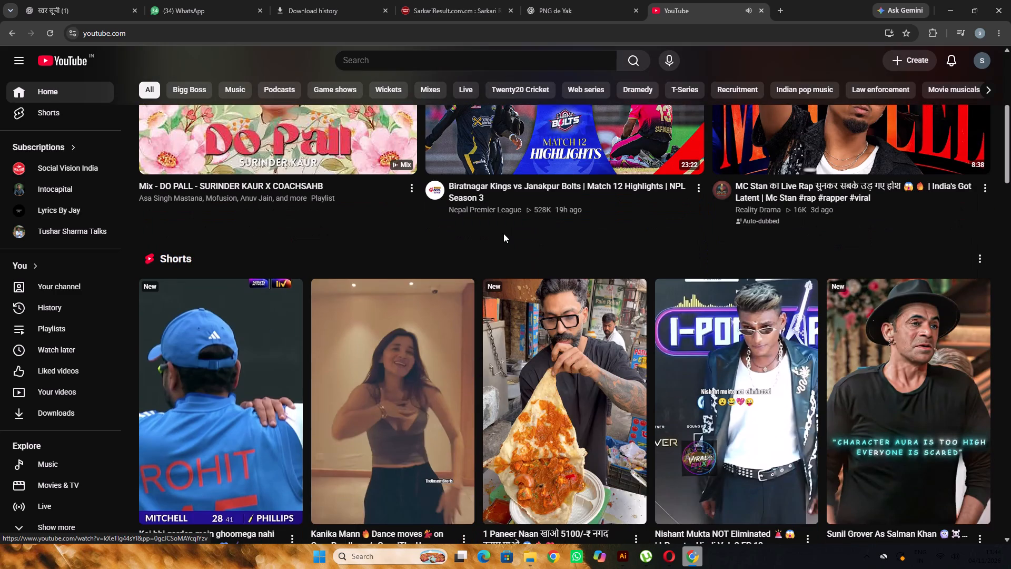
scroll(503, 233, "down", 9)
scroll(503, 233, "up", 4)
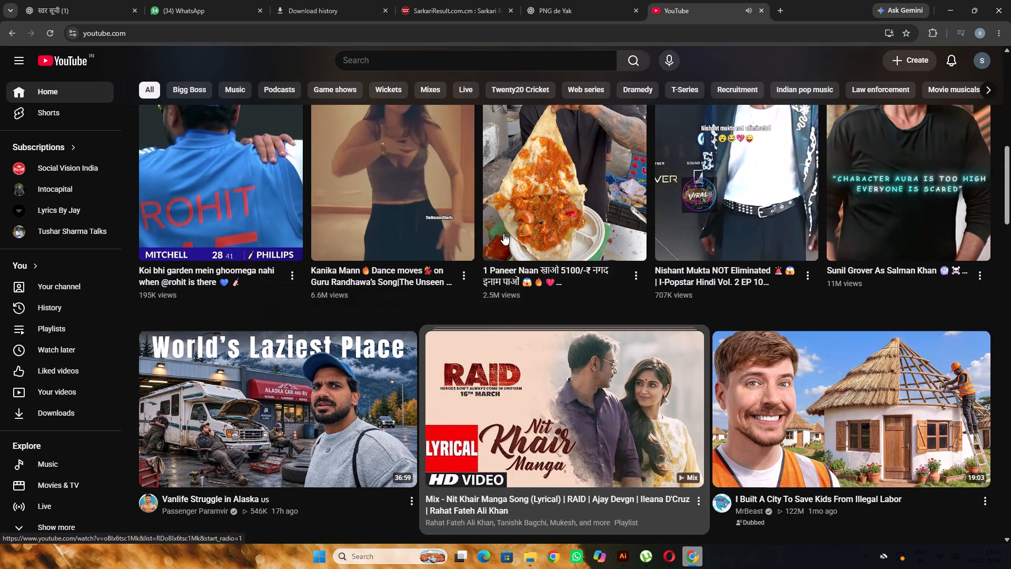
scroll(488, 230, "up", 1)
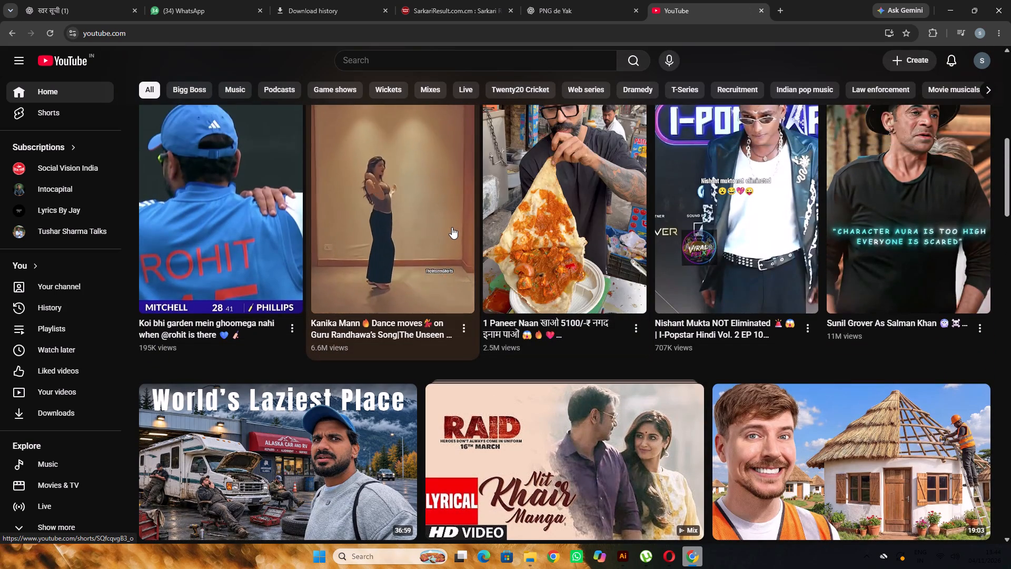
scroll(474, 227, "down", 7)
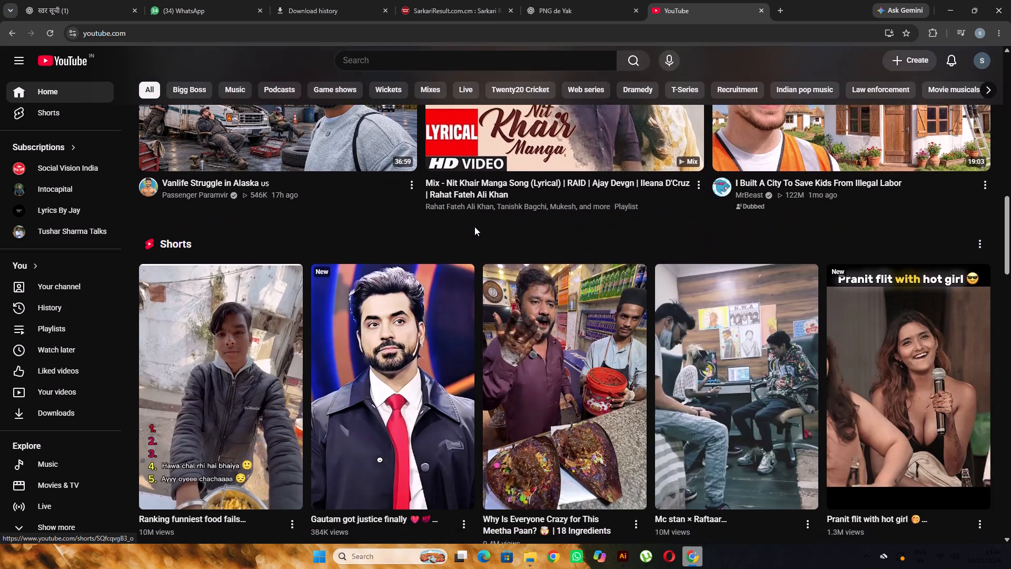
scroll(474, 227, "down", 11)
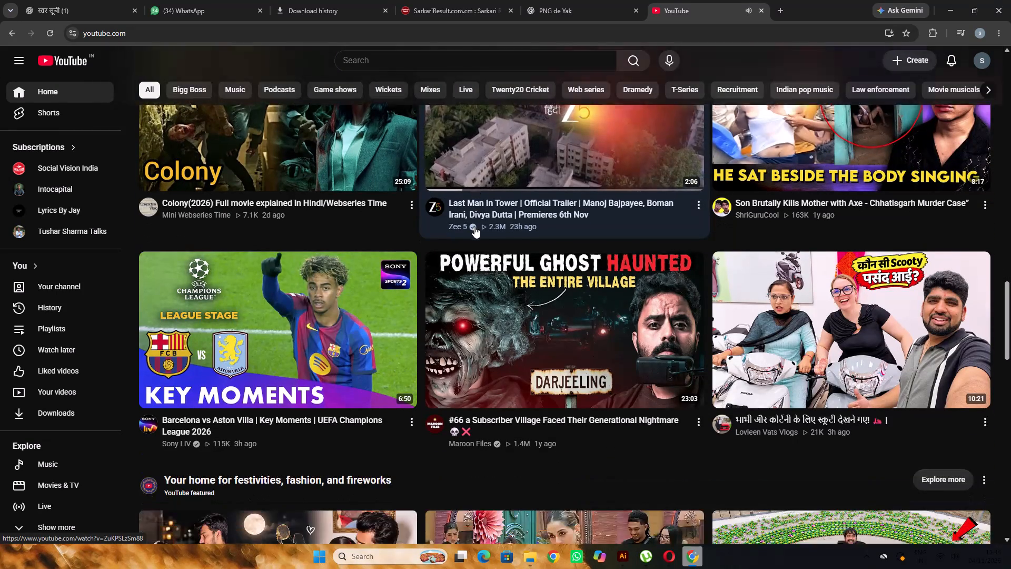
scroll(474, 227, "down", 1)
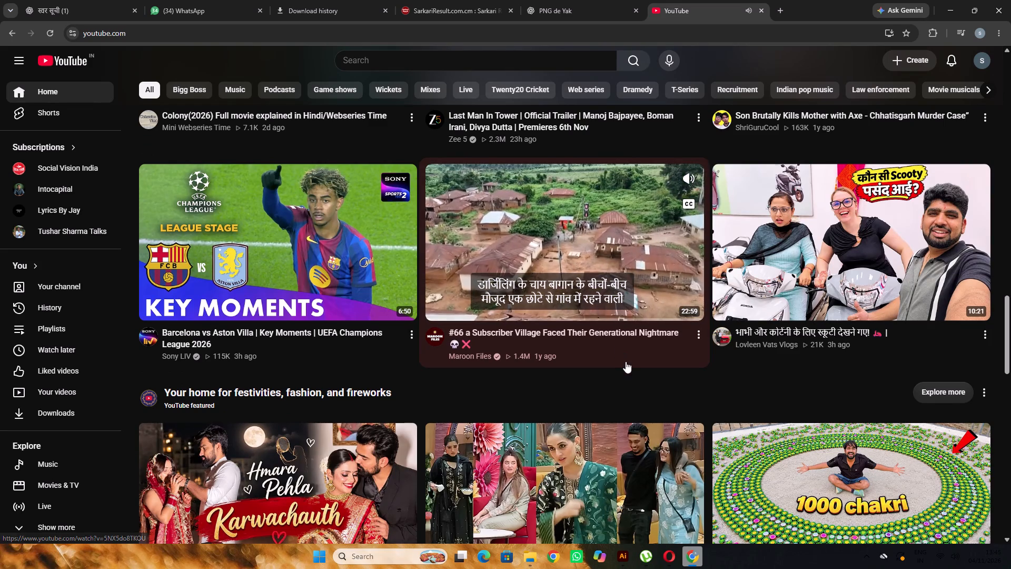
Play the video "#66 a Subscriber Village Faced Their Generational Nightmare" and switch back to Adobe Illustrator.
left_click(603, 234)
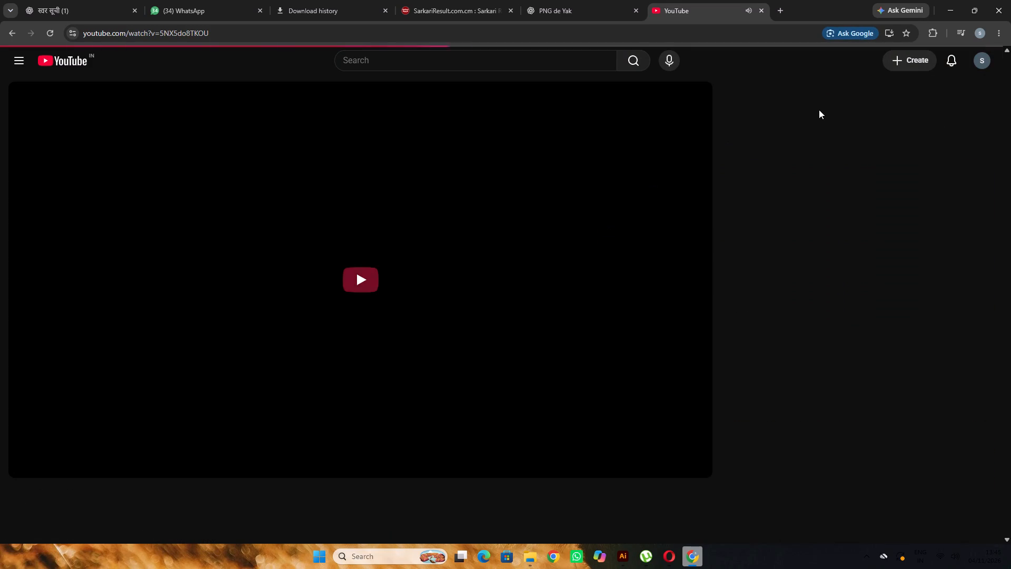
scroll(361, 217, "down", 5)
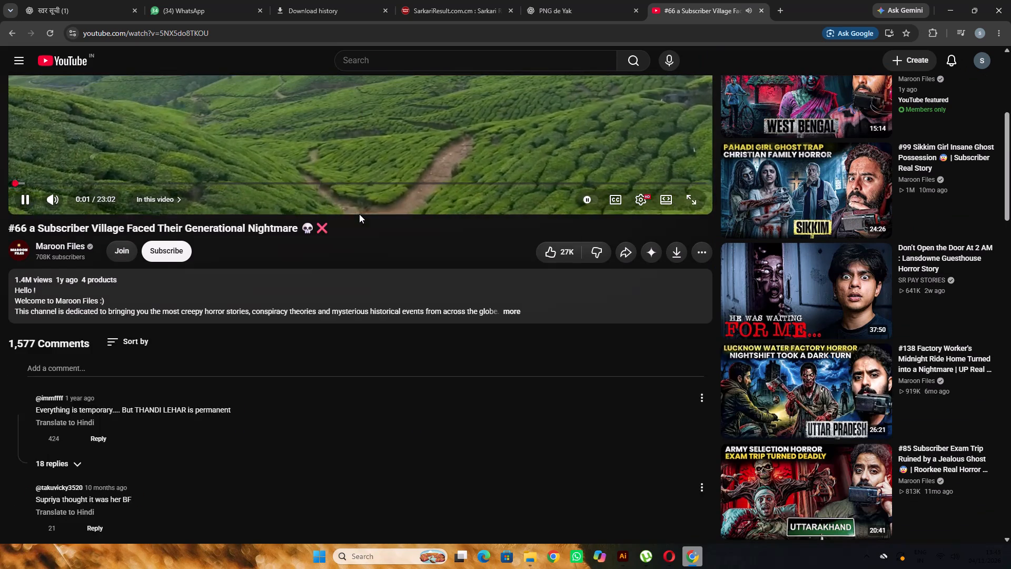
scroll(359, 214, "up", 11)
left_click(944, 6)
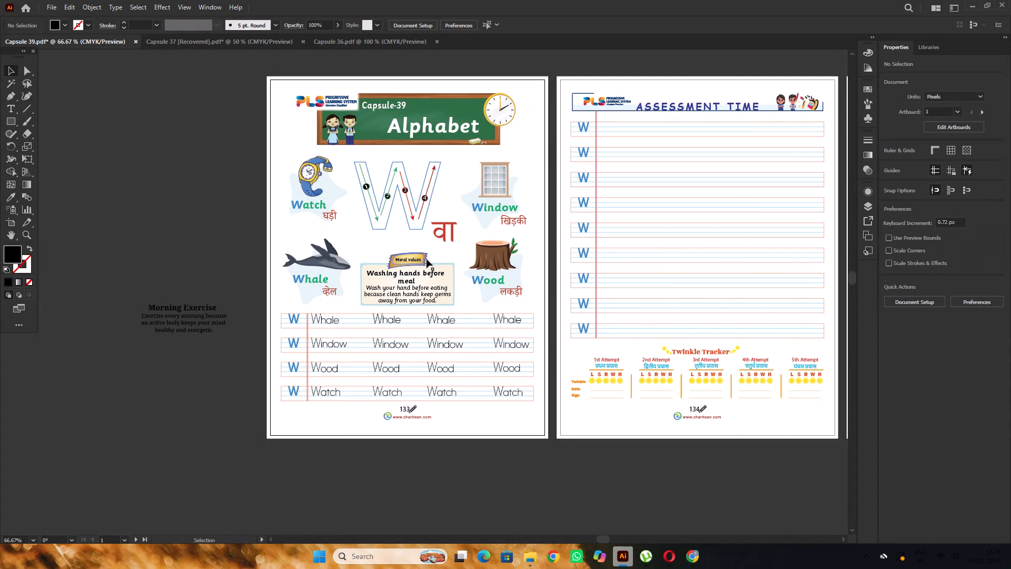
left_click(694, 556)
left_click(693, 556)
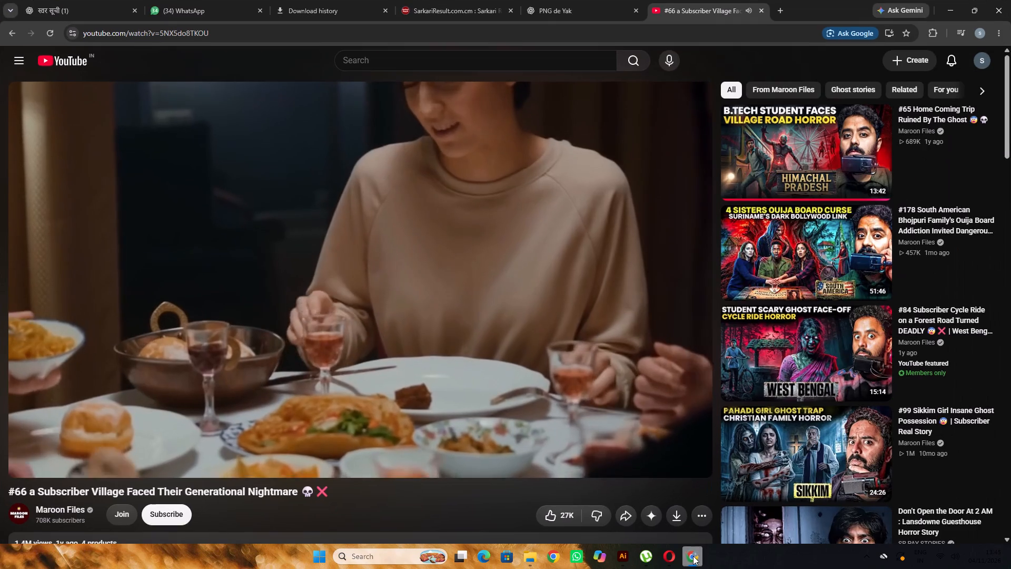
Change the font of the four blue W letters at the start of page 133's writing rows to Sassoon Primary.
scroll(515, 326, "down", 3)
scroll(310, 272, "up", 2, "alt")
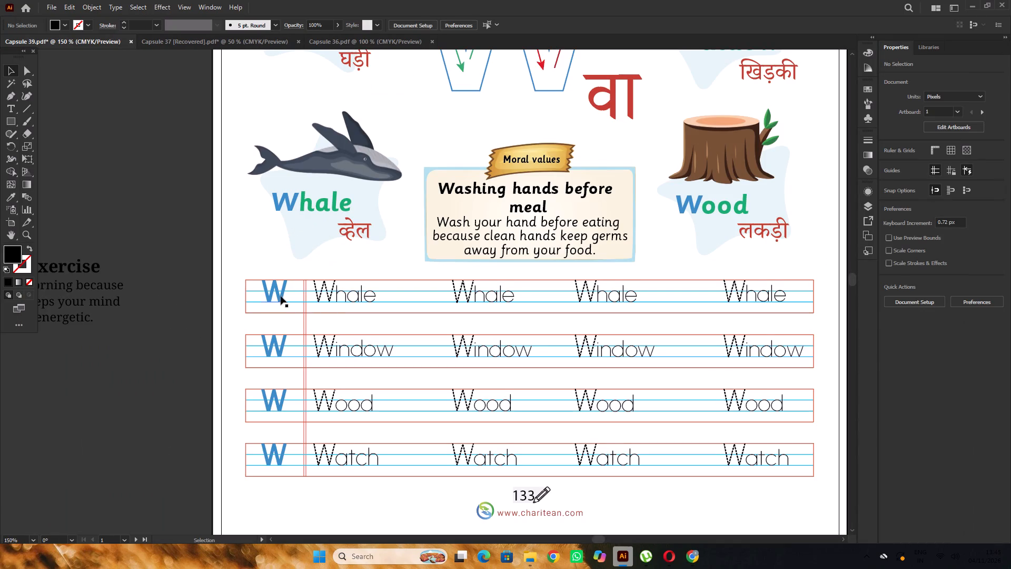
left_click(281, 296)
scroll(298, 268, "down", 4)
scroll(298, 267, "down", 4, "alt")
scroll(291, 275, "up", 3, "alt")
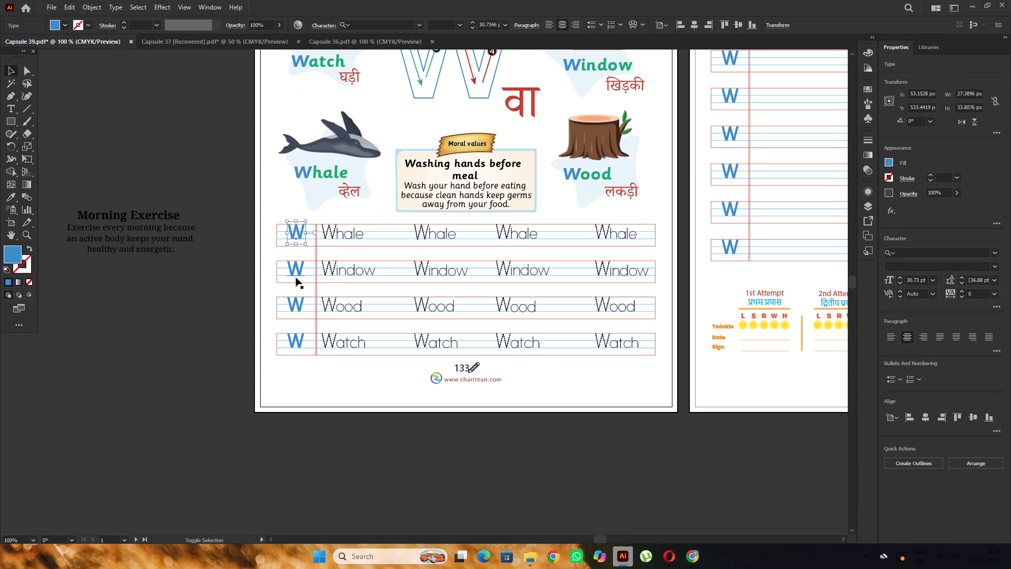
left_click(300, 271, "shift")
left_click(299, 306, "shift")
left_click(297, 341, "shift")
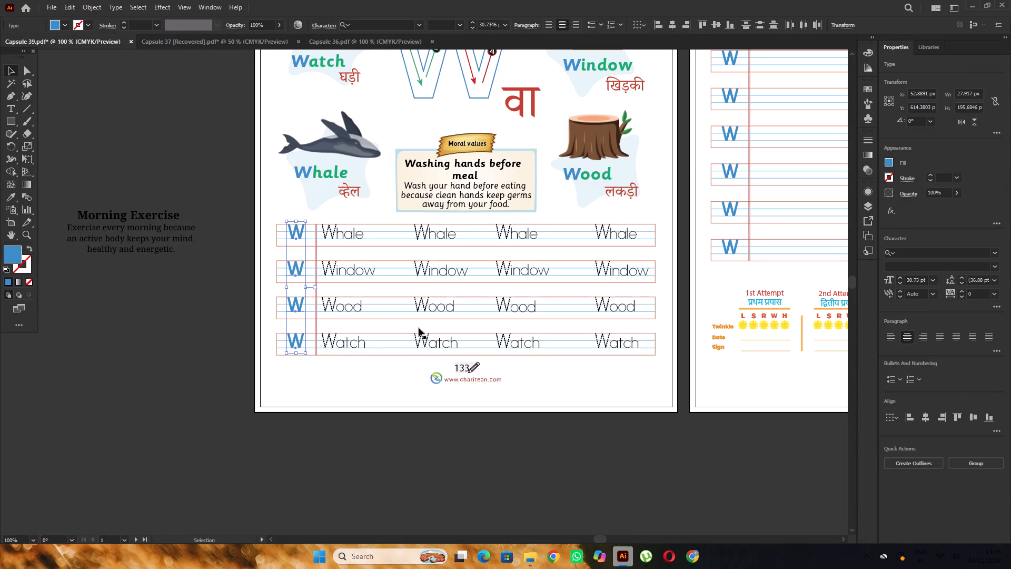
left_click(935, 256)
type("sas")
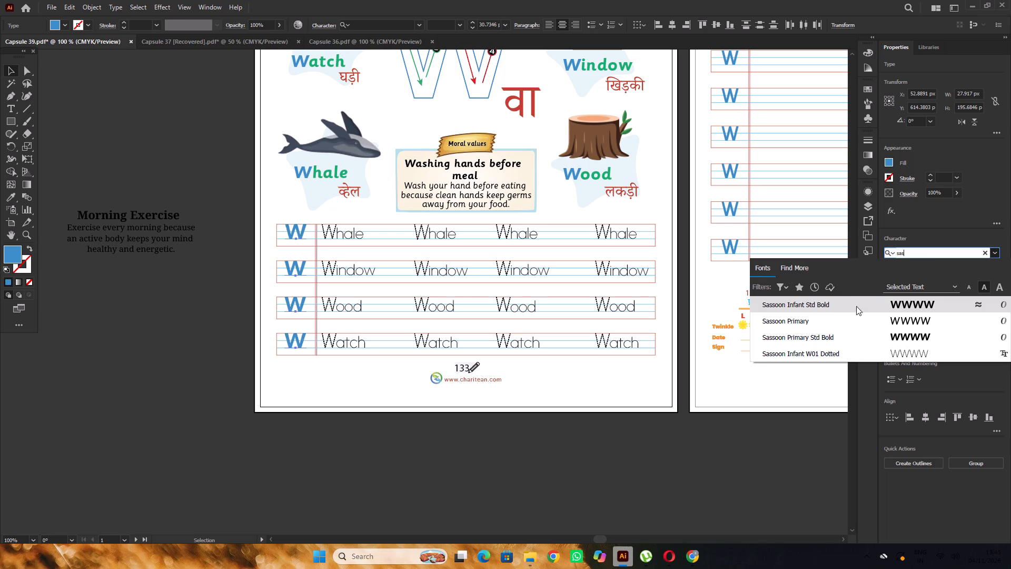
left_click(840, 325)
scroll(329, 313, "up", 4, "alt")
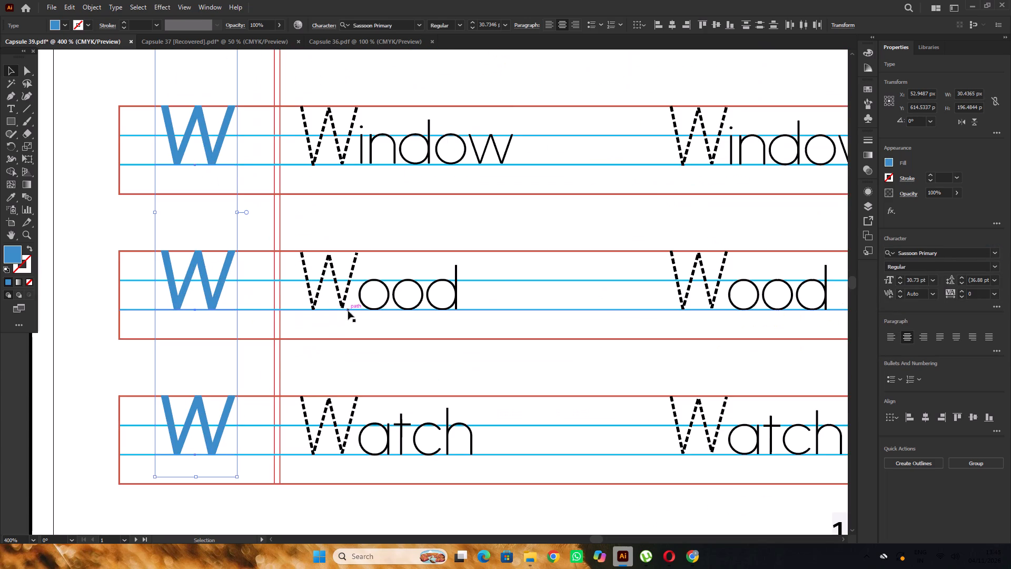
scroll(342, 307, "down", 3, "alt")
left_click(121, 260)
Delete the dotted W's from the first column of tracing words: Whale, Window, Wood and Watch.
left_click(339, 187)
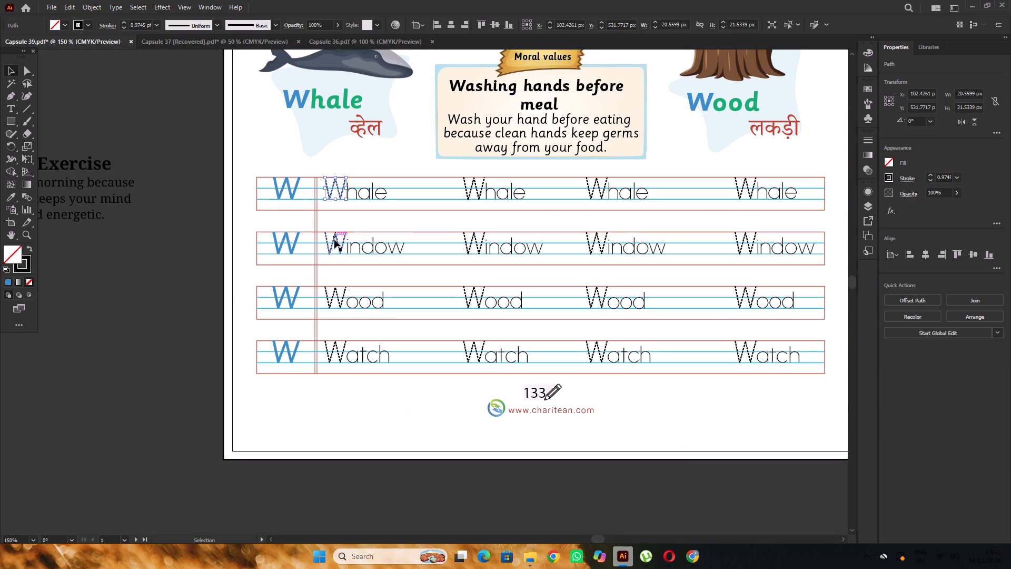
left_click(335, 241, "shift")
scroll(333, 239, "down", 3, "alt")
scroll(338, 264, "up", 2, "alt")
left_click(333, 252, "shift")
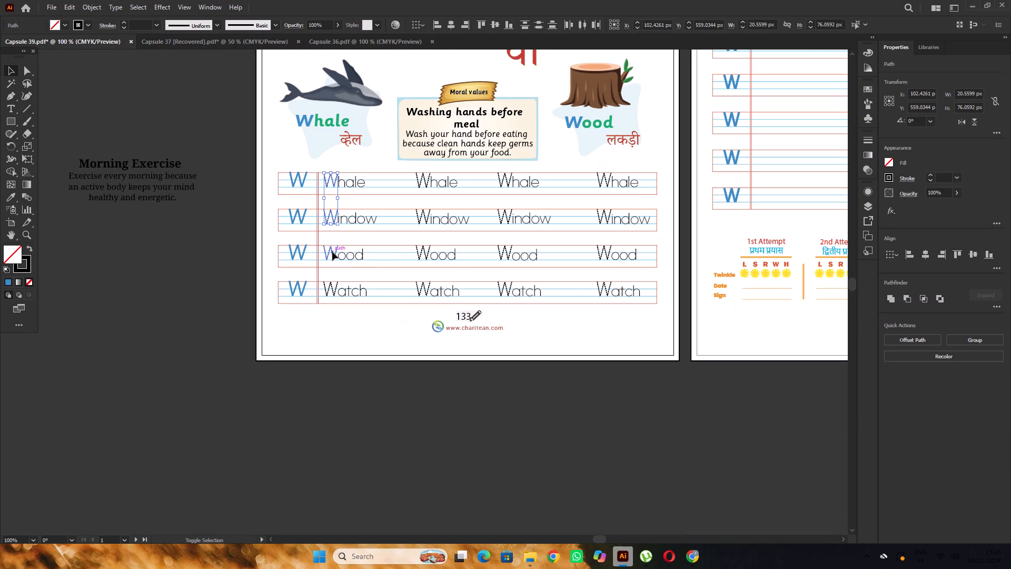
left_click(333, 284, "shift")
scroll(333, 281, "up", 2, "alt")
scroll(400, 244, "down", 1, "alt")
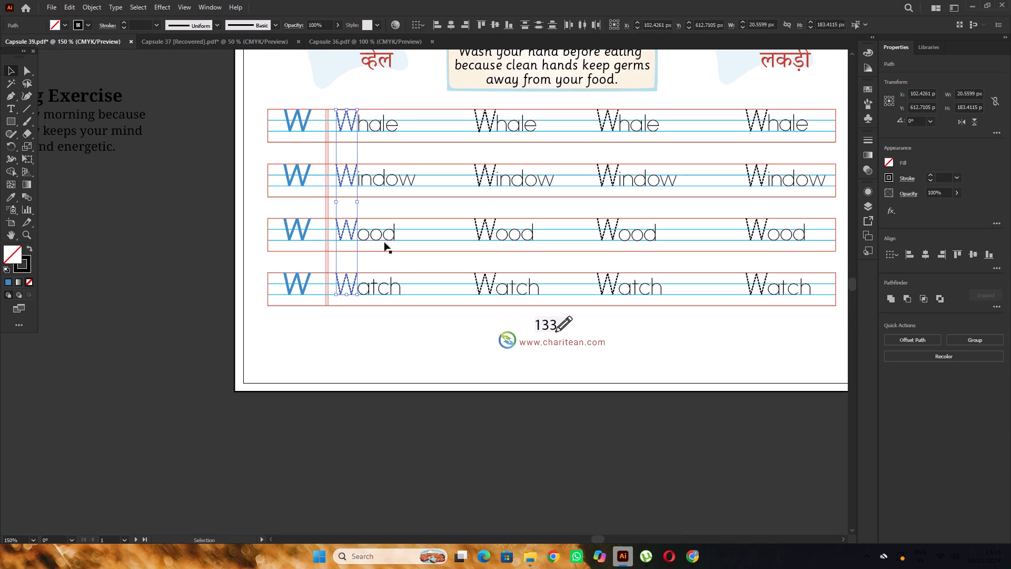
key("Delete")
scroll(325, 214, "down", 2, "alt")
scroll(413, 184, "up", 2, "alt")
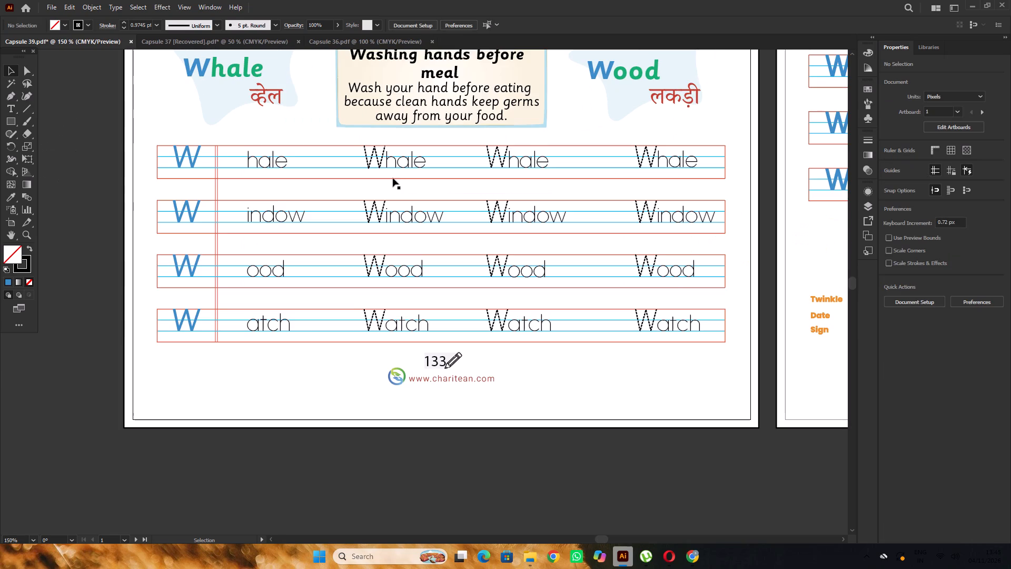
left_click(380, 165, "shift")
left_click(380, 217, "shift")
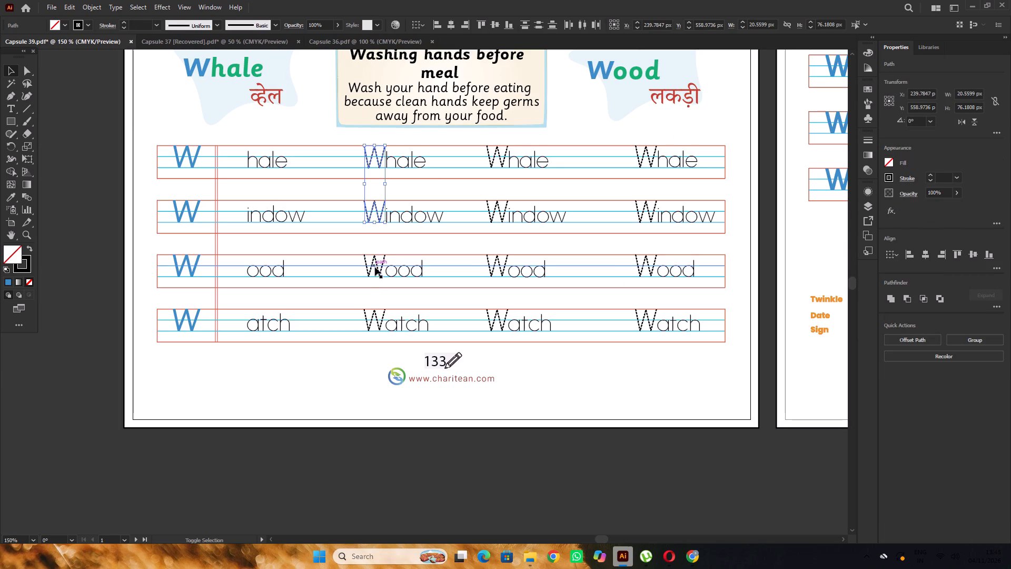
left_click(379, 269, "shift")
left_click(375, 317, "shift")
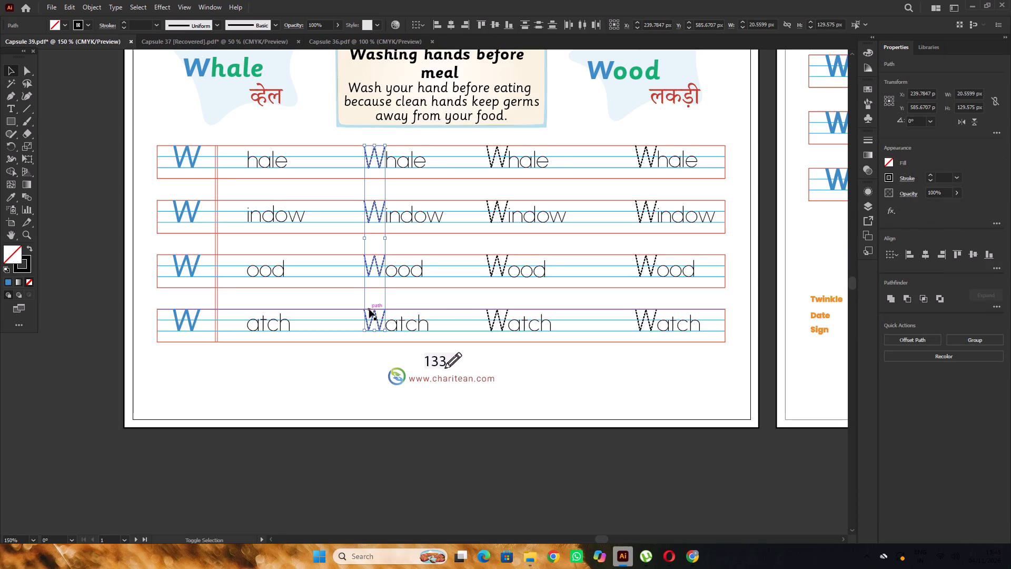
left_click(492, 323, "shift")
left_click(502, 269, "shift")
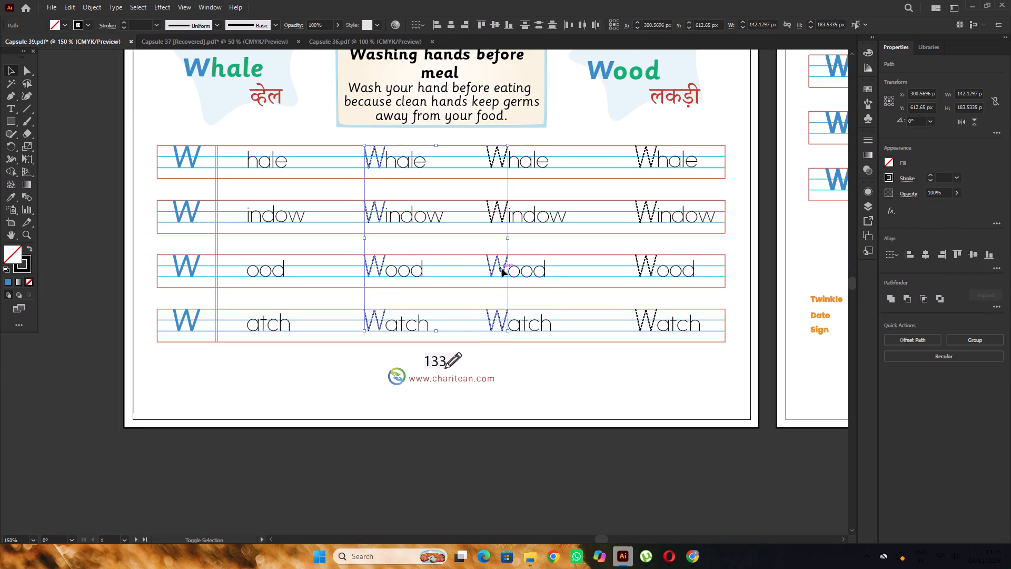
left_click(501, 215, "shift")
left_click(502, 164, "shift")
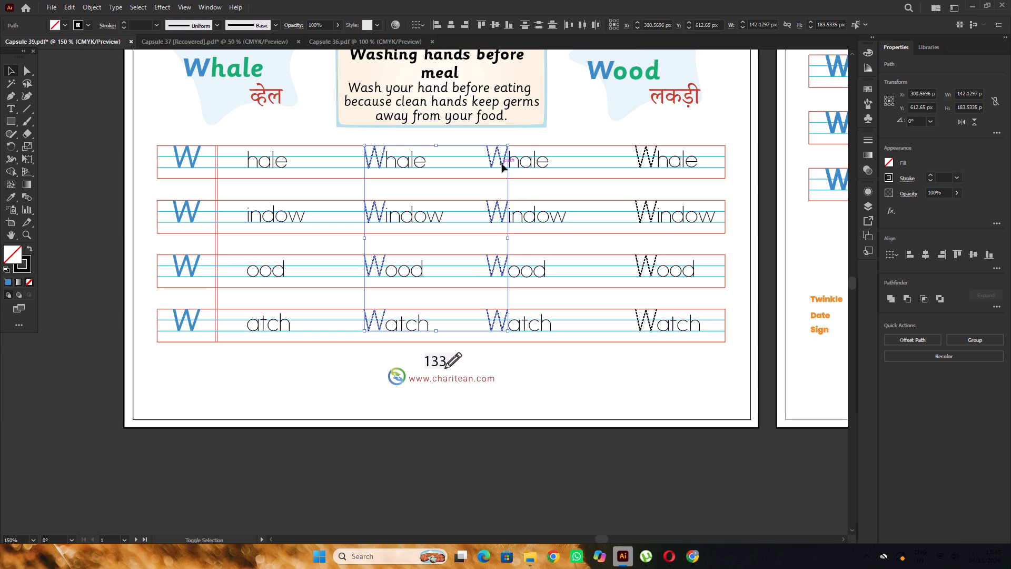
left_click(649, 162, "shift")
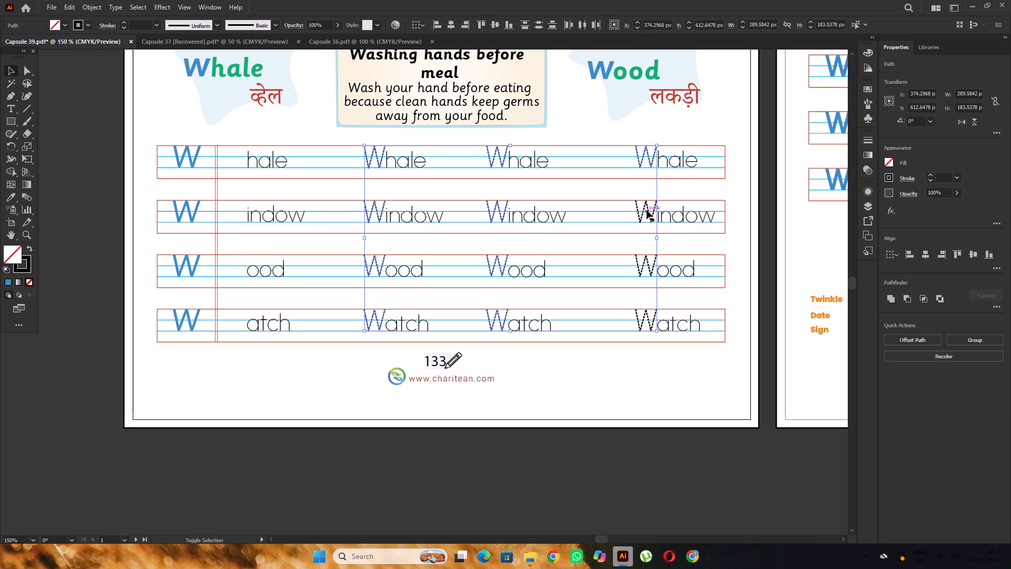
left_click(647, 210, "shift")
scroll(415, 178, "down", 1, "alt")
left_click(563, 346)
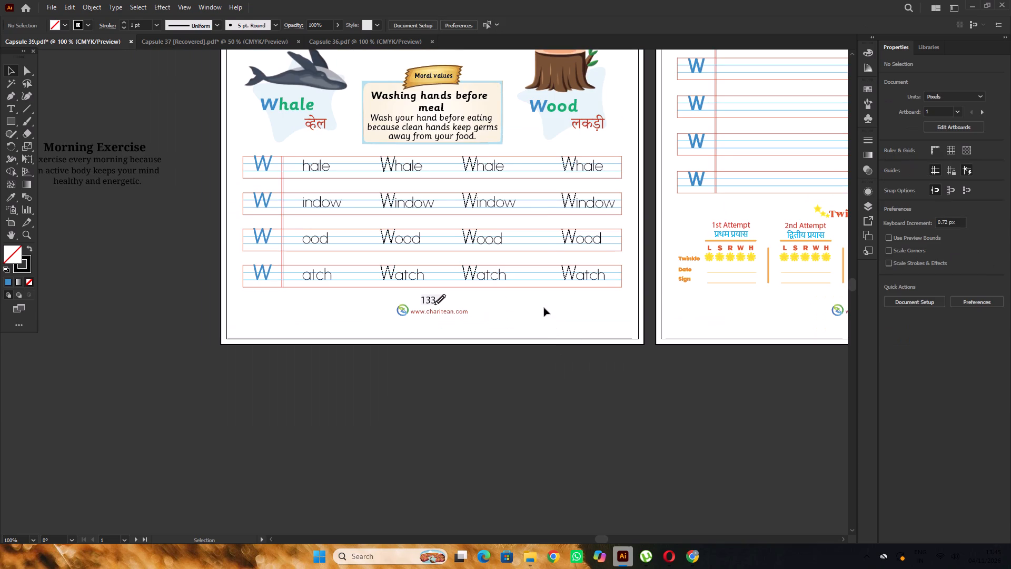
Lock the ruled lines of the four writing rows on page 133.
left_click_drag(544, 308, 541, 141)
key("ctrl+2")
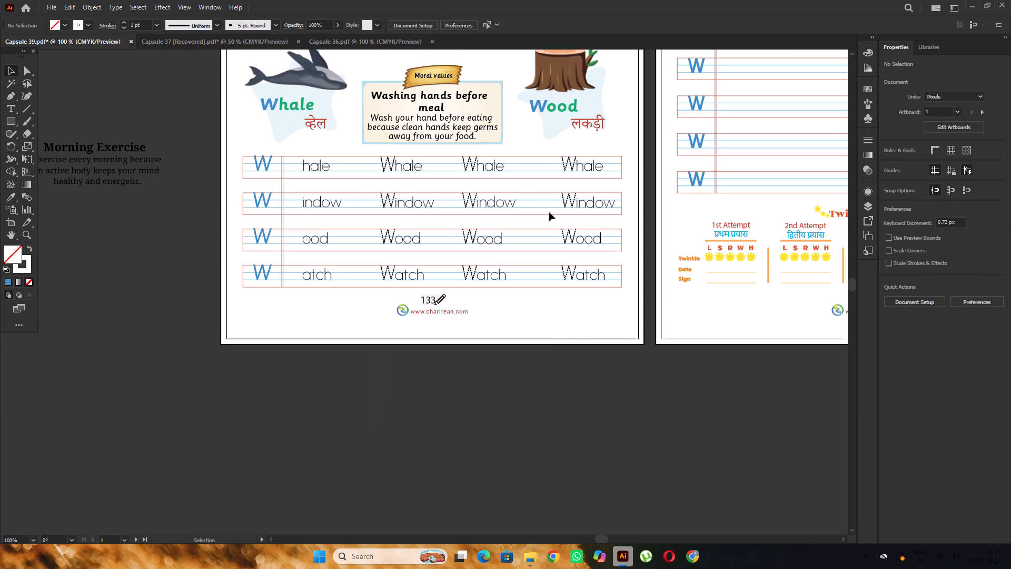
Delete the dotted W's from the second column of tracing words in all four rows.
left_click(389, 167)
left_click(389, 202, "shift")
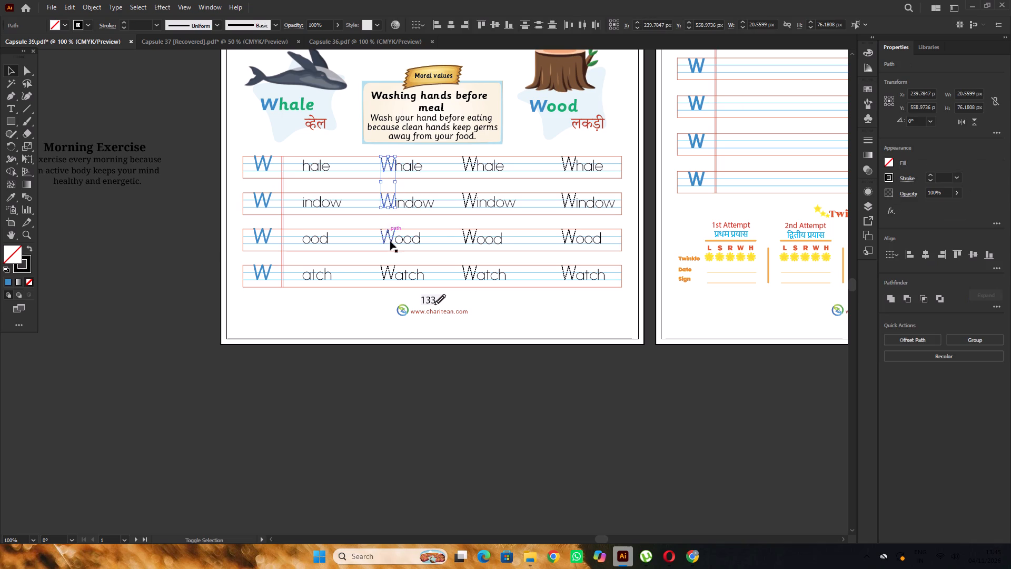
left_click(389, 239, "shift")
left_click(392, 274, "shift")
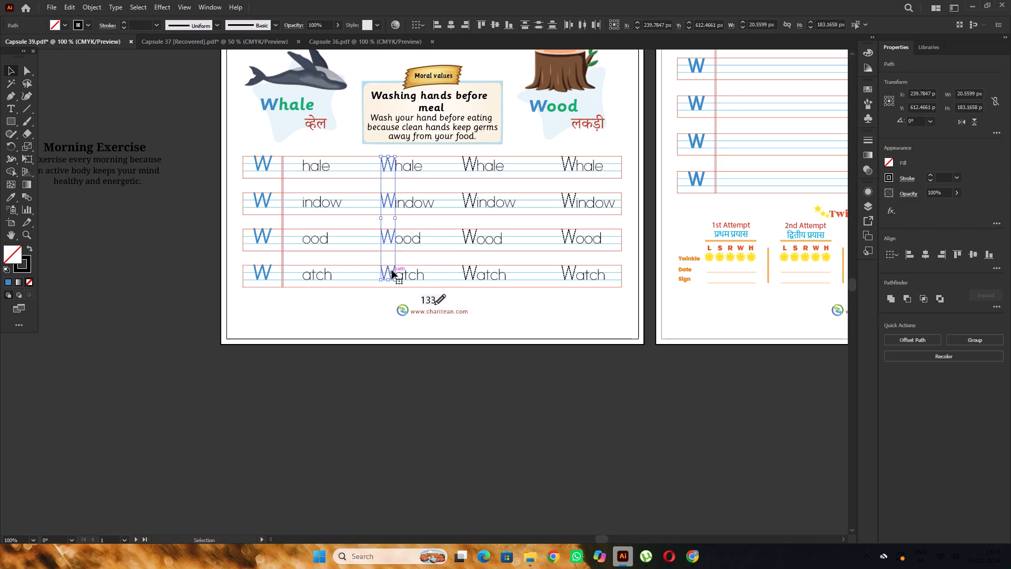
key("Delete")
Delete the dotted W's from the third column of tracing words: Whale, Window, Wood and Watch.
left_click(464, 169)
key("Delete")
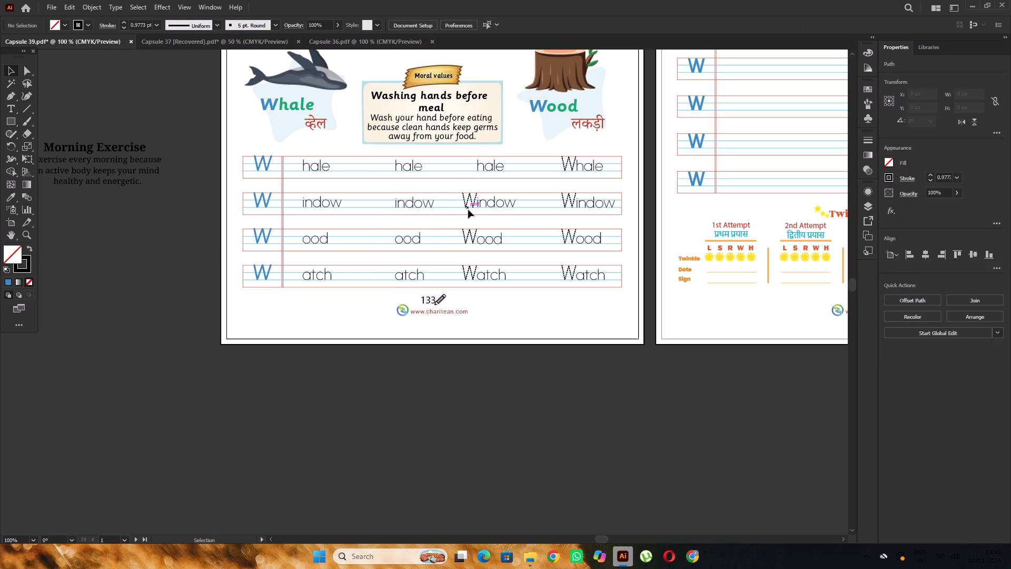
left_click(467, 205)
key("Delete")
left_click(466, 240)
key("Delete")
left_click(466, 272)
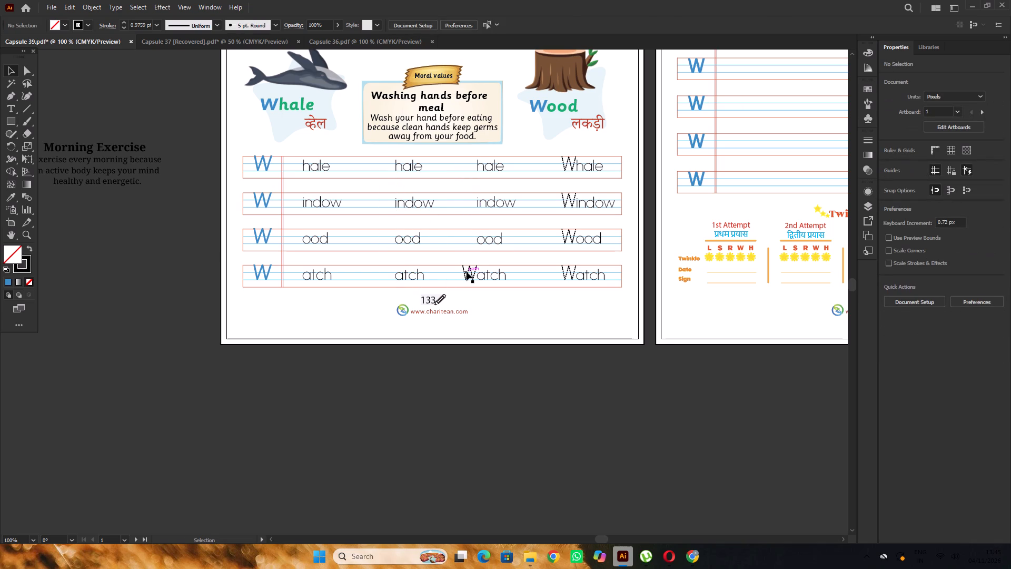
left_click(468, 271)
key("Delete")
Delete the dotted W's from the fourth column of tracing words in all four rows.
left_click(565, 280)
key("Delete")
left_click(568, 239)
key("Delete")
left_click(571, 203)
key("Delete")
left_click(572, 167)
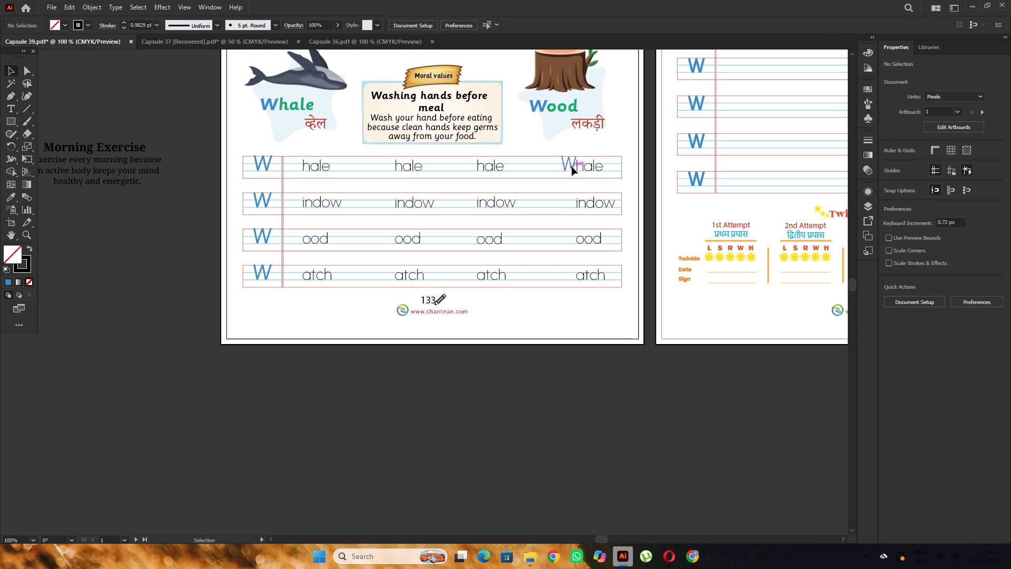
key("Delete")
Copy the dotted M of the second "Mat" on page 121 of Capsule 36.
scroll(517, 199, "down", 2, "alt")
scroll(515, 198, "up", 3)
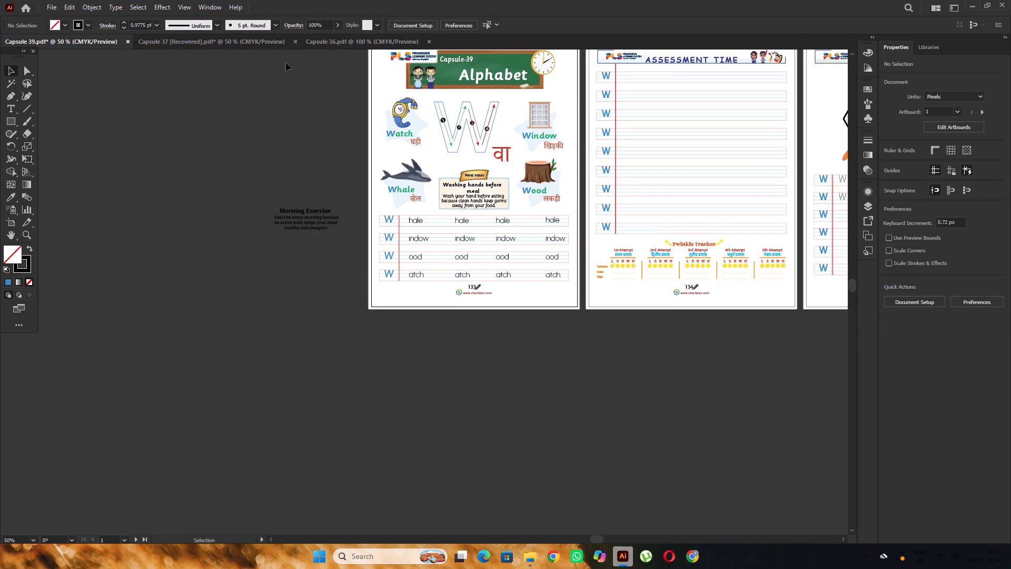
scroll(372, 191, "up", 4)
scroll(350, 174, "down", 4)
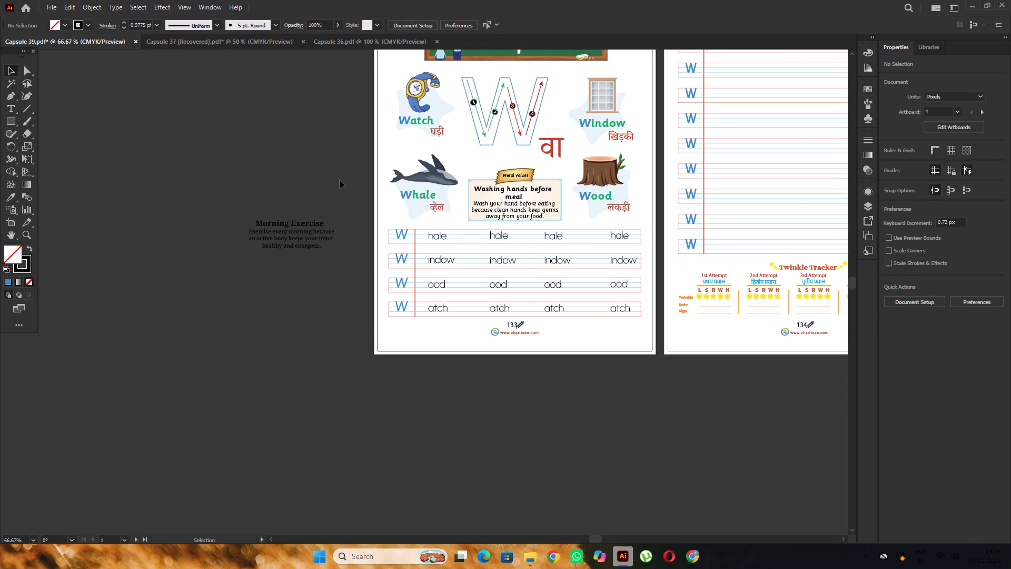
left_click(346, 44)
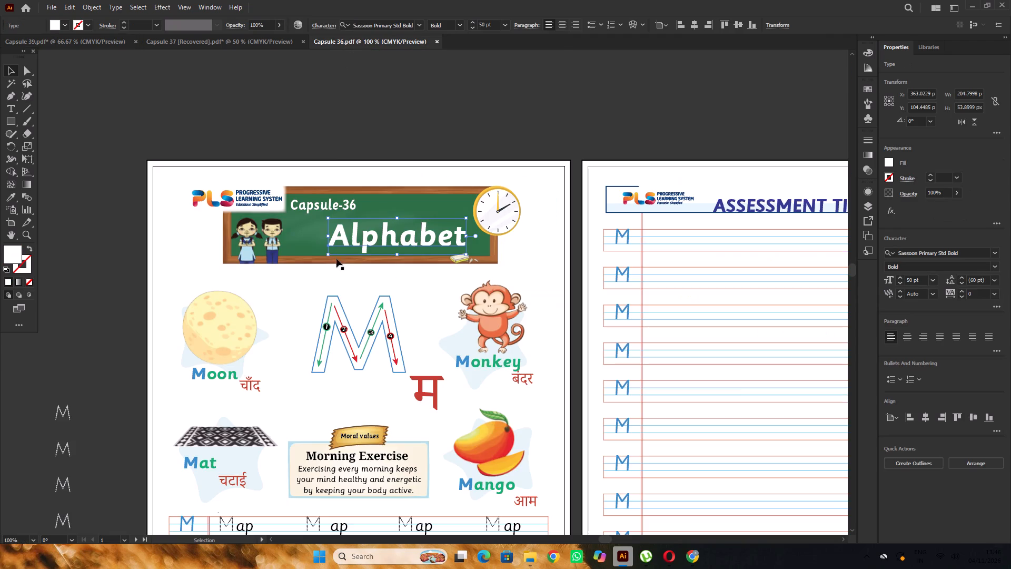
scroll(343, 239, "down", 3, "alt")
left_click(317, 149)
scroll(317, 148, "down", 9)
scroll(324, 304, "up", 3, "alt")
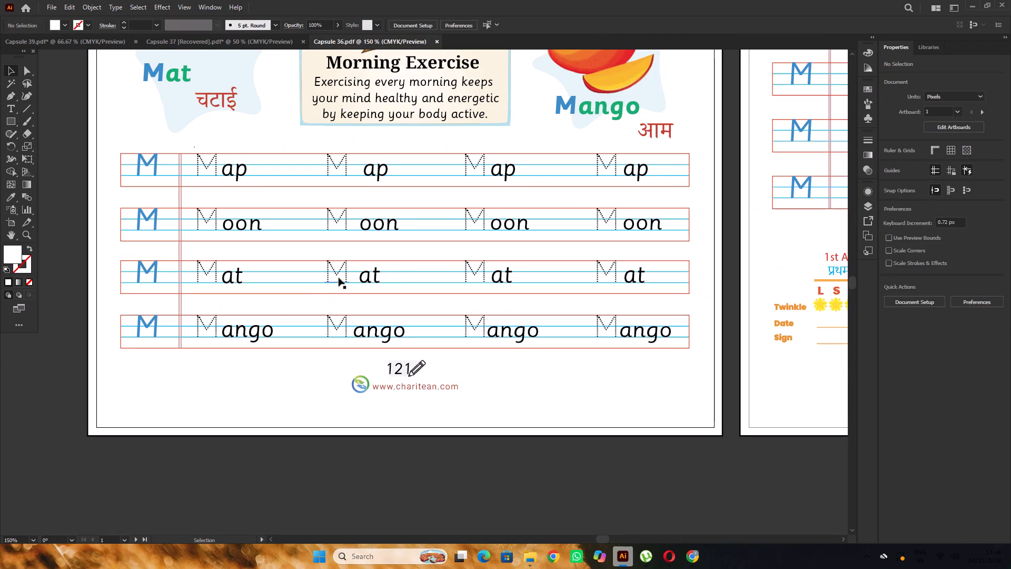
left_click(342, 270)
key("ctrl+c")
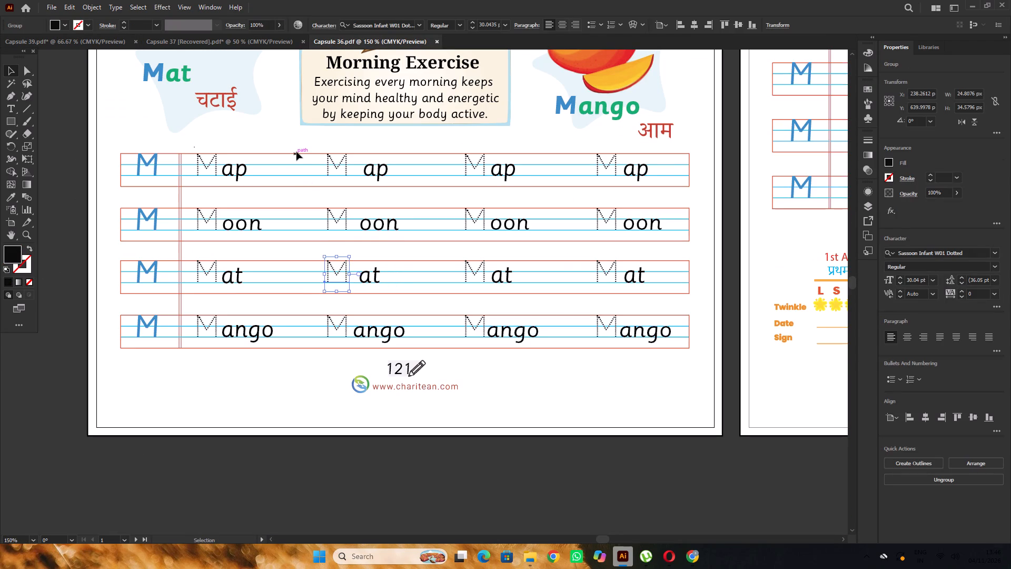
Return to Capsule 39 and reorder the open documents so Capsule 37 comes before it.
left_click(104, 45)
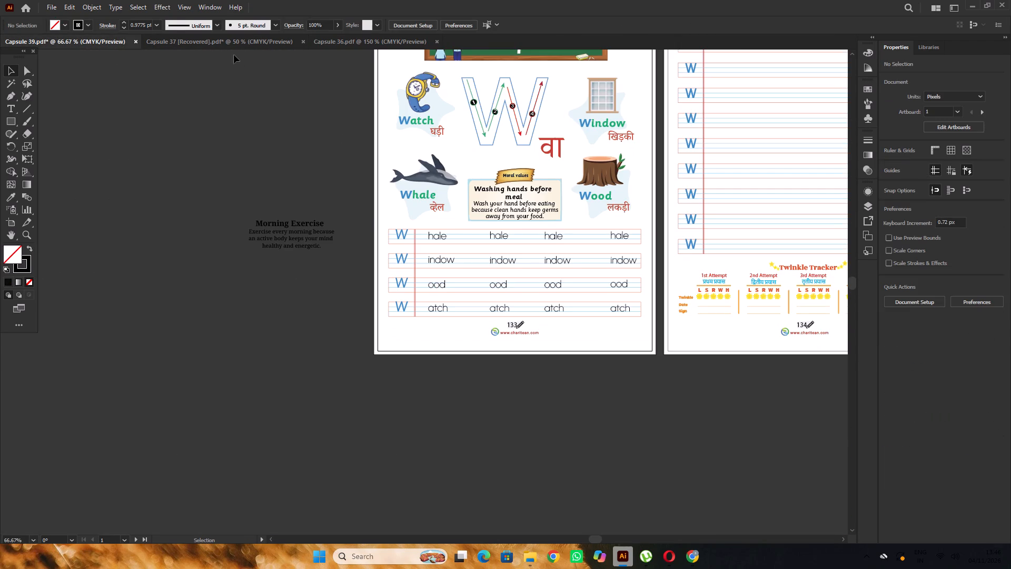
left_click_drag(233, 44, 205, 40)
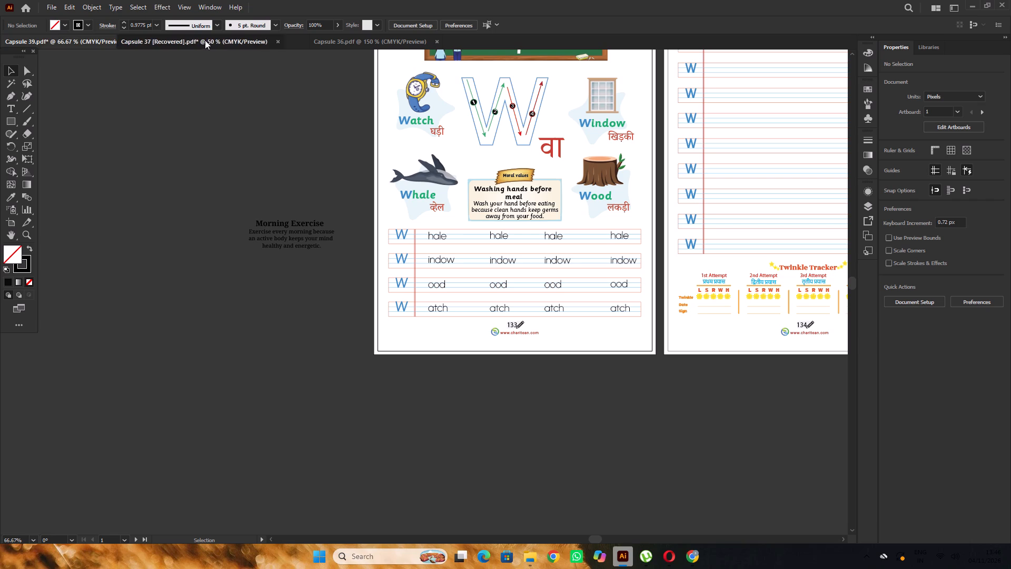
left_click_drag(205, 40, 61, 36)
left_click(203, 40)
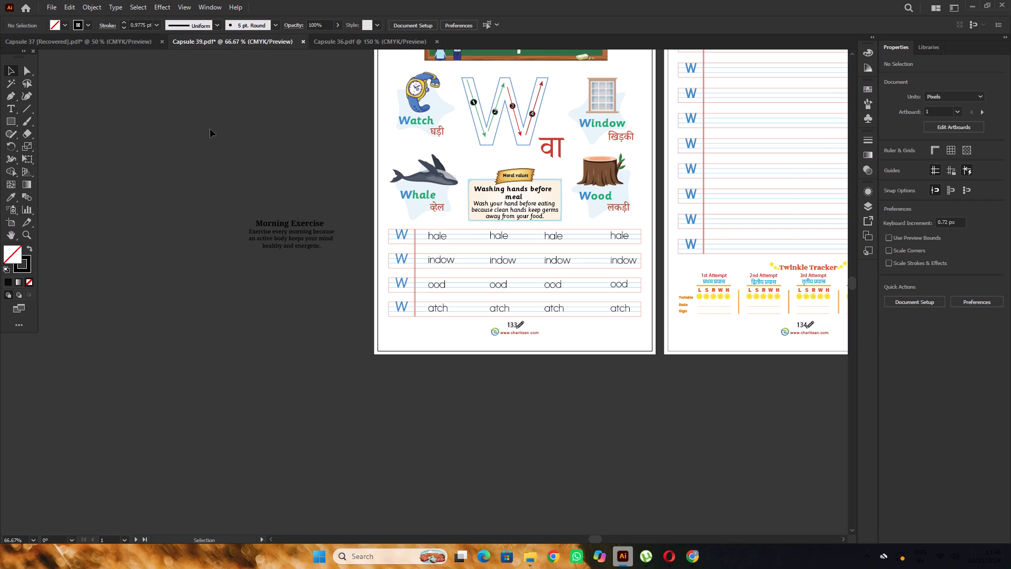
Paste the dotted M on page 133 and place it before the first "hale" in the top writing row.
scroll(182, 103, "down", 1, "alt")
scroll(377, 224, "up", 3, "alt")
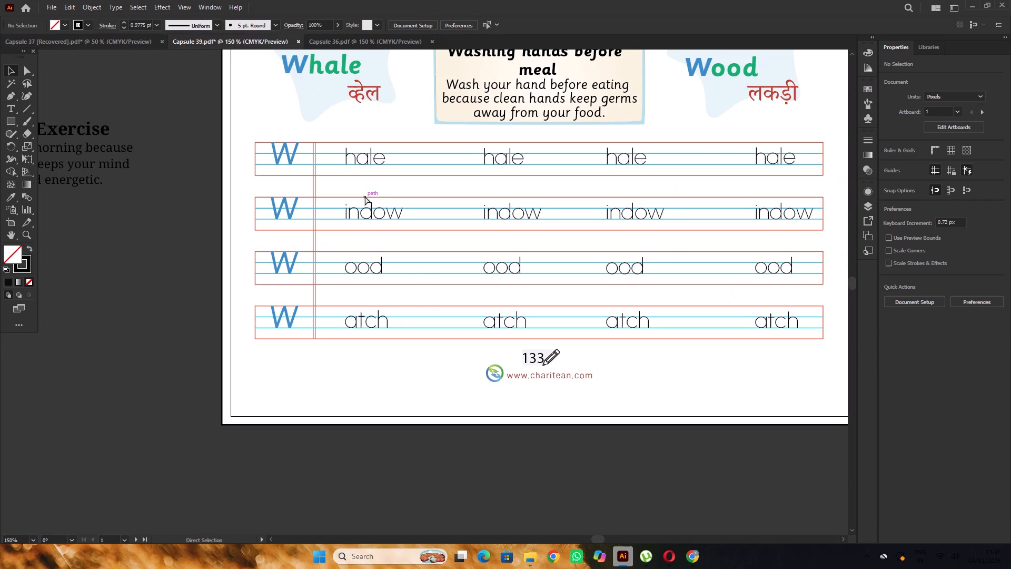
key("ctrl+v")
left_click_drag(415, 292, 328, 154)
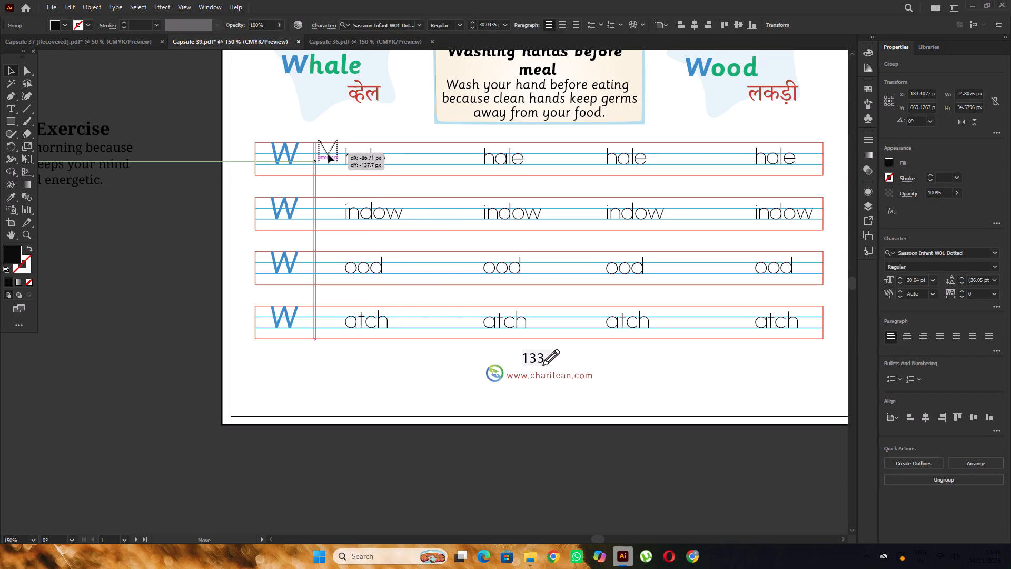
left_click_drag(328, 154, 331, 156)
Replace the pasted dotted letter M with W.
scroll(331, 156, "up", 2, "alt")
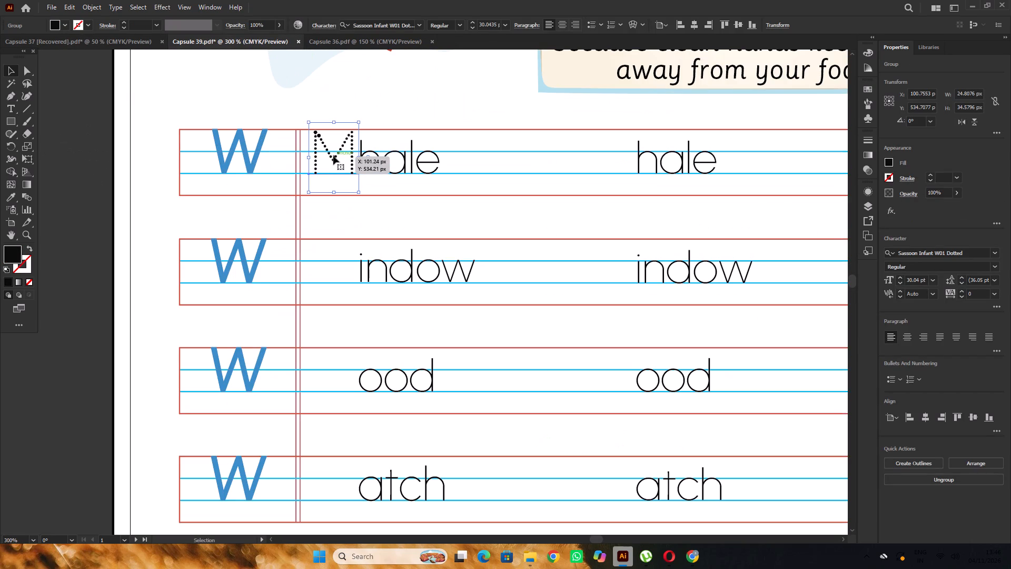
key("t")
left_click_drag(350, 148, 323, 156)
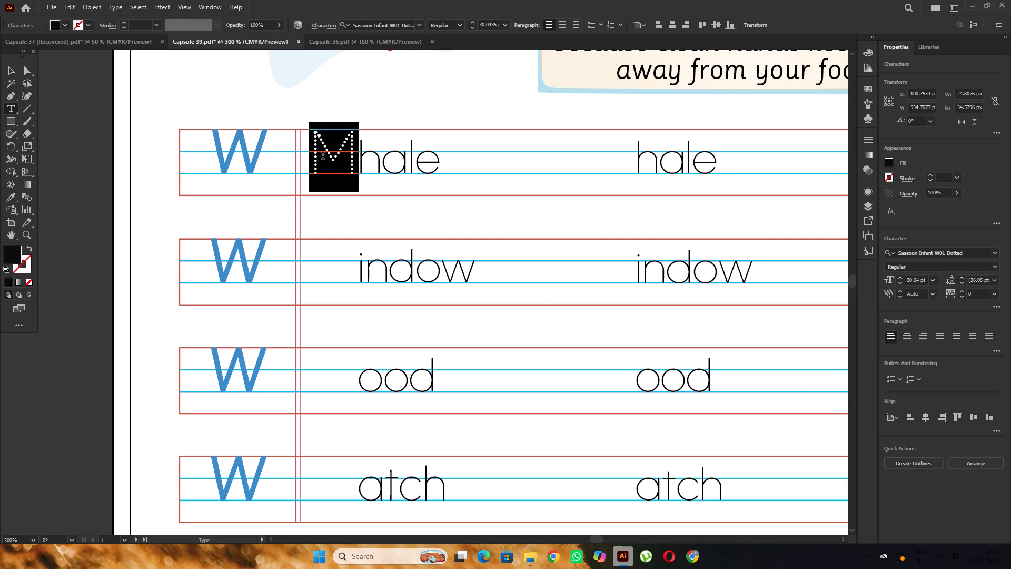
key("w")
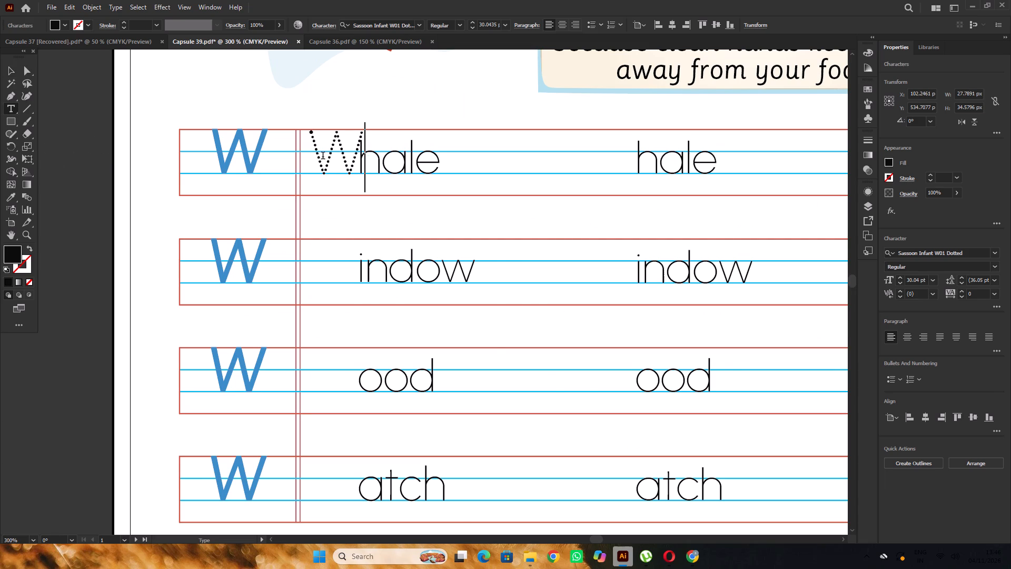
scroll(323, 156, "down", 1, "alt")
left_click(9, 67)
left_click(124, 140)
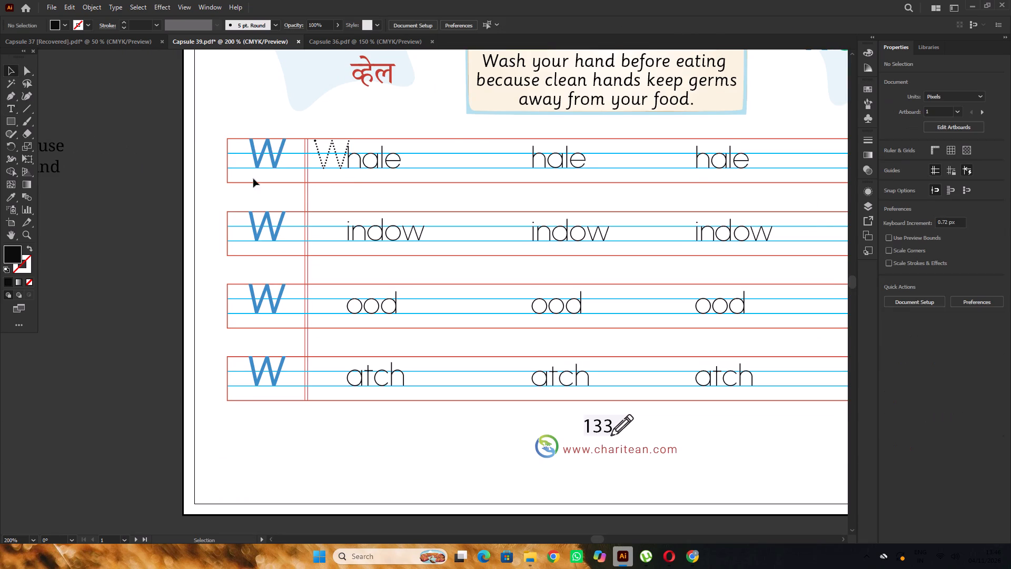
Move the first "hale" along its baseline to leave a small gap after the dotted W.
scroll(304, 176, "down", 2, "alt")
left_click(230, 156)
scroll(362, 181, "up", 2, "alt")
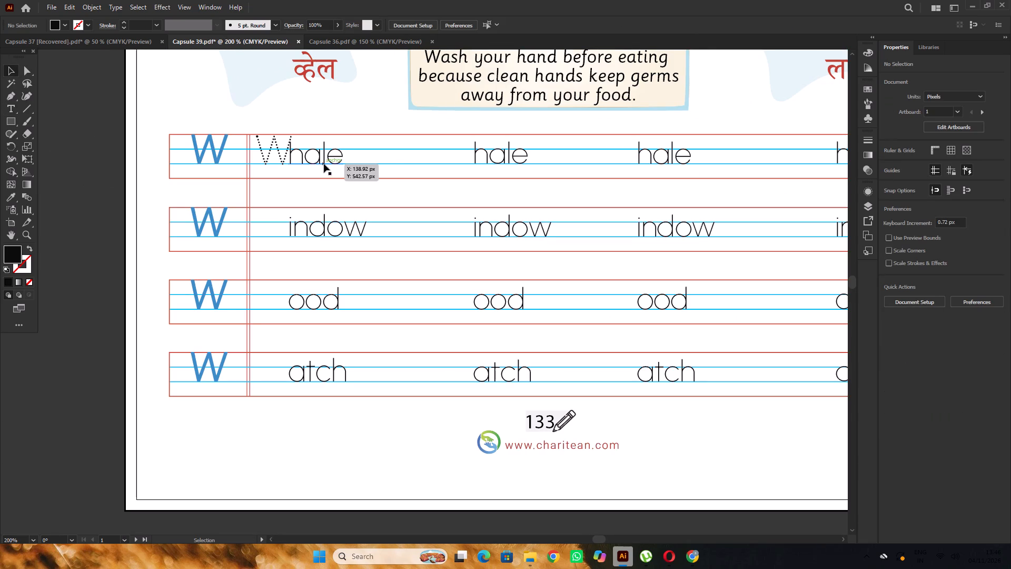
left_click_drag(324, 164, 345, 167)
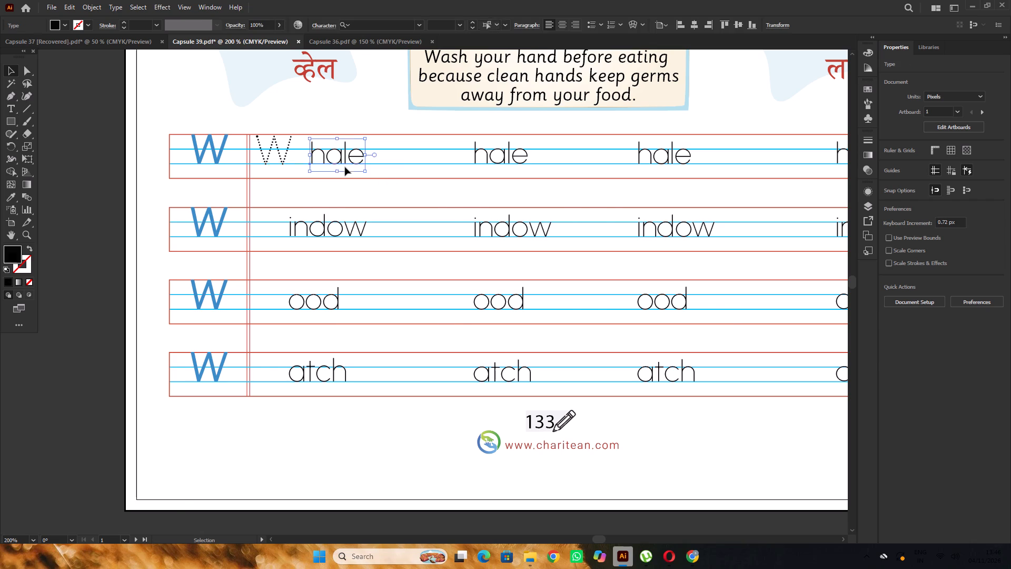
scroll(331, 173, "down", 1, "alt")
scroll(334, 211, "up", 2, "alt")
left_click_drag(351, 115, 339, 117)
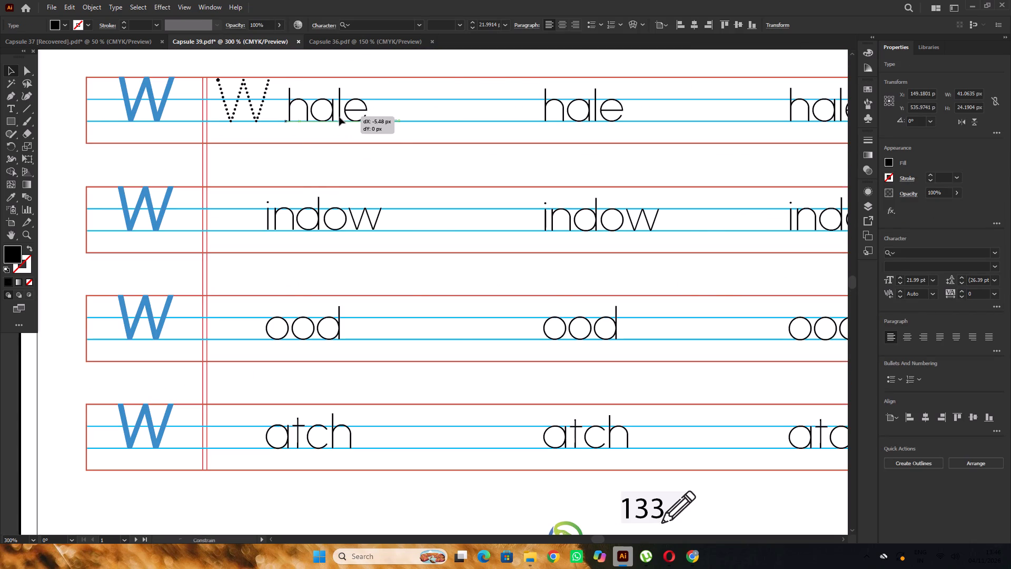
left_click_drag(339, 117, 339, 117)
Distribute the four "hale" words in the top row with equal horizontal spacing.
scroll(294, 145, "down", 2, "alt")
scroll(322, 183, "up", 2, "alt")
scroll(291, 167, "down", 2, "alt")
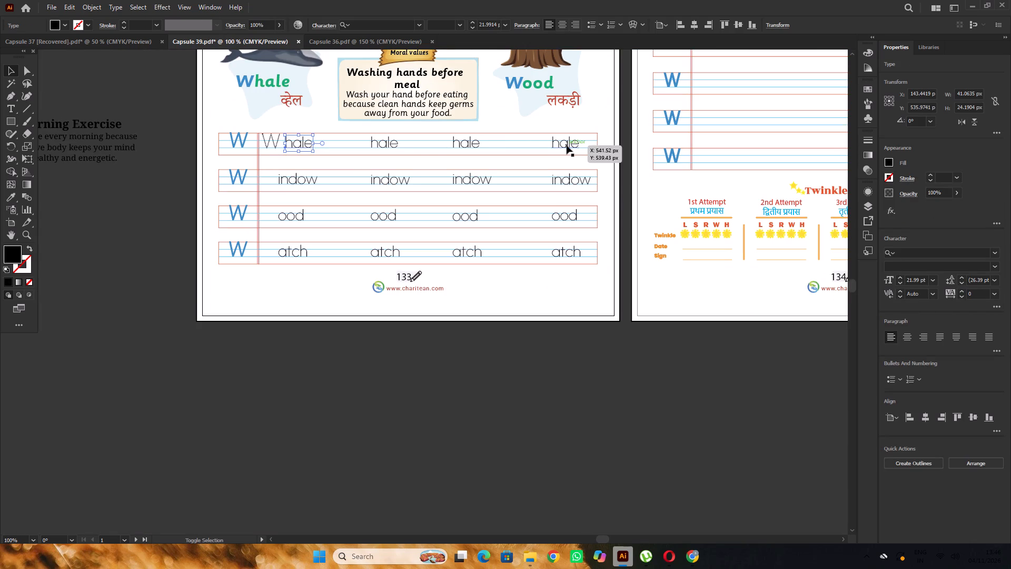
left_click(567, 145, "shift")
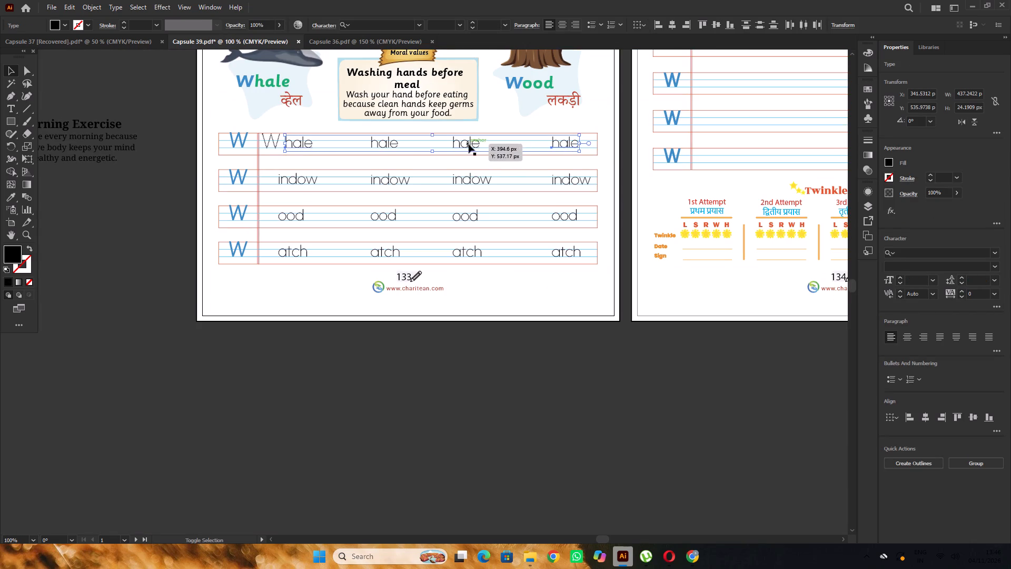
left_click(469, 144, "shift")
left_click(384, 143, "shift")
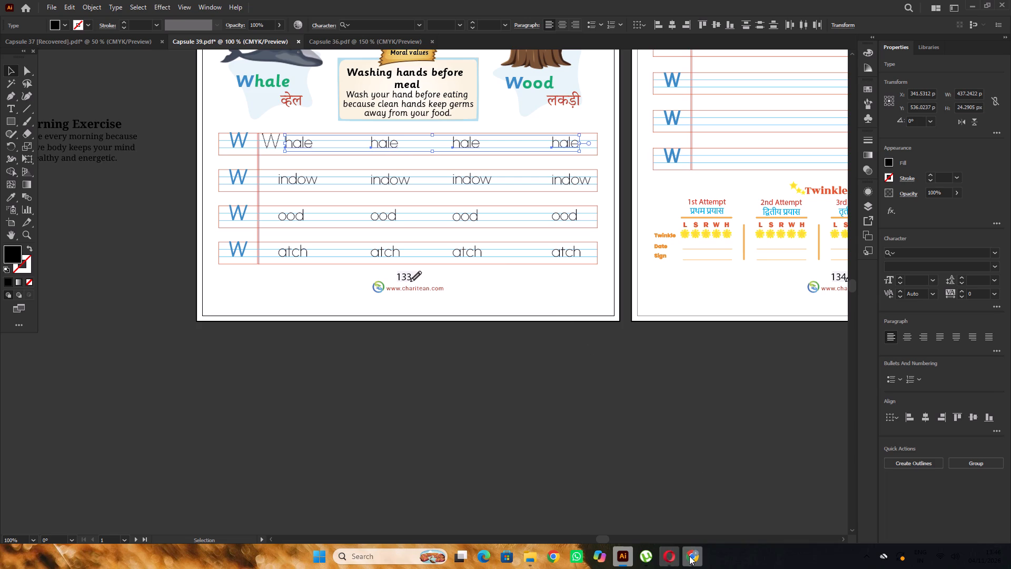
left_click(689, 556)
left_click(690, 556)
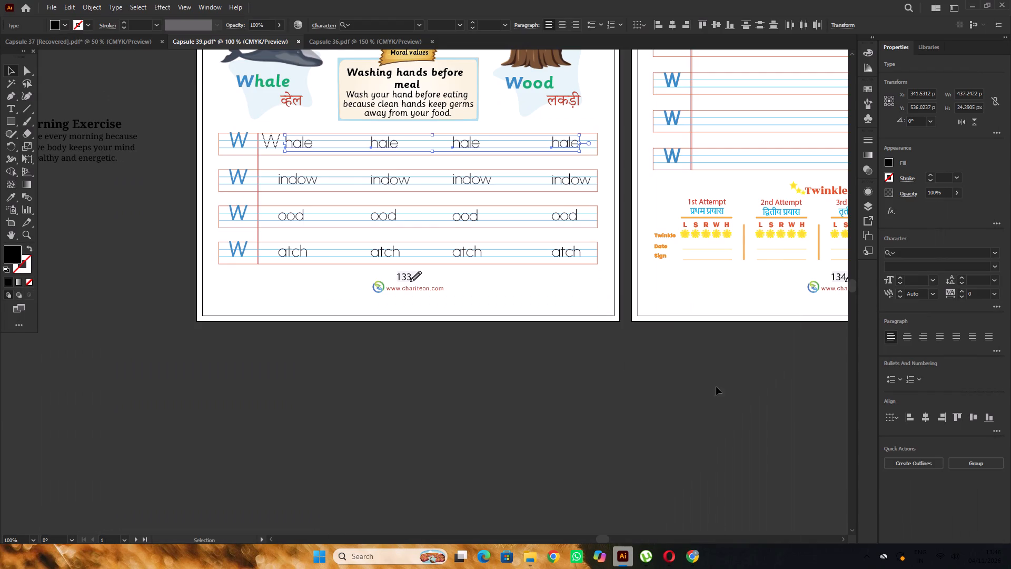
left_click(997, 431)
left_click(901, 526)
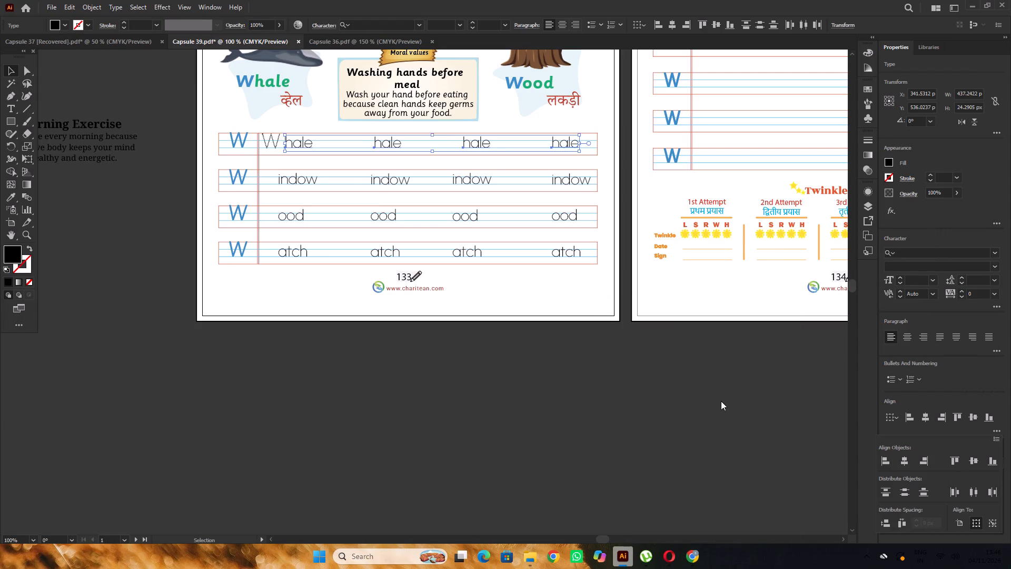
triple_click(721, 401)
Shift the first "indow" about 10 px to the right so it starts beneath the first "hale".
scroll(543, 175, "up", 1, "alt")
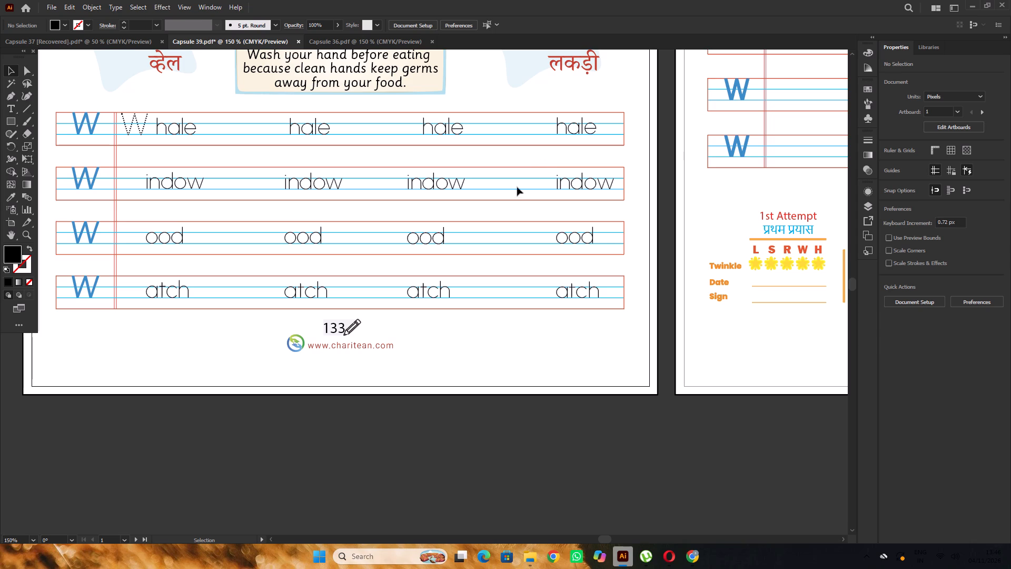
scroll(313, 172, "down", 1, "alt")
scroll(184, 161, "up", 2, "alt")
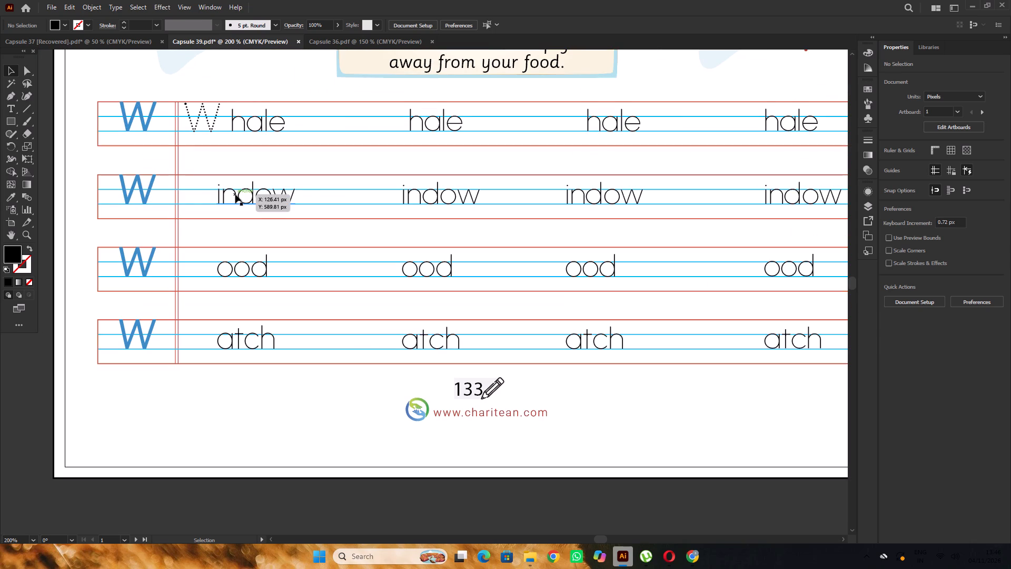
left_click_drag(235, 194, 249, 194)
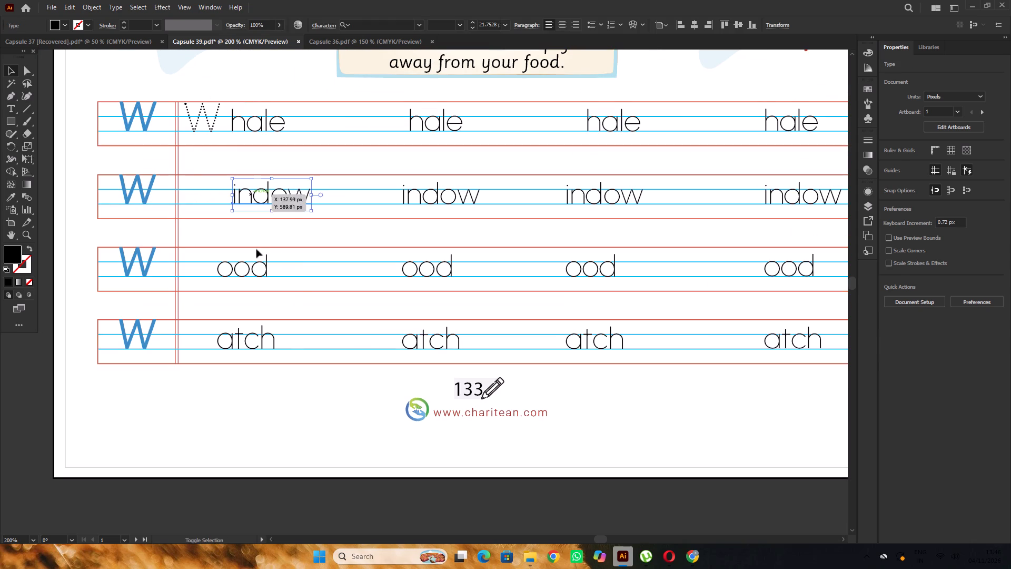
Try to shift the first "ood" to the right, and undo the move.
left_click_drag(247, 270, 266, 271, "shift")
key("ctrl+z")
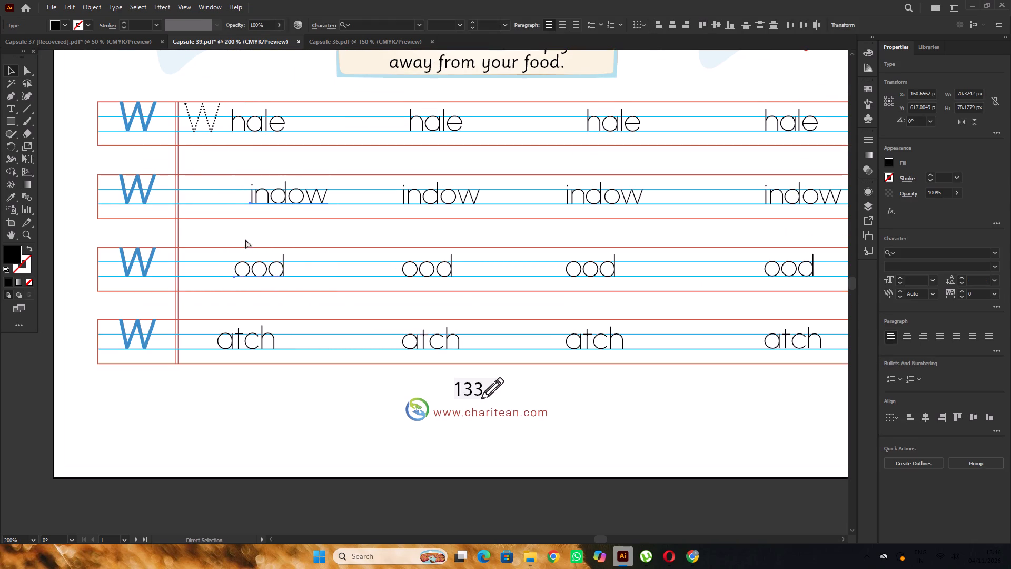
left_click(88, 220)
Shift the first "ood" and the first "atch" to the right so they line up beneath the first "indow".
scroll(232, 224, "down", 2)
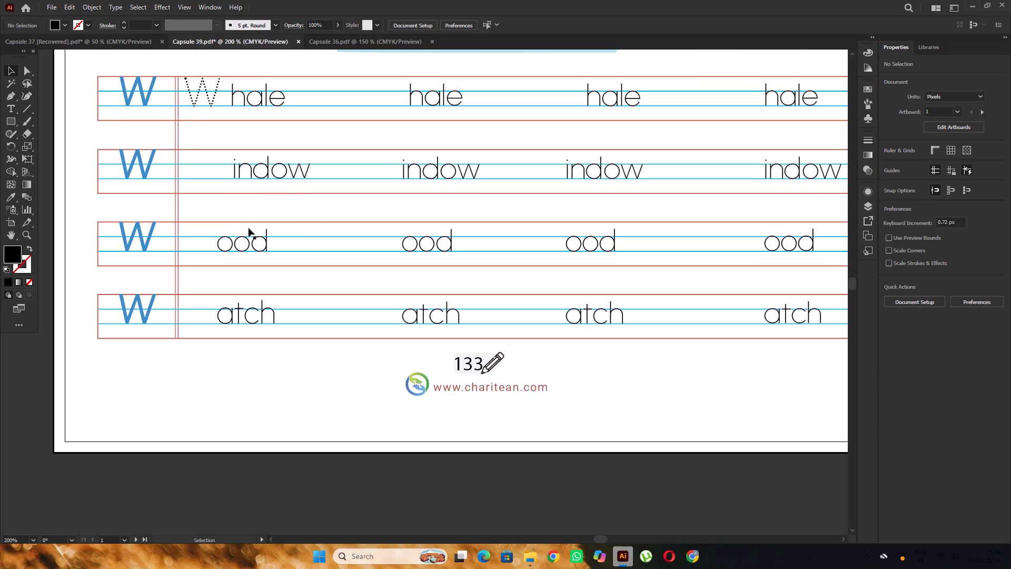
left_click_drag(252, 240, 267, 240)
scroll(253, 225, "down", 4, "alt")
left_click(293, 338)
scroll(257, 256, "up", 3, "alt")
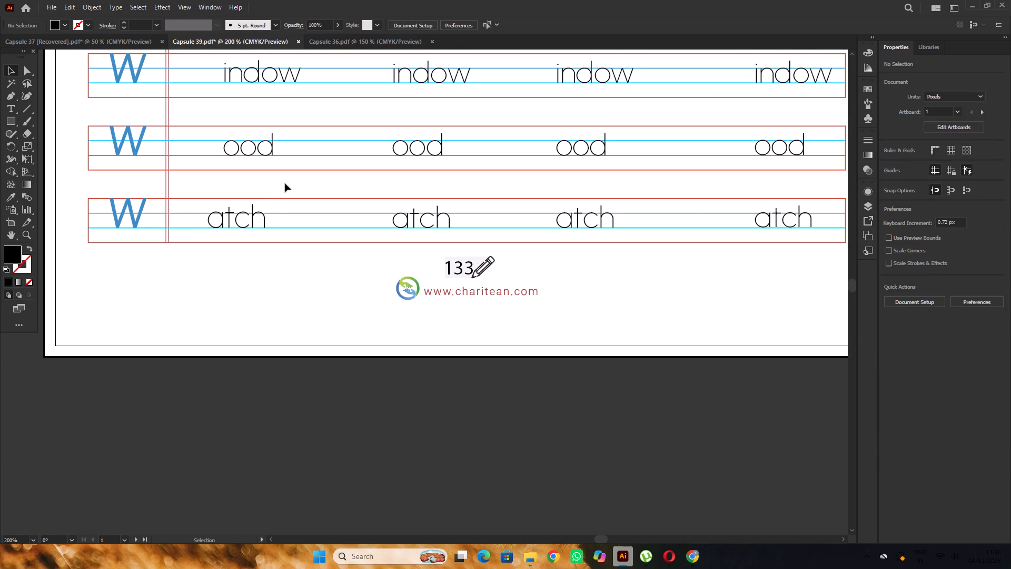
left_click(285, 180)
left_click(292, 277)
scroll(291, 271, "up", 3)
left_click_drag(250, 257, 273, 257)
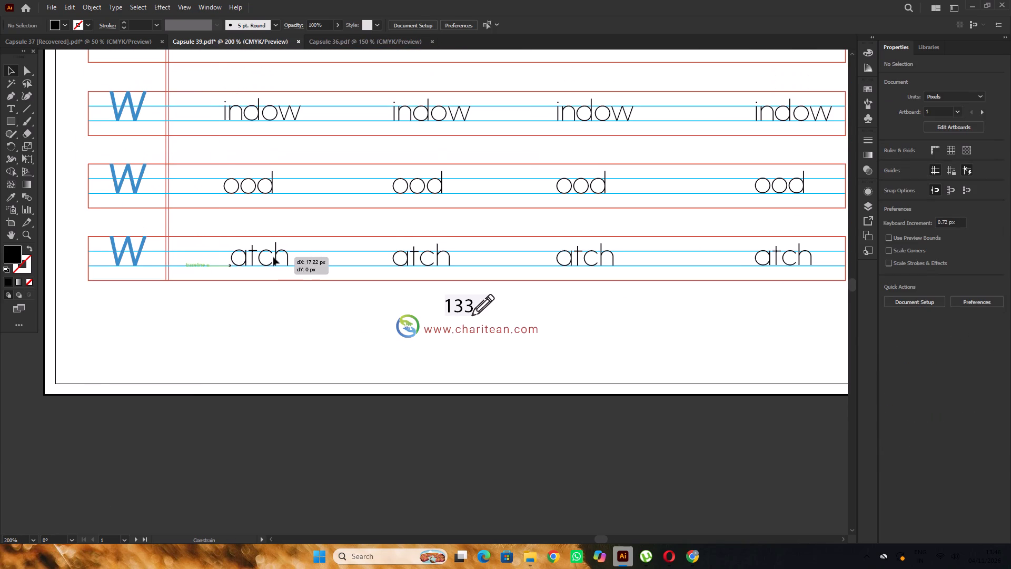
left_click_drag(273, 257, 267, 257)
scroll(257, 249, "down", 3, "alt")
left_click(348, 327)
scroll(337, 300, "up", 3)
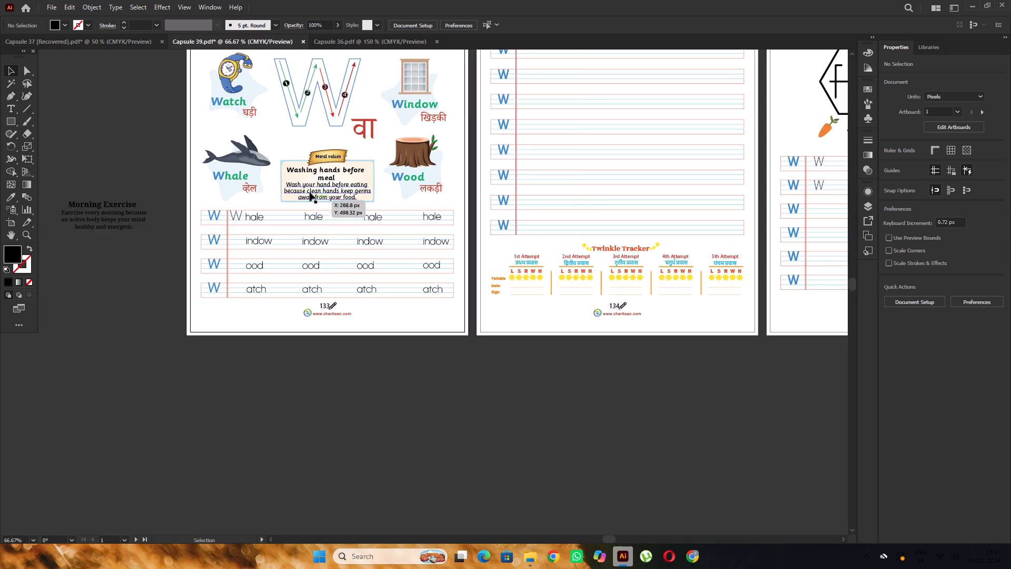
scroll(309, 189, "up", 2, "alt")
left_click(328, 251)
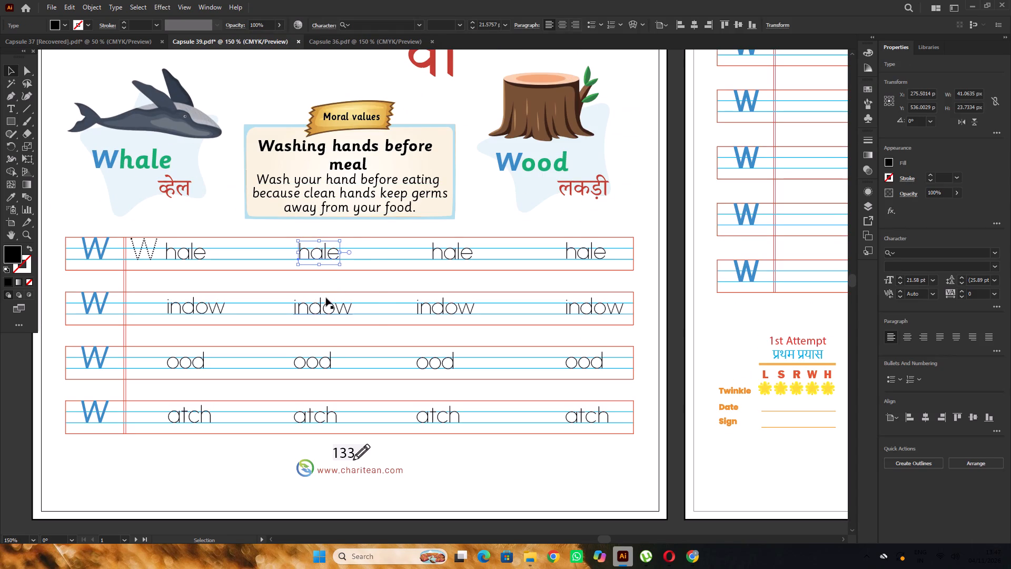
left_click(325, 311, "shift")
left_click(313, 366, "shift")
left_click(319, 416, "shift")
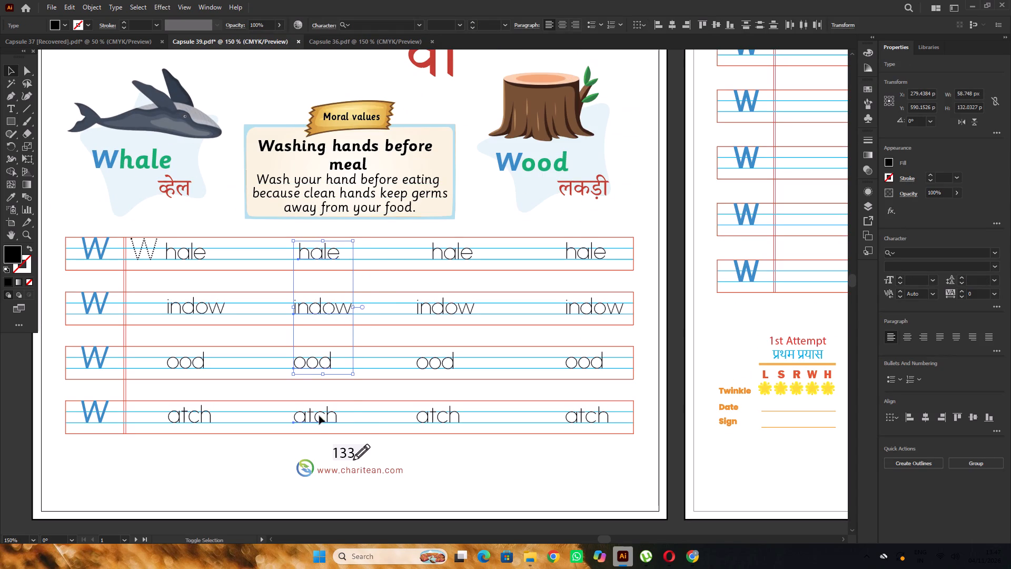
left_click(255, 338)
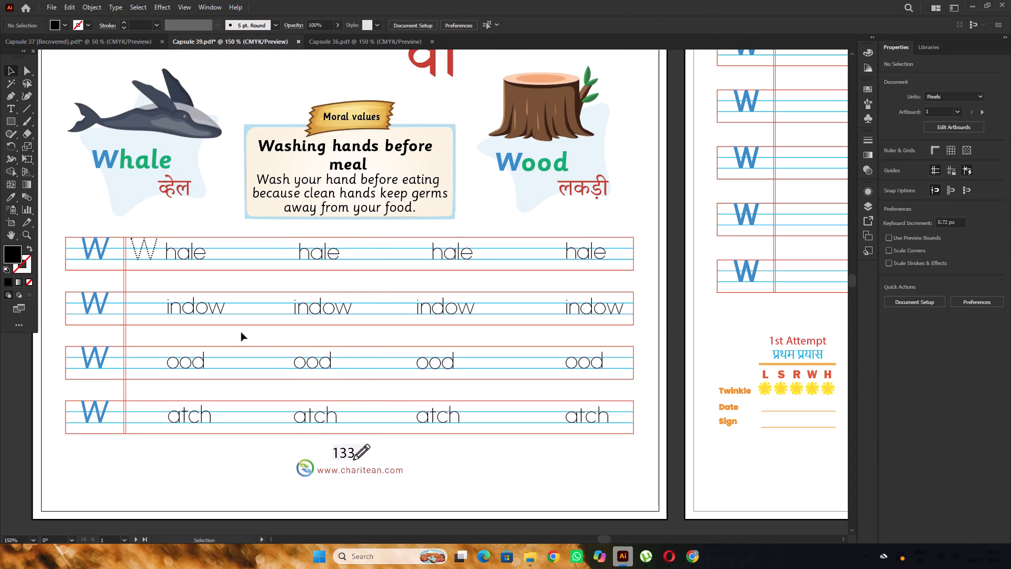
Shift the dotted W in the top row slightly to the right, closer to the first "hale".
scroll(202, 250, "down", 1)
scroll(135, 239, "up", 1, "alt")
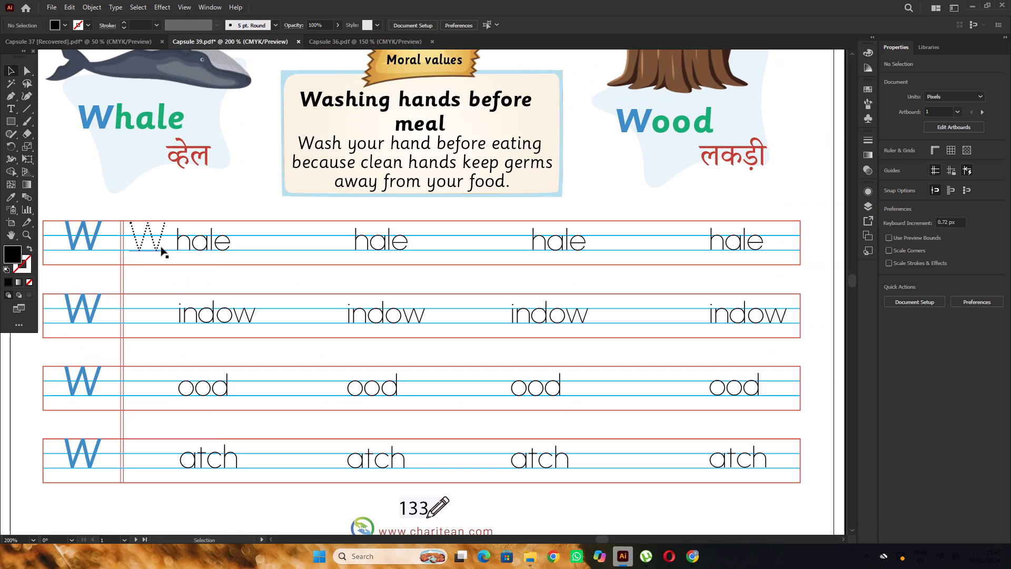
scroll(139, 251, "up", 3)
scroll(238, 252, "down", 2, "alt")
scroll(198, 267, "up", 2, "alt")
left_click_drag(217, 255, 221, 256)
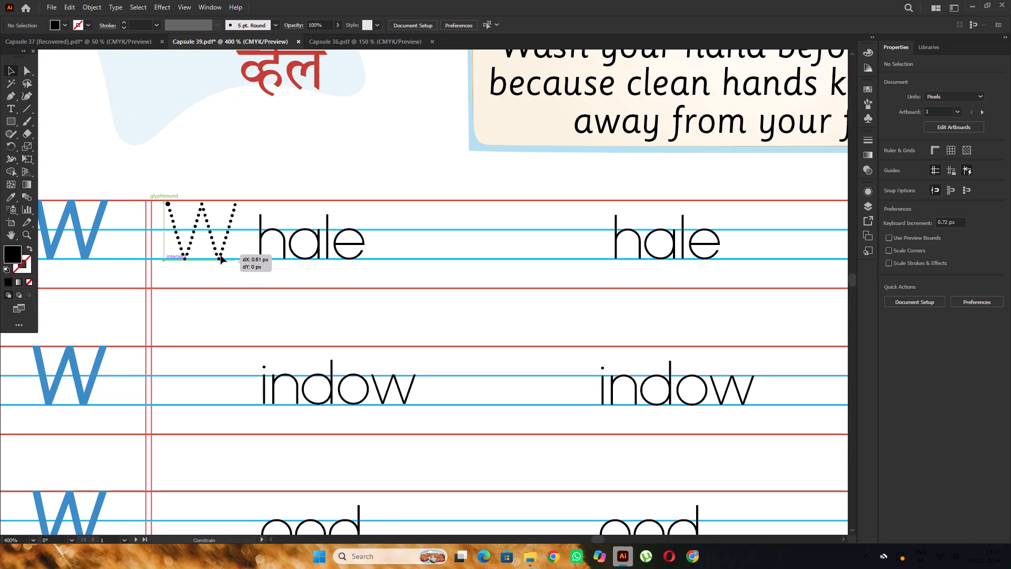
left_click_drag(221, 256, 226, 257)
Copy the dotted W straight down in front of the first "indow", "ood" and "atch", aligned to each row's lines.
scroll(226, 253, "down", 2, "alt")
left_click_drag(226, 253, 225, 325)
scroll(223, 300, "down", 5)
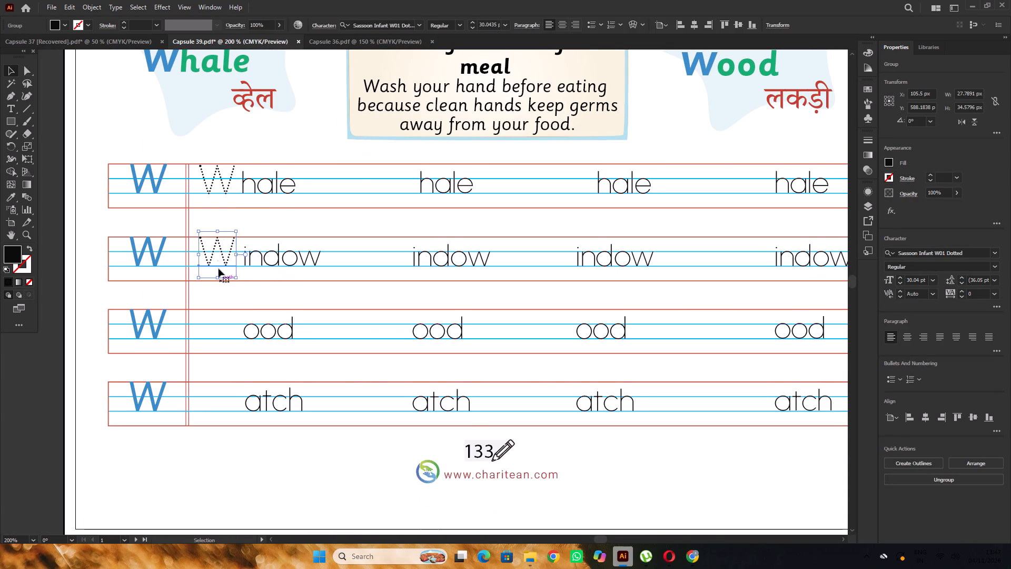
scroll(217, 260, "up", 2, "alt")
left_click_drag(231, 264, 234, 369, "alt+shift")
left_click(234, 258)
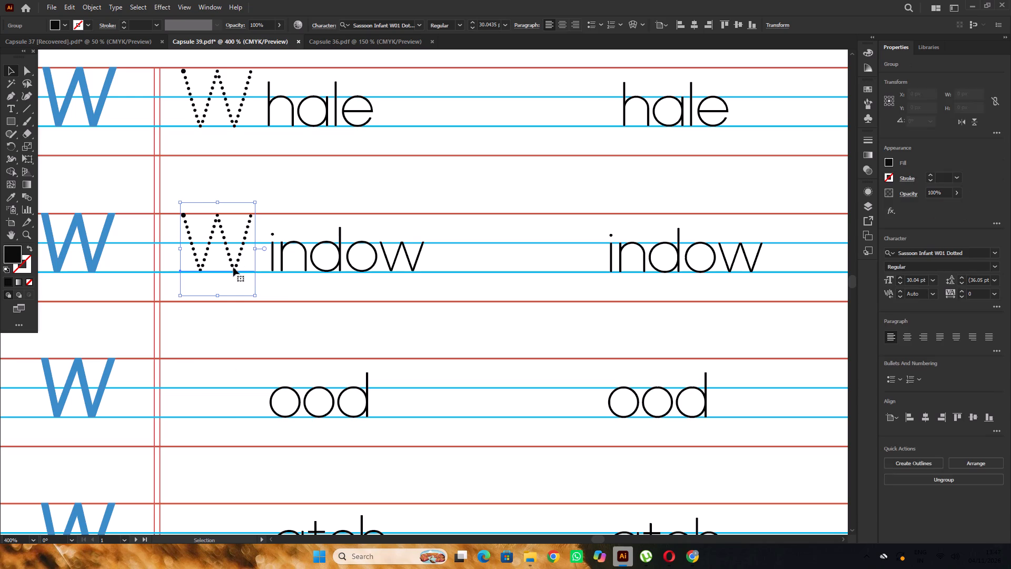
left_click_drag(233, 268, 230, 412)
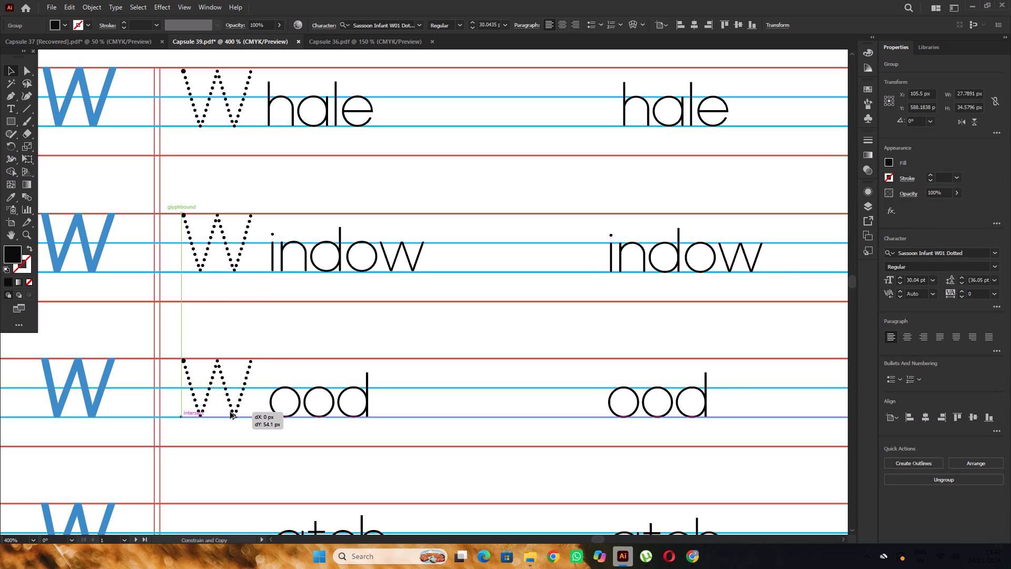
left_click_drag(230, 412, 231, 411)
left_click(279, 301)
scroll(279, 298, "down", 6, "alt")
scroll(269, 288, "up", 2, "alt")
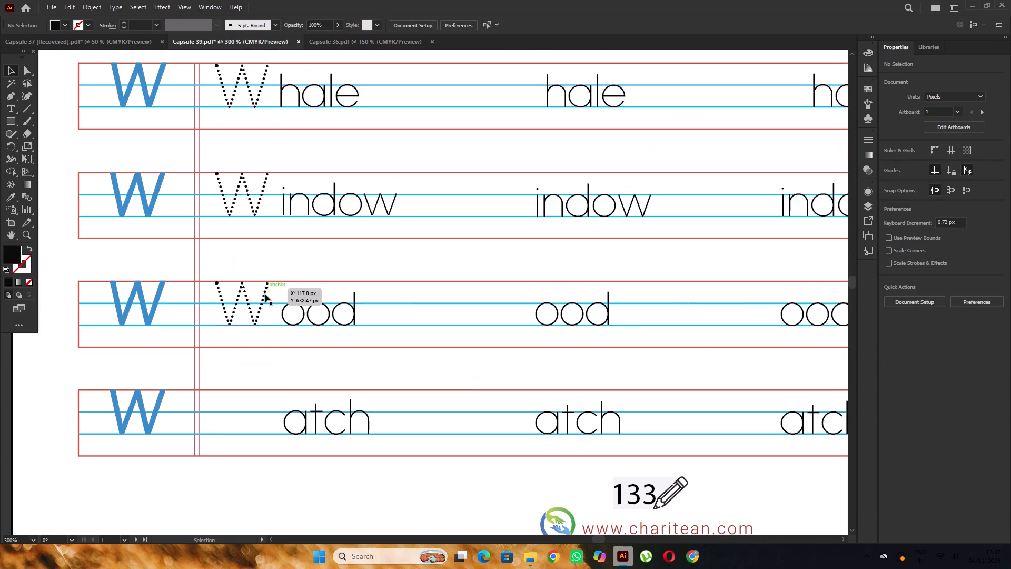
left_click_drag(262, 299, 272, 409, "alt")
scroll(268, 352, "down", 4, "alt")
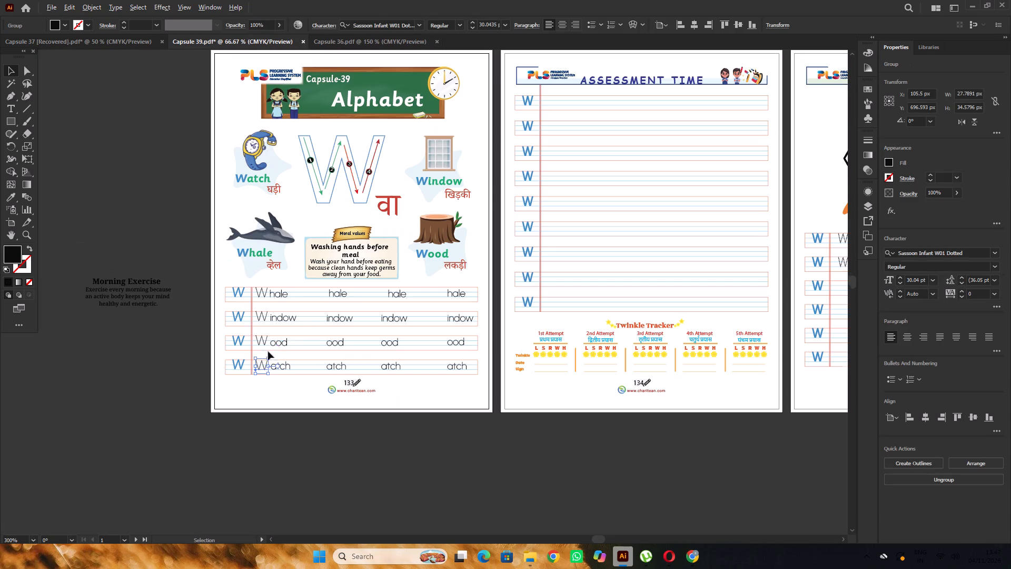
left_click(196, 249)
Distribute the four "indow" words in the second row with equal horizontal spacing.
scroll(337, 362, "up", 1, "alt")
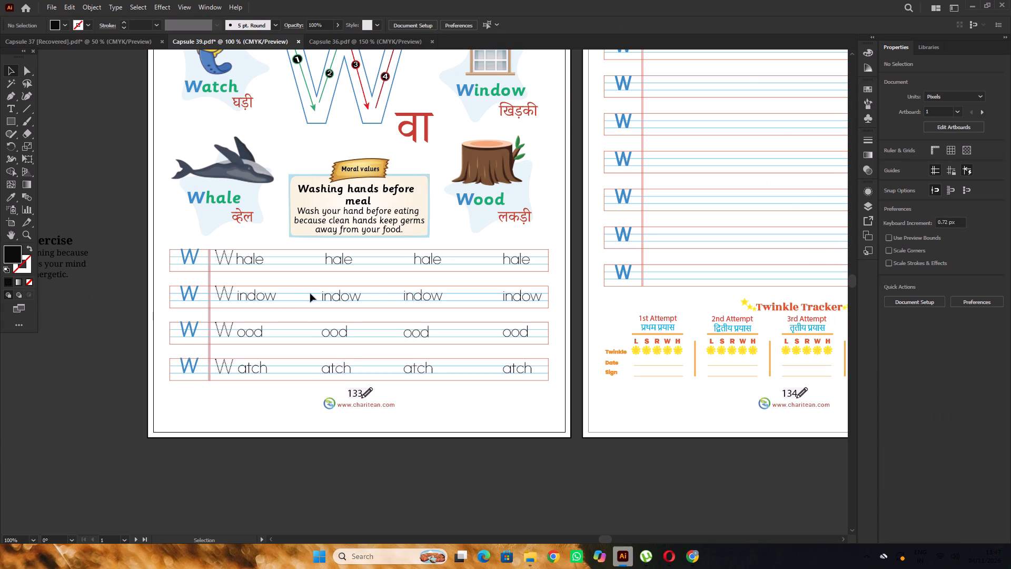
scroll(310, 293, "up", 2, "alt")
scroll(301, 289, "down", 1, "alt")
left_click(253, 300)
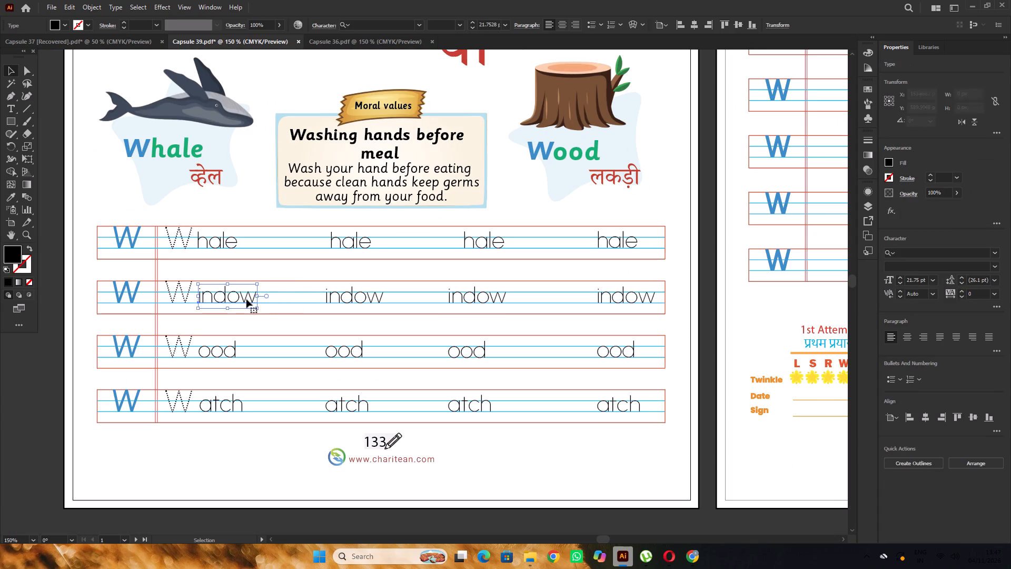
left_click(628, 298, "shift")
left_click(463, 299, "shift")
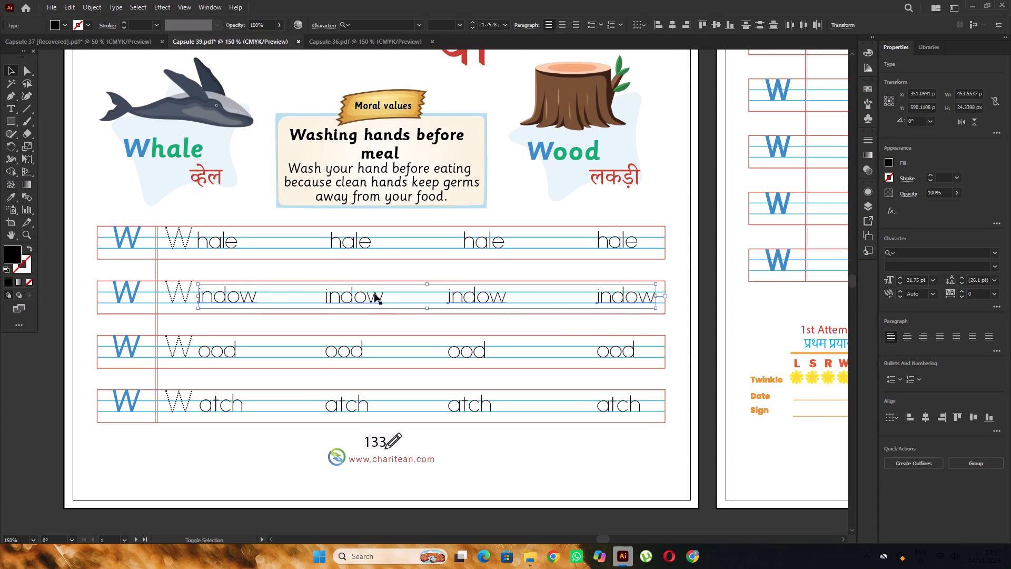
left_click(372, 293, "shift")
left_click(699, 558)
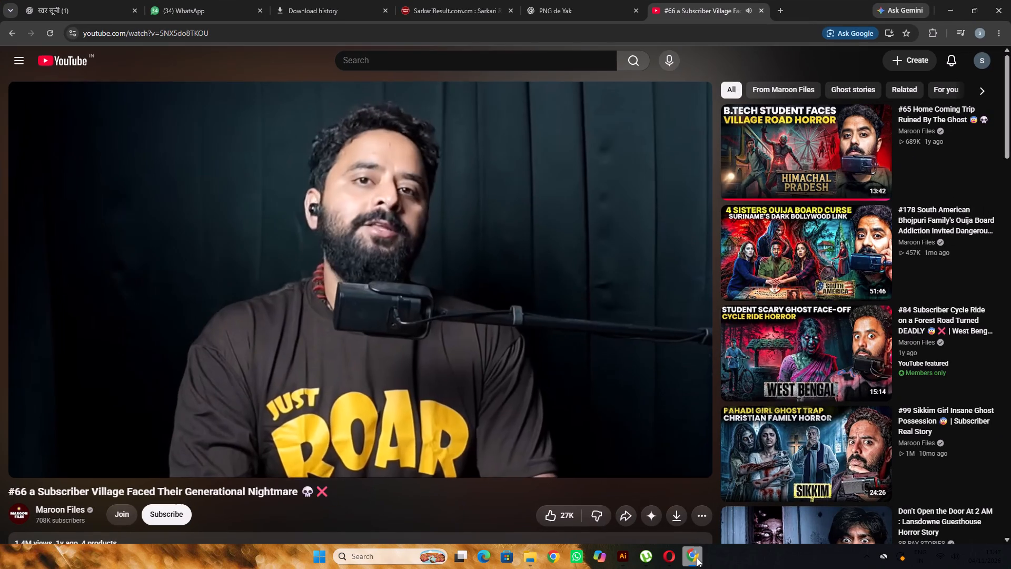
left_click(696, 555)
left_click(998, 429)
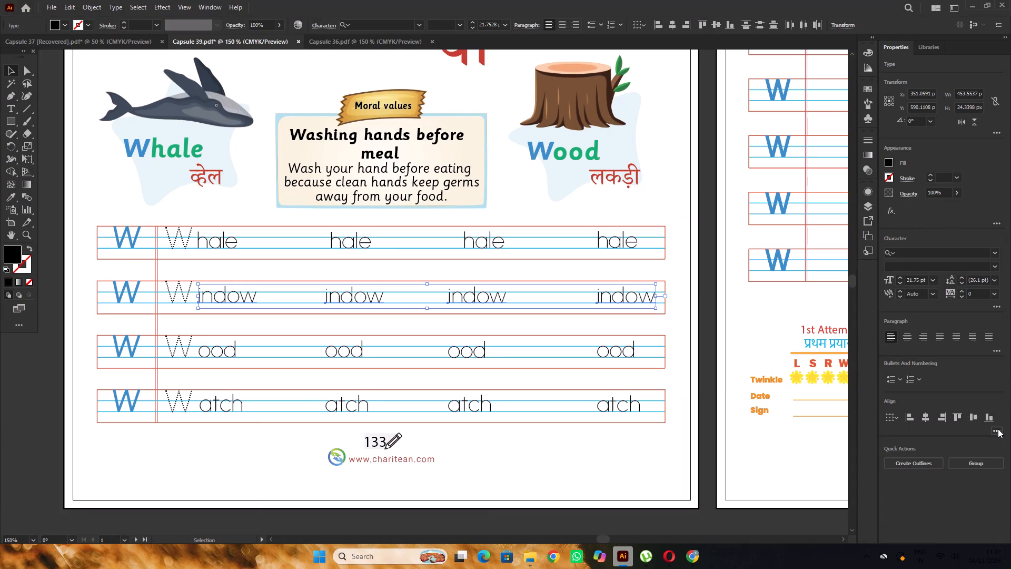
left_click(898, 520)
scroll(550, 367, "down", 9)
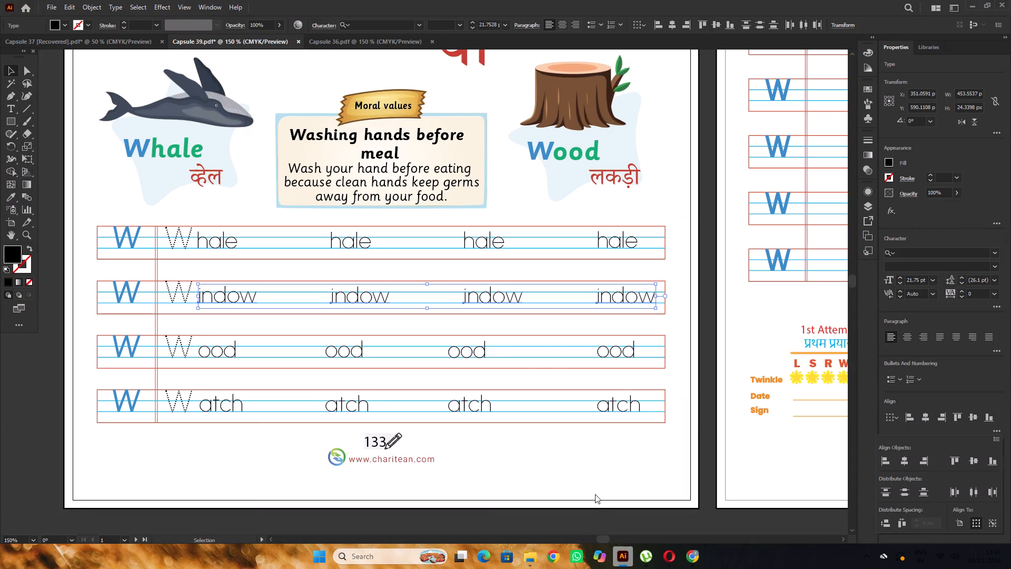
double_click(607, 525)
scroll(528, 368, "down", 5)
left_click(590, 463)
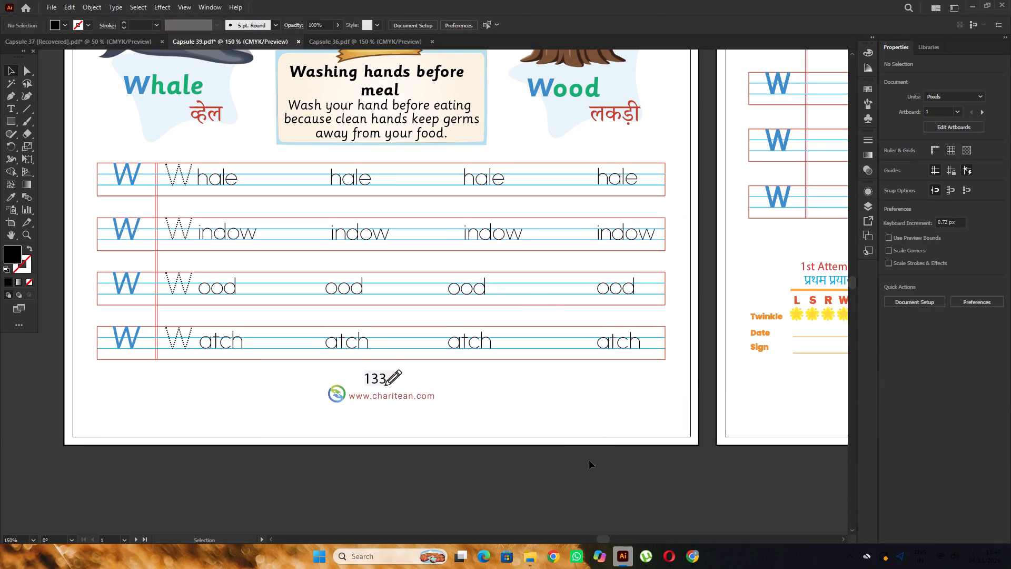
Distribute the four "ood" words in the third row with equal horizontal spacing.
left_click(328, 291)
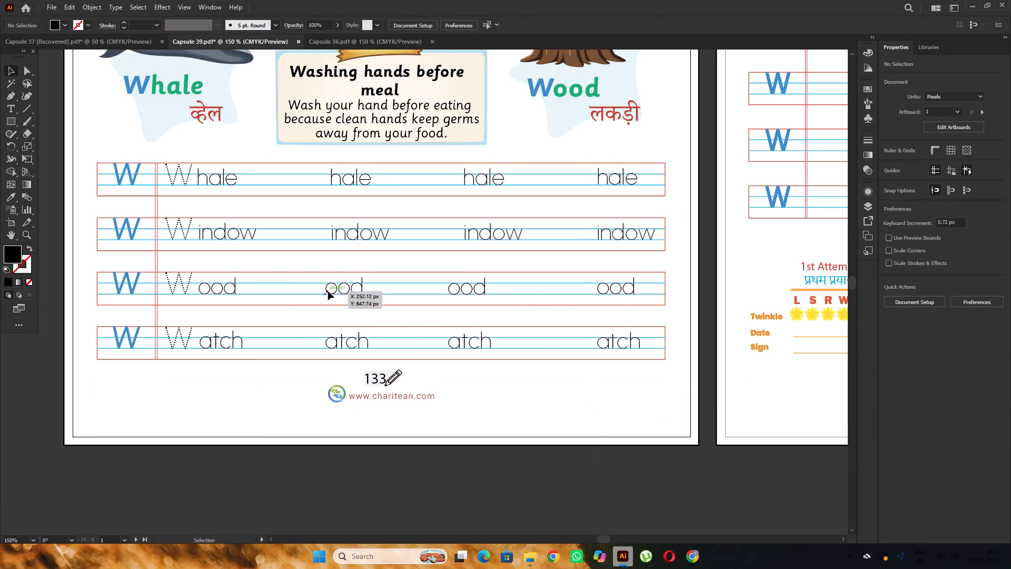
left_click(233, 288)
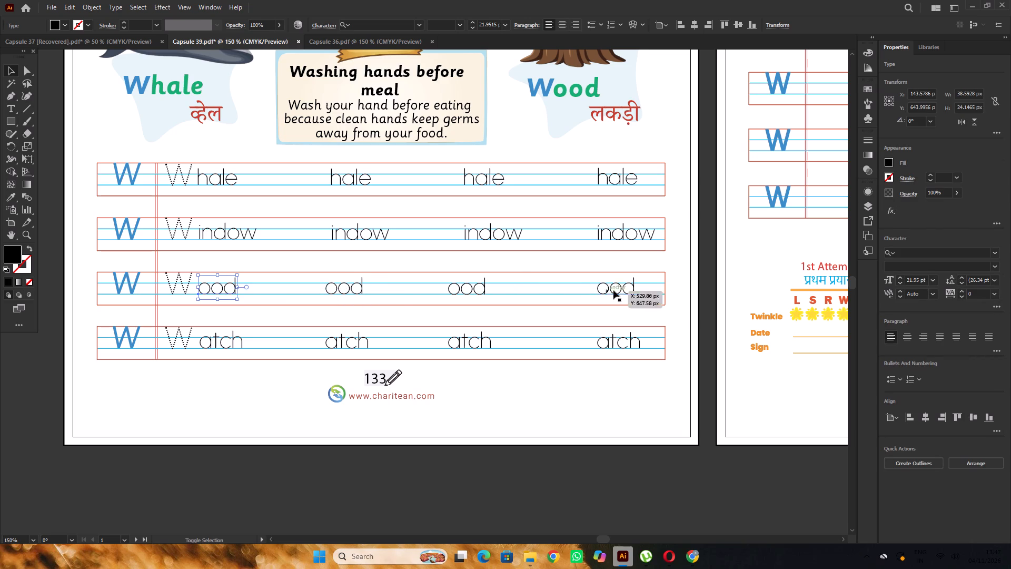
left_click(613, 290, "shift")
left_click(472, 289, "shift")
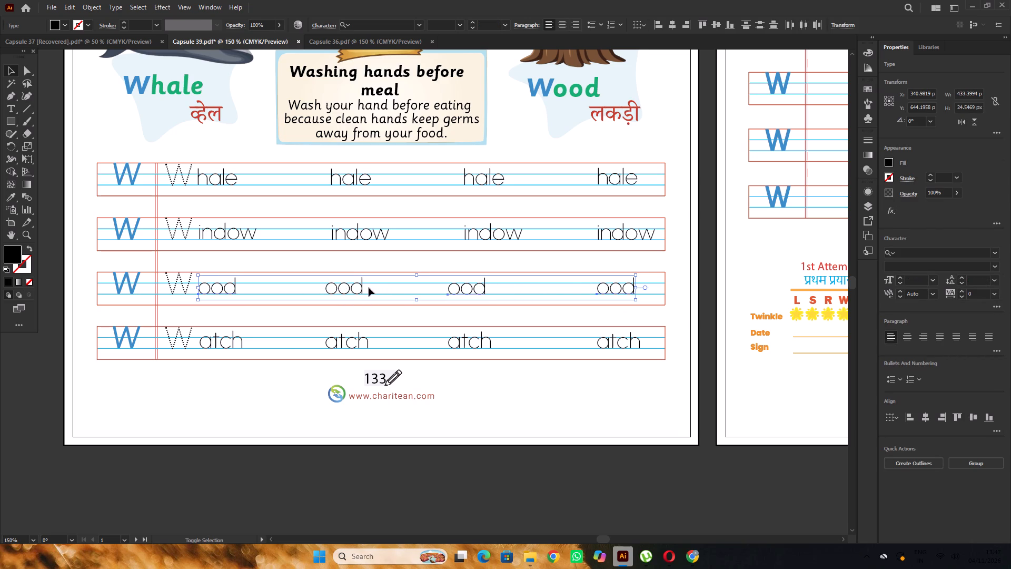
left_click(364, 287, "shift")
left_click(362, 286, "shift")
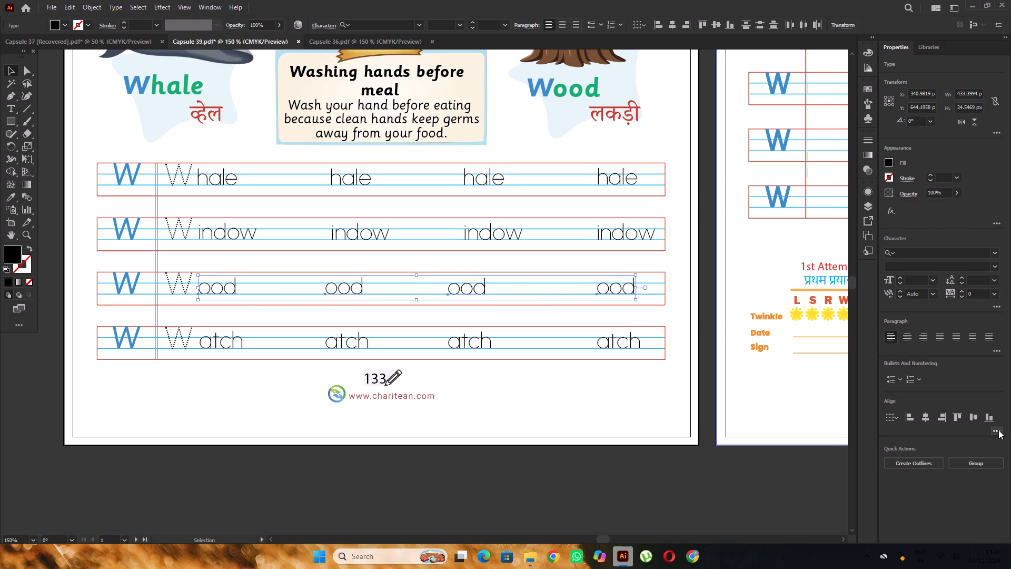
left_click(998, 429)
left_click(904, 521)
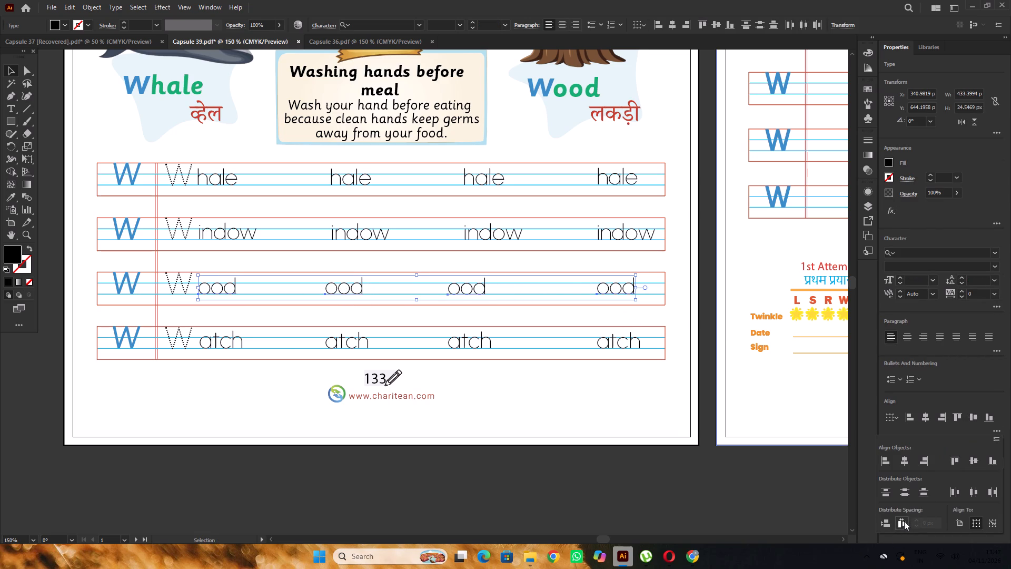
double_click(571, 475)
Distribute the four "atch" words in the bottom row with equal horizontal spacing.
left_click(235, 344)
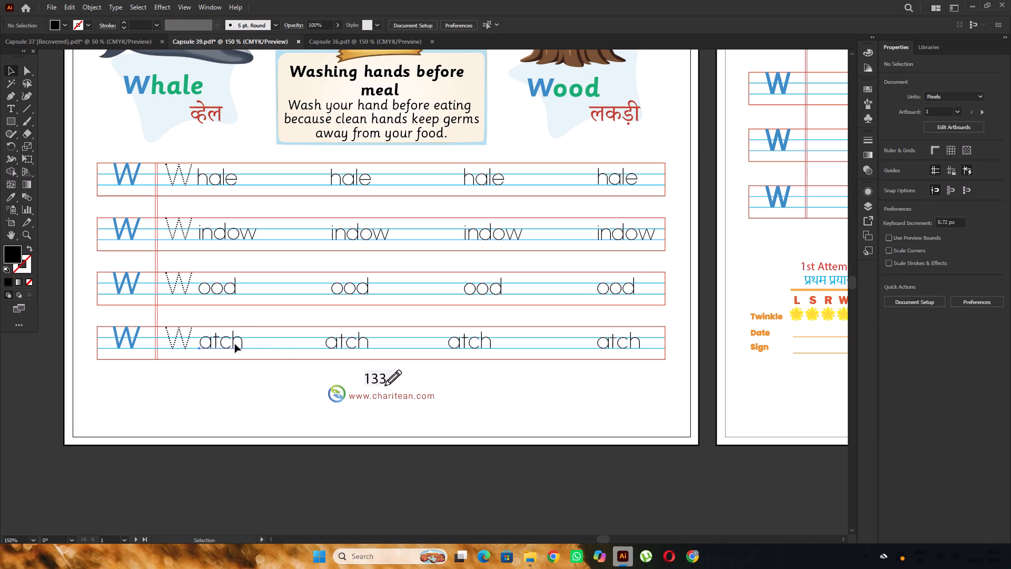
left_click(606, 347, "shift")
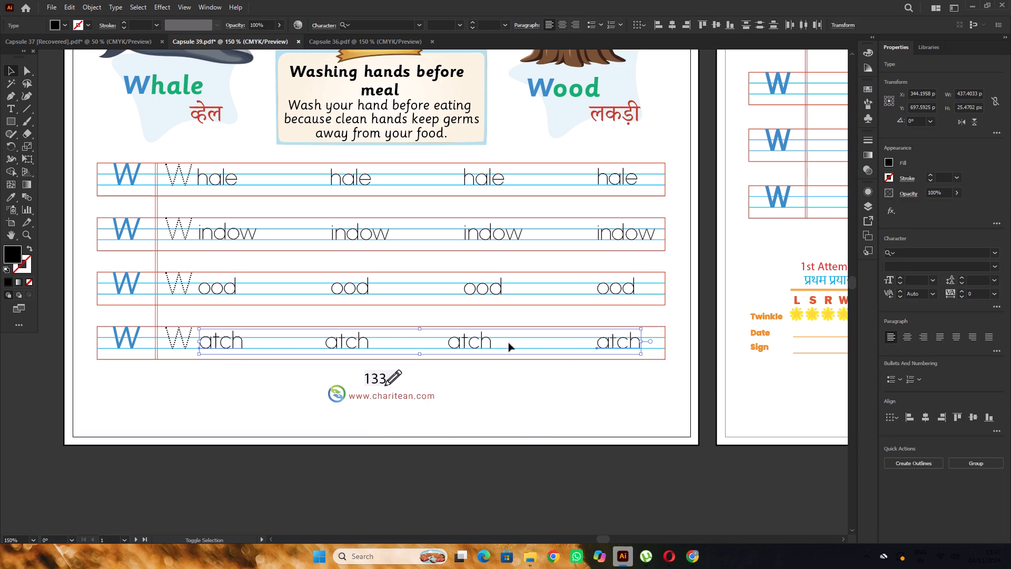
left_click(479, 344, "shift")
left_click(368, 346, "shift")
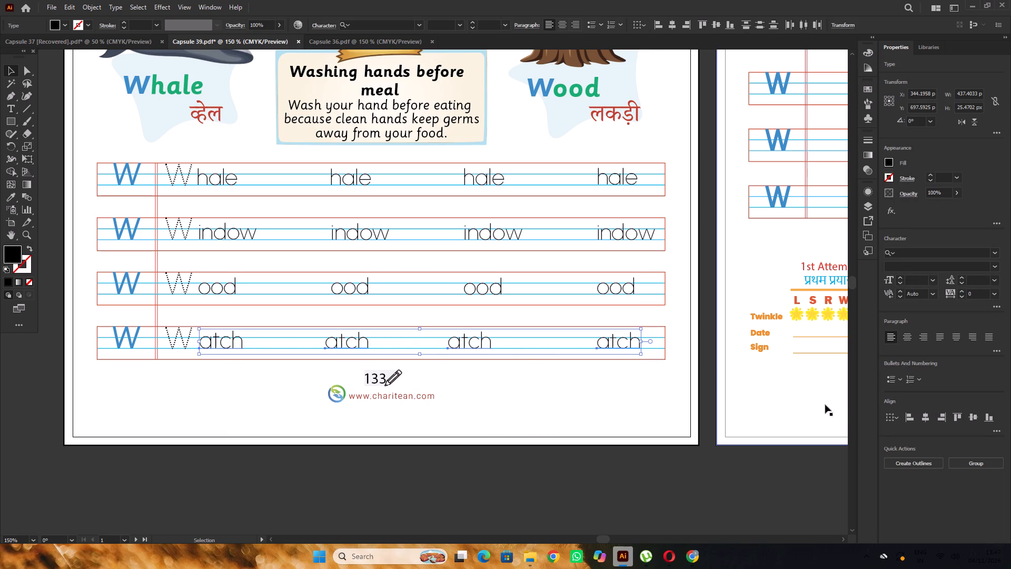
left_click(998, 433)
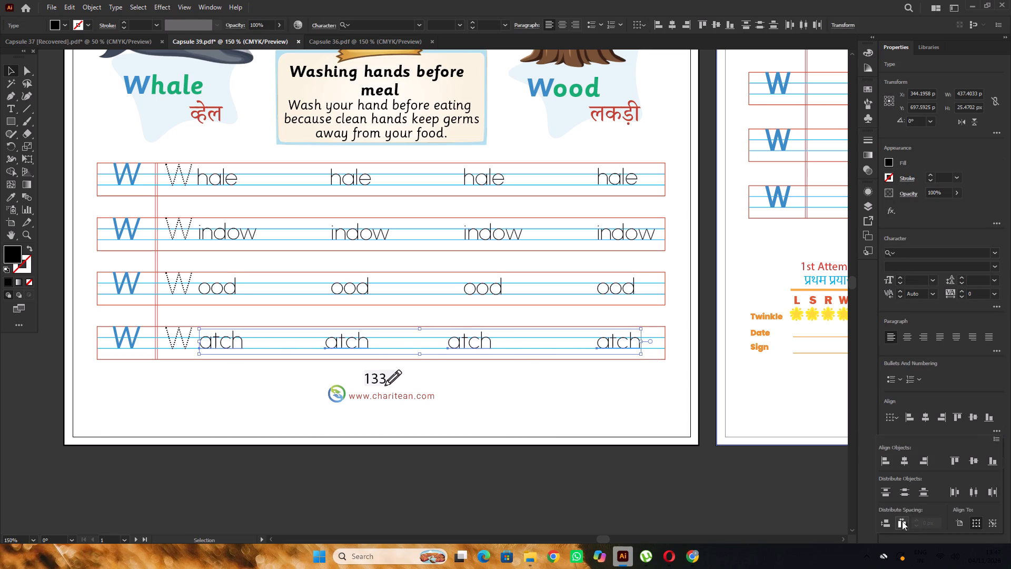
left_click(903, 521)
double_click(667, 488)
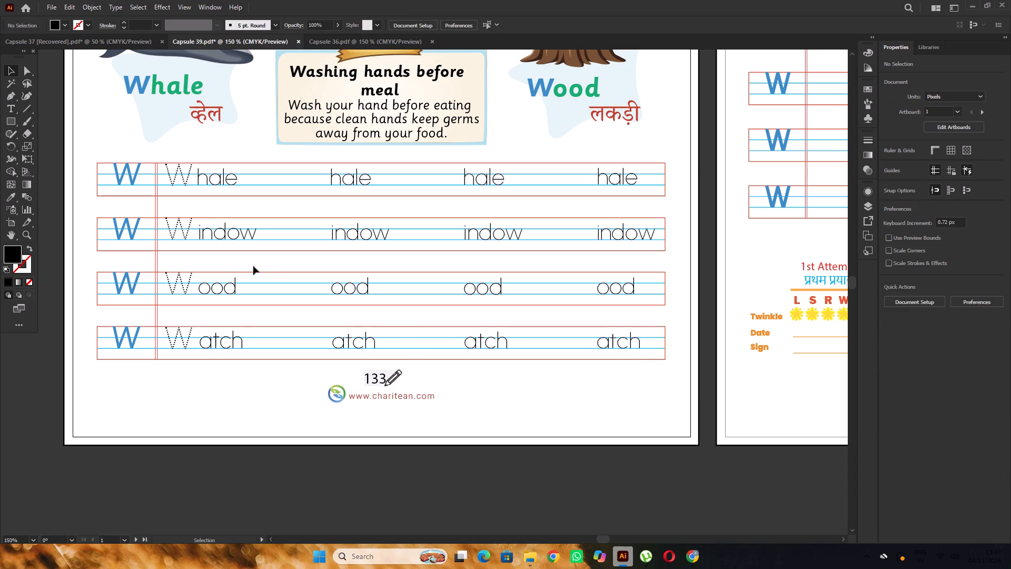
Copy the column of four dotted W's about 133 px to the right, in front of the second column of words.
left_click(184, 184)
left_click(180, 228, "shift")
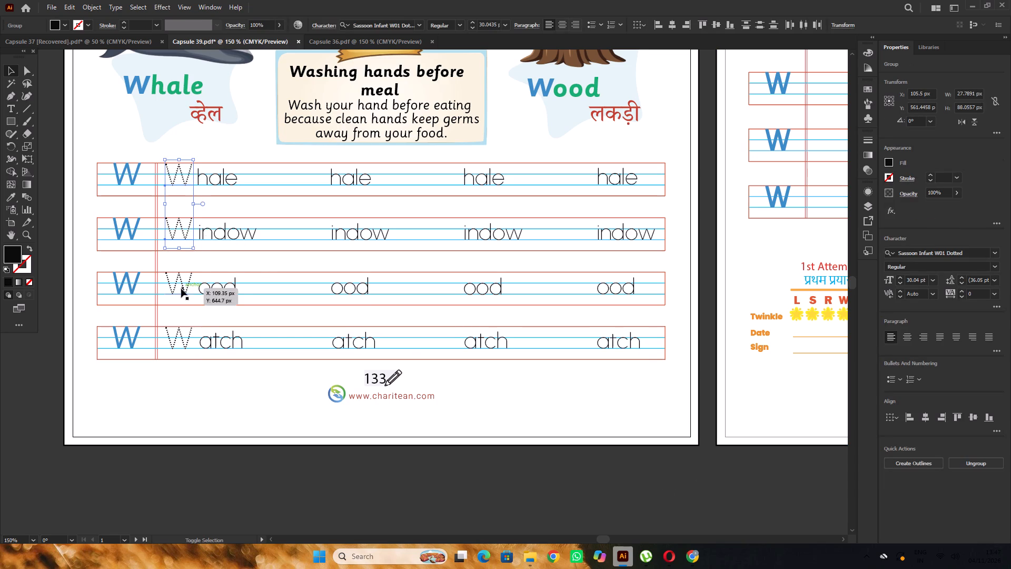
left_click(182, 285, "shift")
left_click(191, 335, "shift")
scroll(282, 237, "up", 2)
scroll(211, 322, "up", 2, "alt")
scroll(118, 256, "down", 2, "alt")
scroll(170, 237, "up", 5)
left_click_drag(136, 233, 172, 240, "alt")
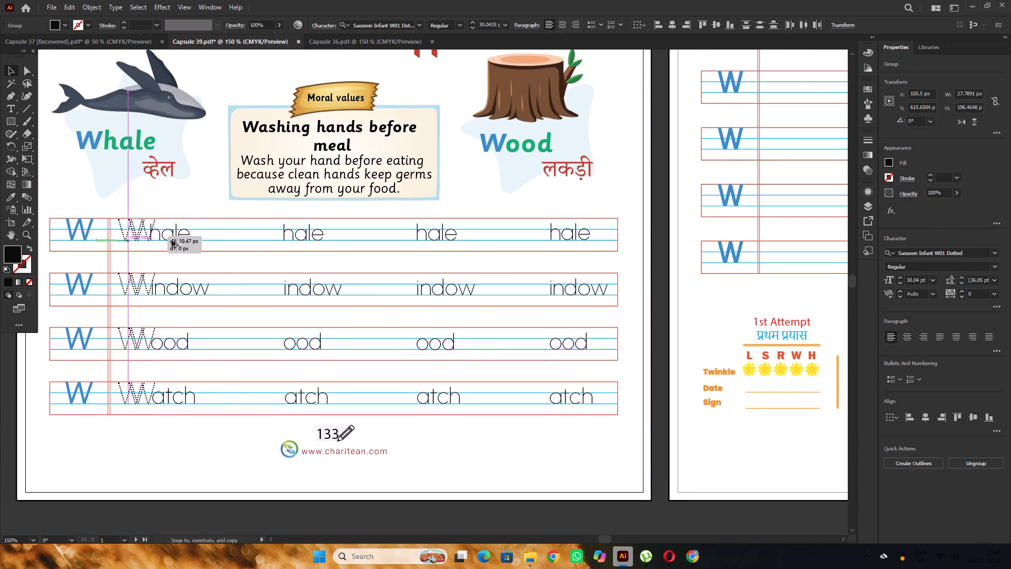
left_click_drag(172, 240, 270, 249, "alt")
Copy the dotted W column in front of the third and fourth word columns, about 130 px and 134 px further right.
scroll(383, 262, "up", 2)
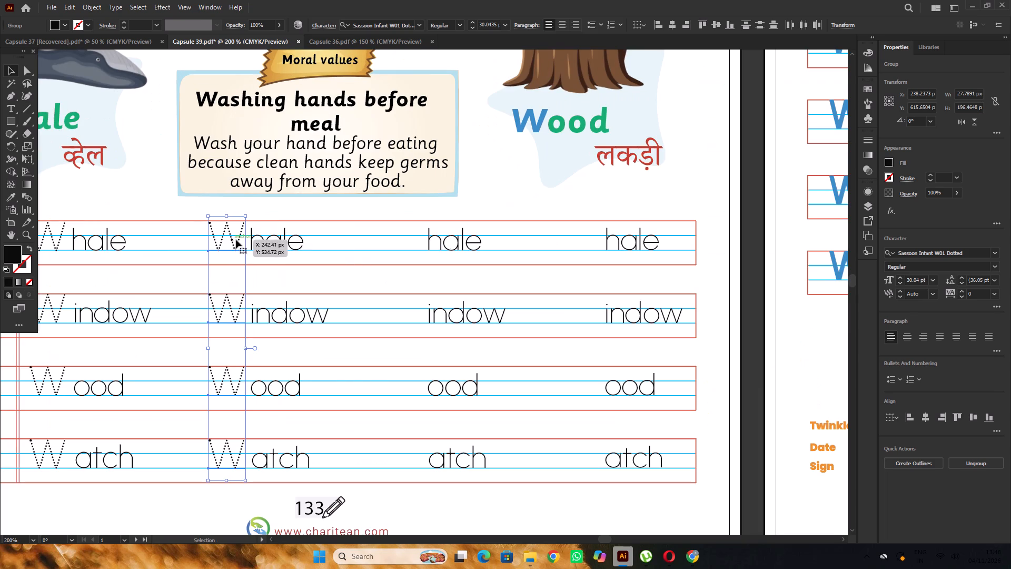
left_click_drag(233, 242, 412, 255, "alt")
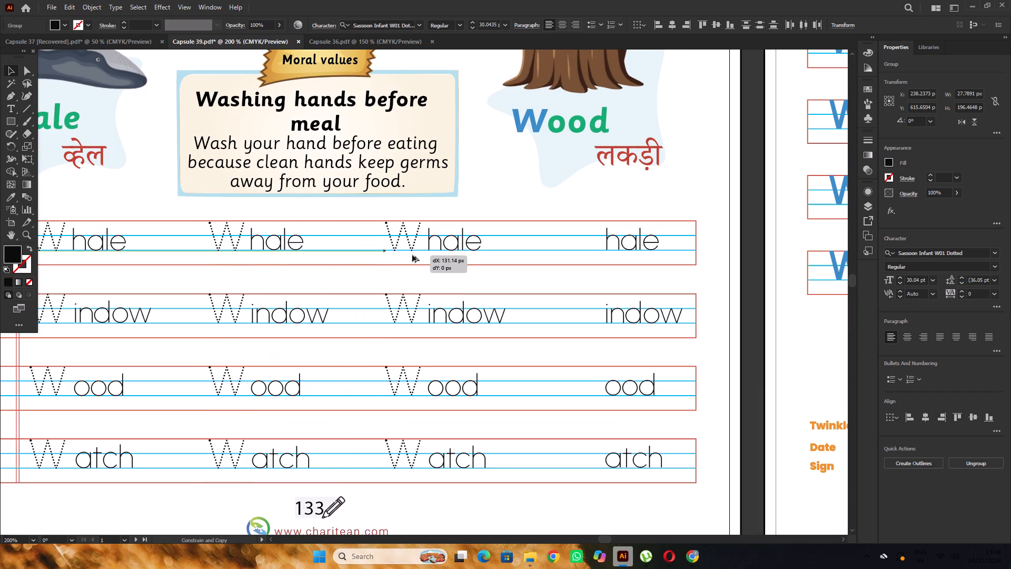
left_click_drag(412, 255, 408, 256, "alt")
scroll(120, 228, "down", 2, "alt")
scroll(363, 266, "up", 1, "alt")
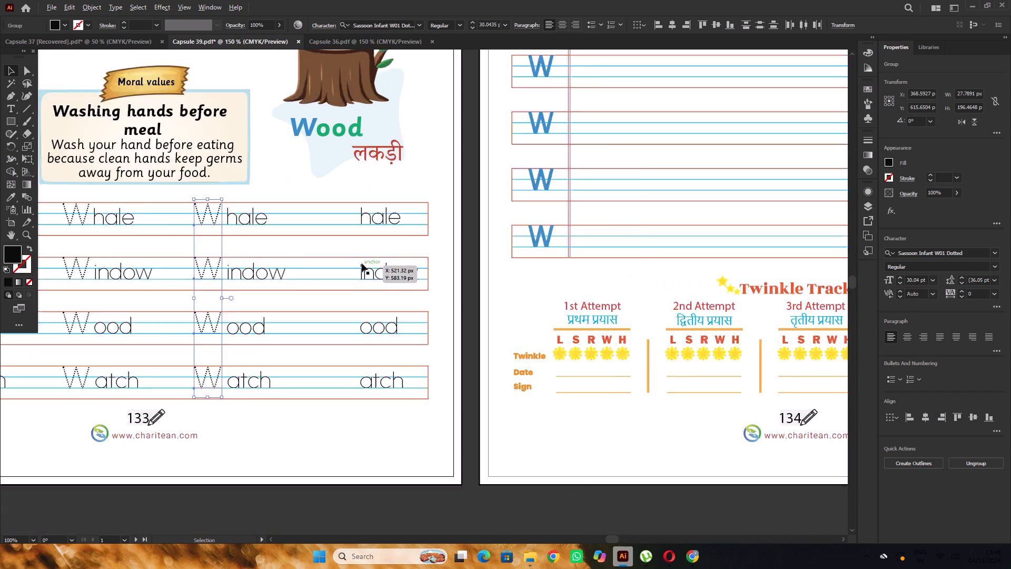
scroll(362, 263, "up", 1, "alt")
left_click_drag(162, 210, 340, 246, "alt")
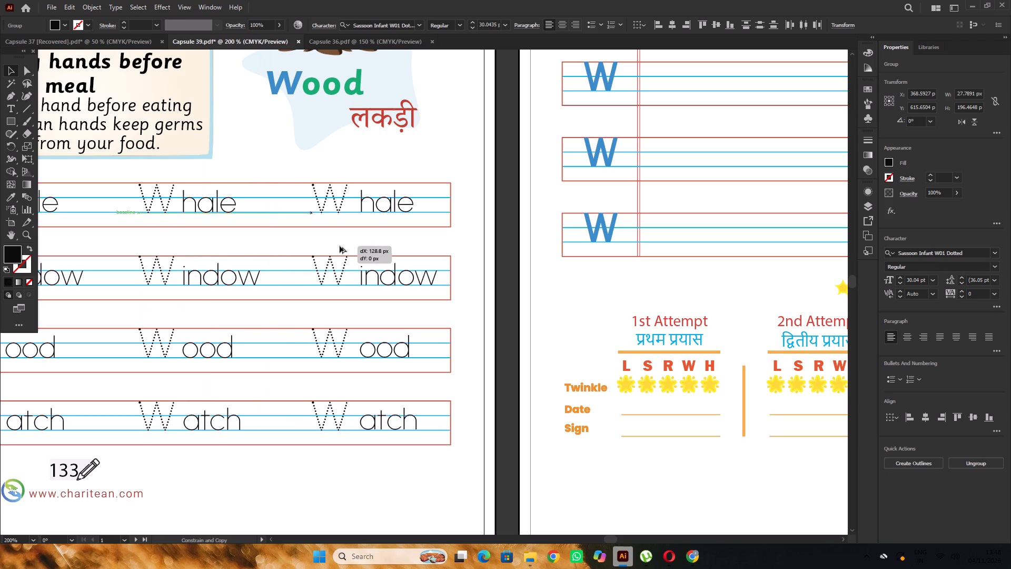
left_click_drag(340, 246, 344, 247, "alt")
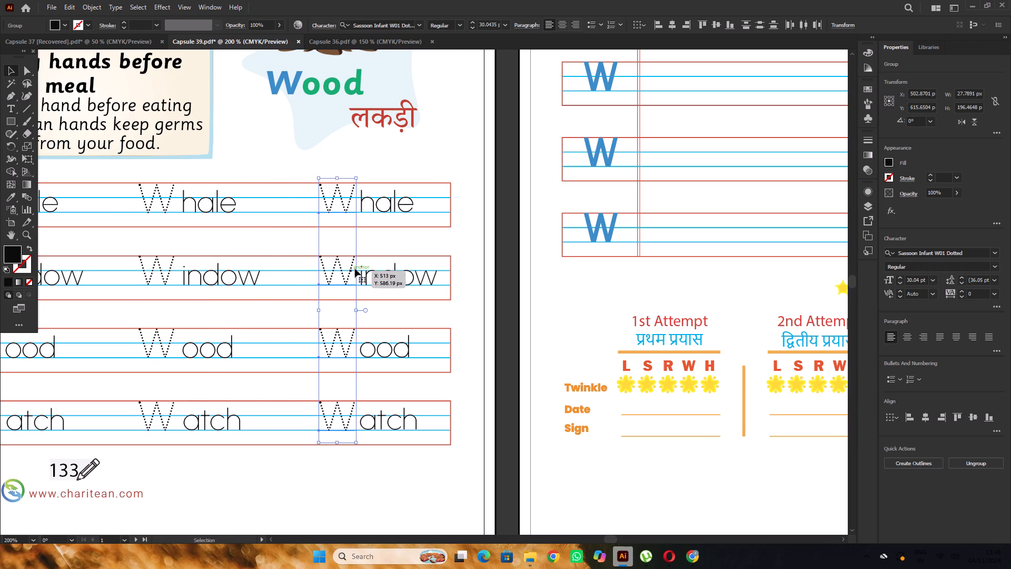
Set all sixteen word endings ("hale", "indow", "ood", "atch") in page 133's four tracing rows to the Sassoon Primary font.
scroll(375, 274, "down", 4, "alt")
left_click(407, 390)
scroll(256, 288, "up", 2, "alt")
left_click(235, 229)
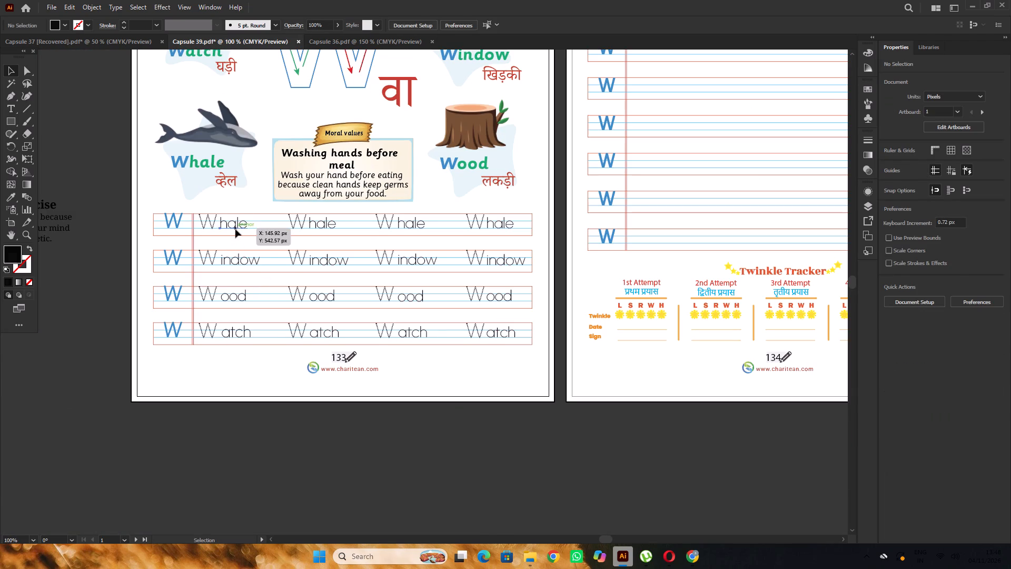
left_click(241, 261, "shift")
left_click(237, 303, "shift")
left_click(241, 332, "shift")
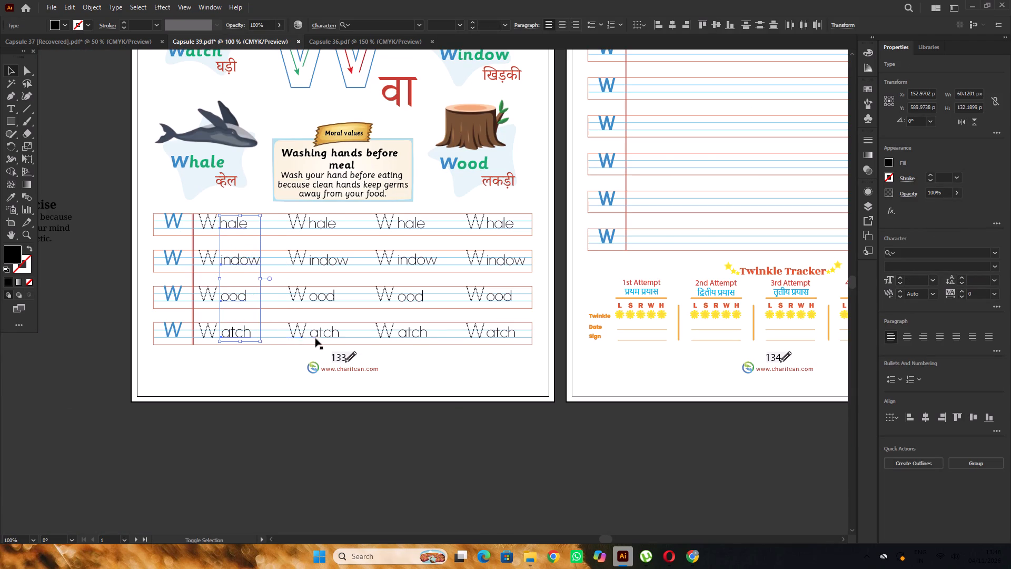
left_click(319, 335, "shift")
left_click(328, 300, "shift")
left_click(325, 265, "shift")
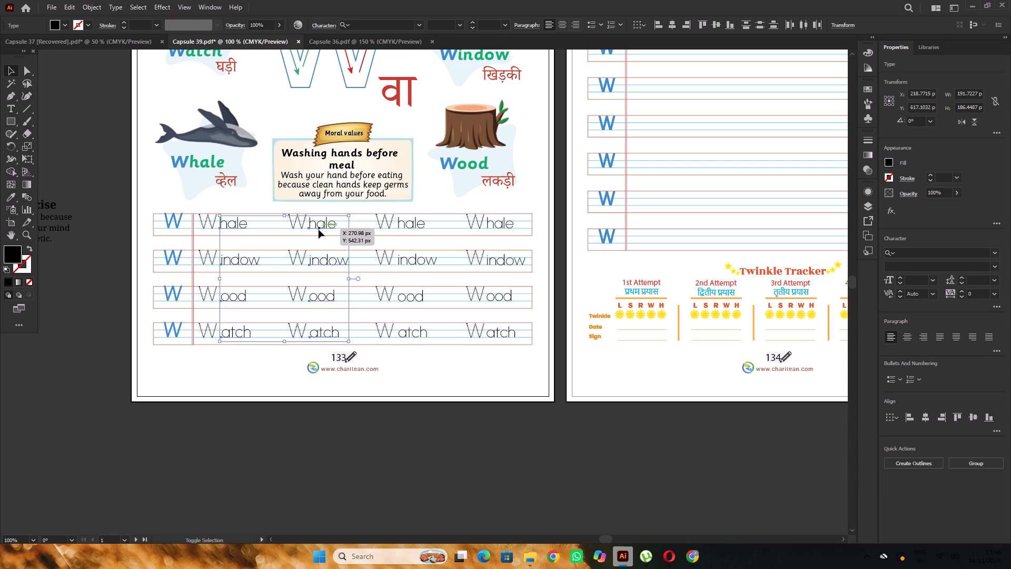
left_click(319, 230, "shift")
left_click(405, 223, "shift")
left_click(408, 263, "shift")
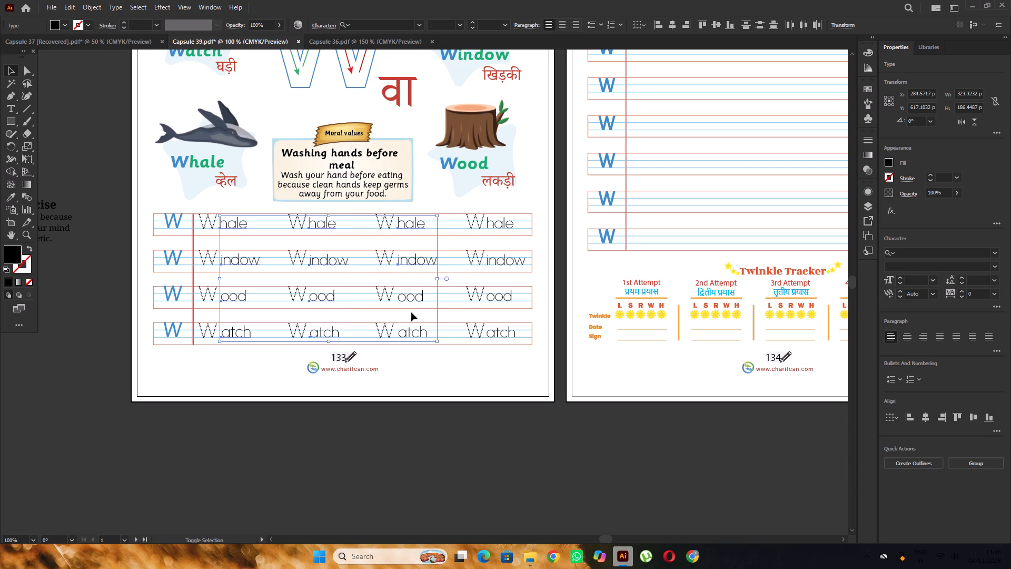
left_click(414, 298, "shift")
left_click(421, 336, "shift")
left_click(504, 333, "shift")
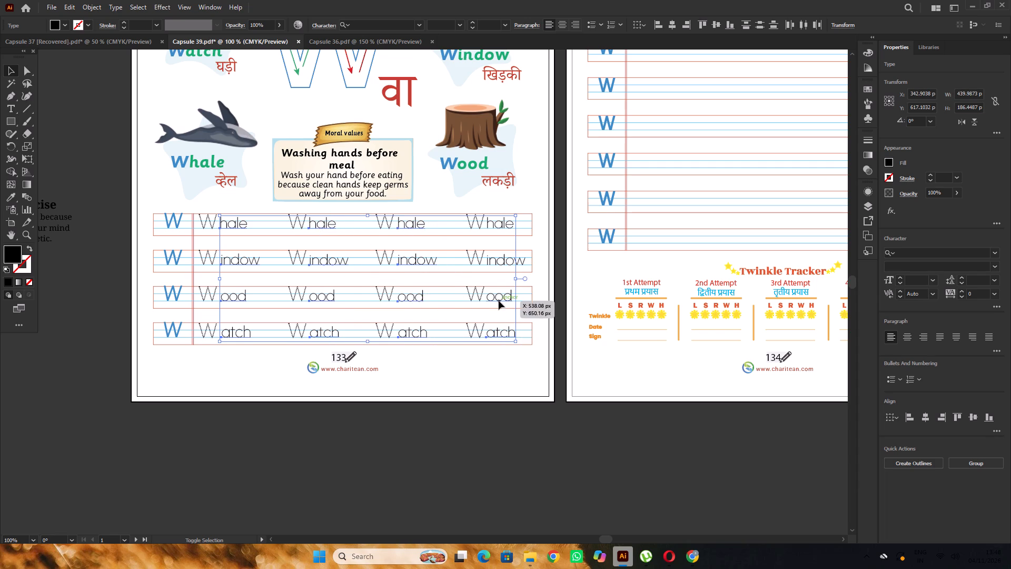
left_click(499, 301, "shift")
left_click(502, 269, "shift")
left_click(506, 259, "shift")
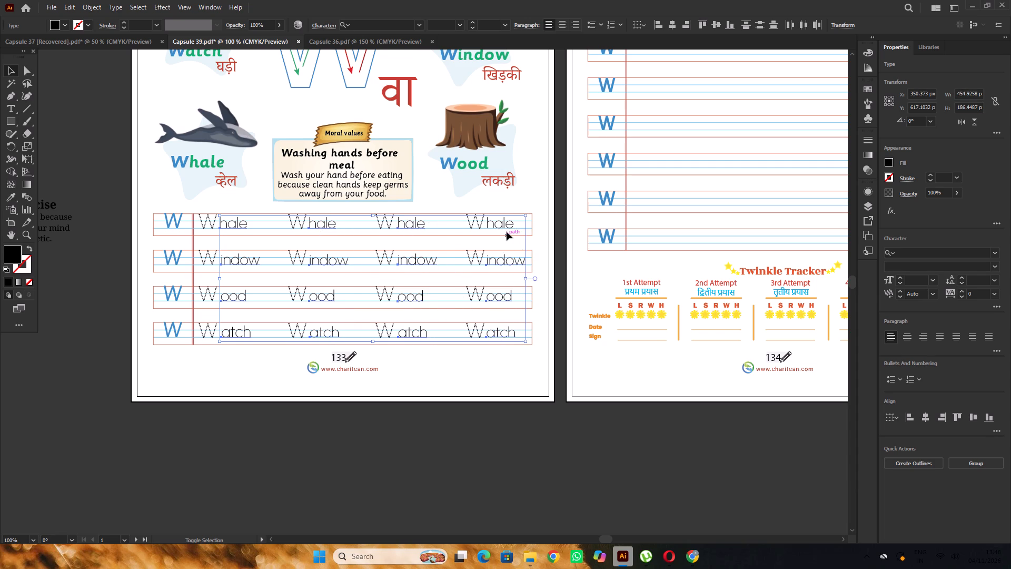
left_click(507, 225, "shift")
left_click(928, 256)
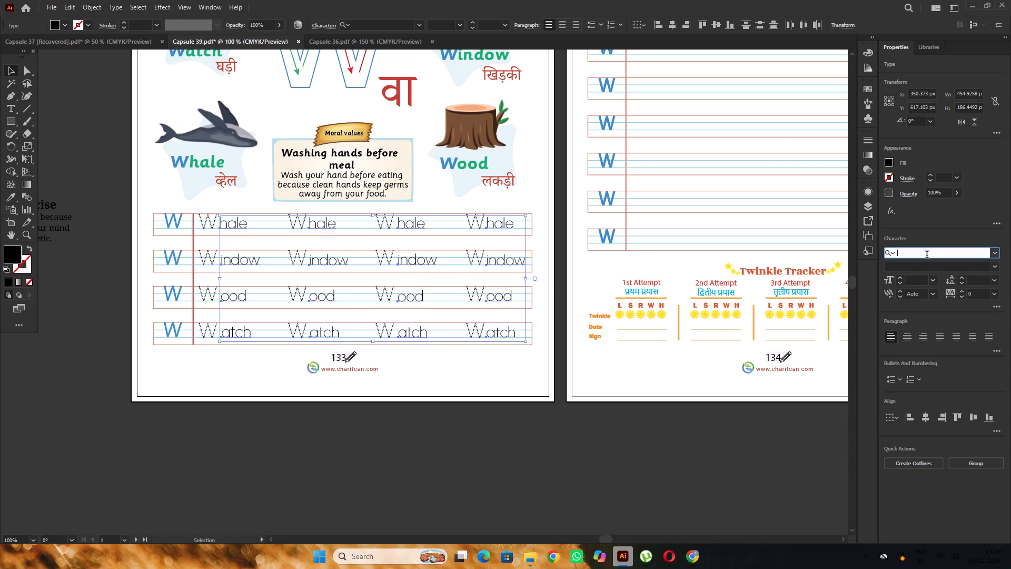
key("s")
type("as")
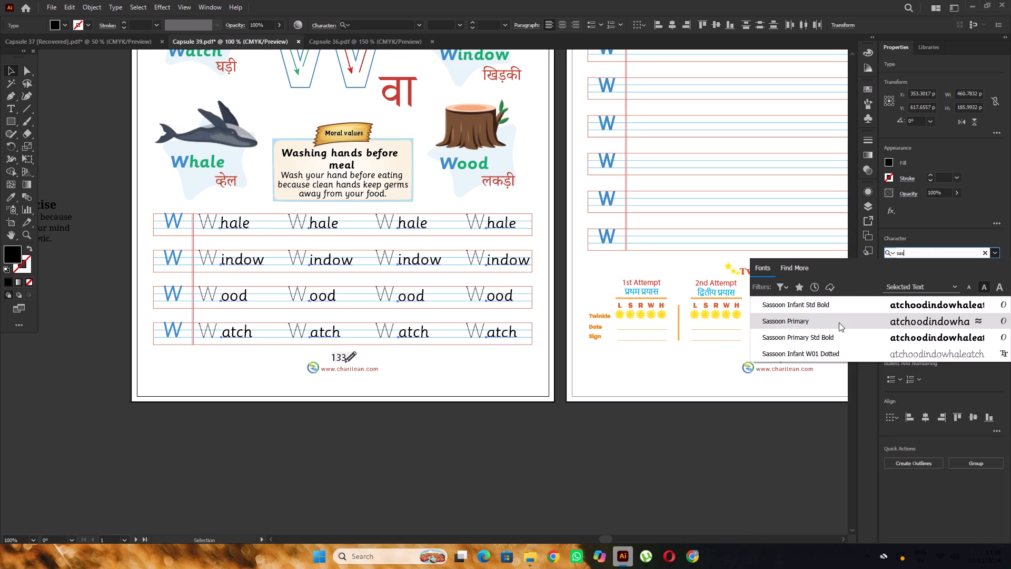
left_click(839, 322)
scroll(500, 289, "up", 3, "alt")
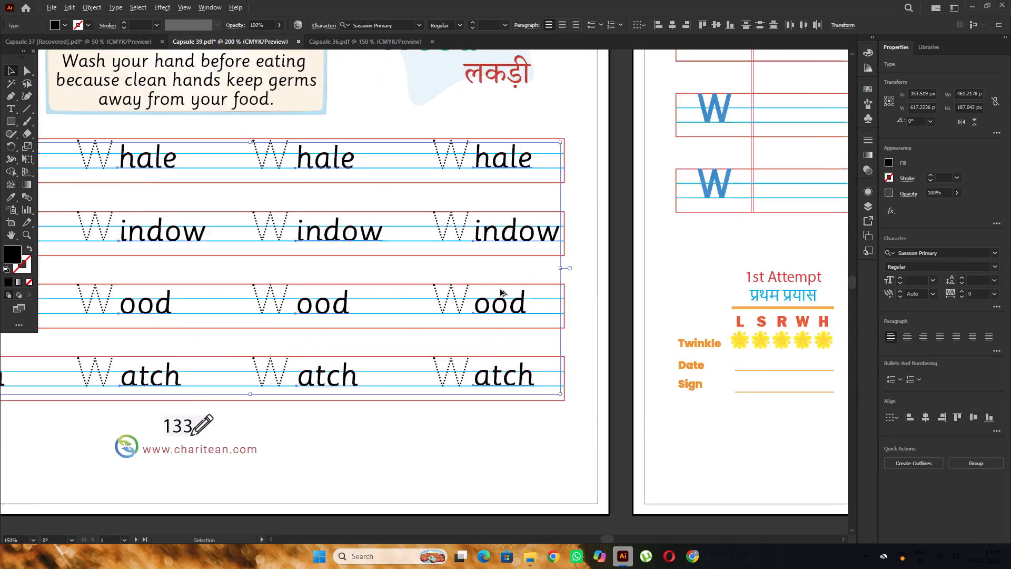
scroll(500, 289, "down", 3, "alt")
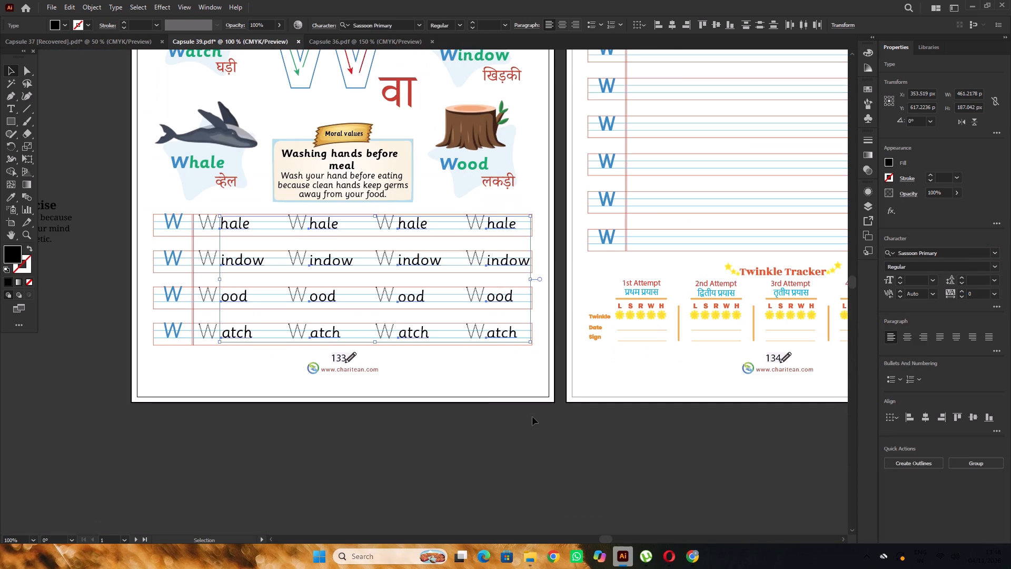
left_click(532, 417)
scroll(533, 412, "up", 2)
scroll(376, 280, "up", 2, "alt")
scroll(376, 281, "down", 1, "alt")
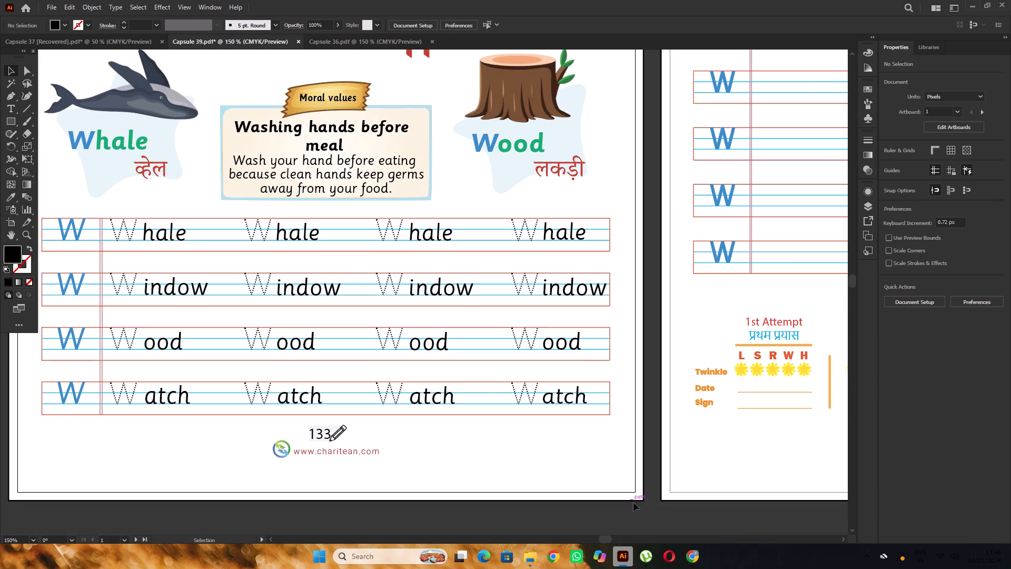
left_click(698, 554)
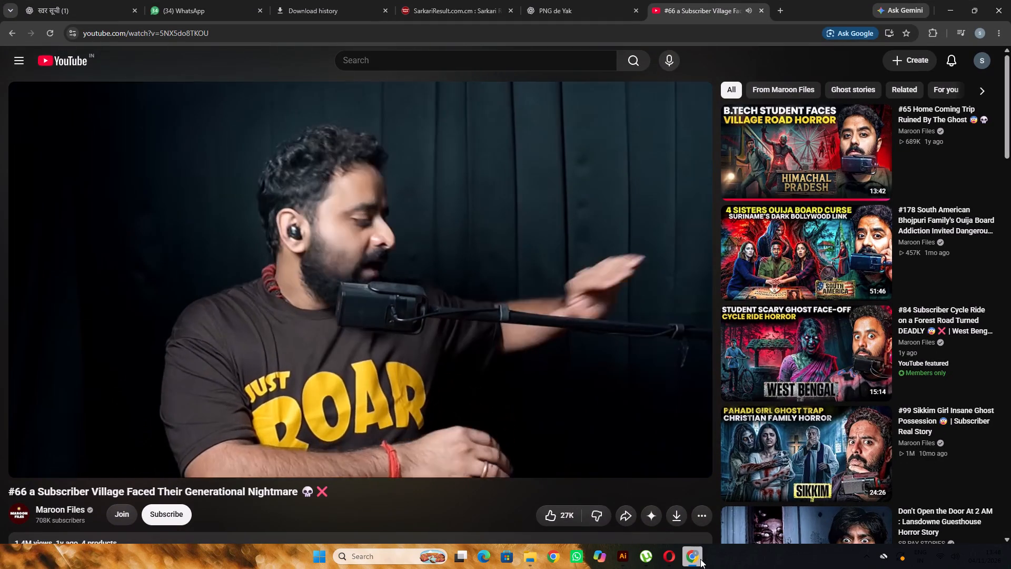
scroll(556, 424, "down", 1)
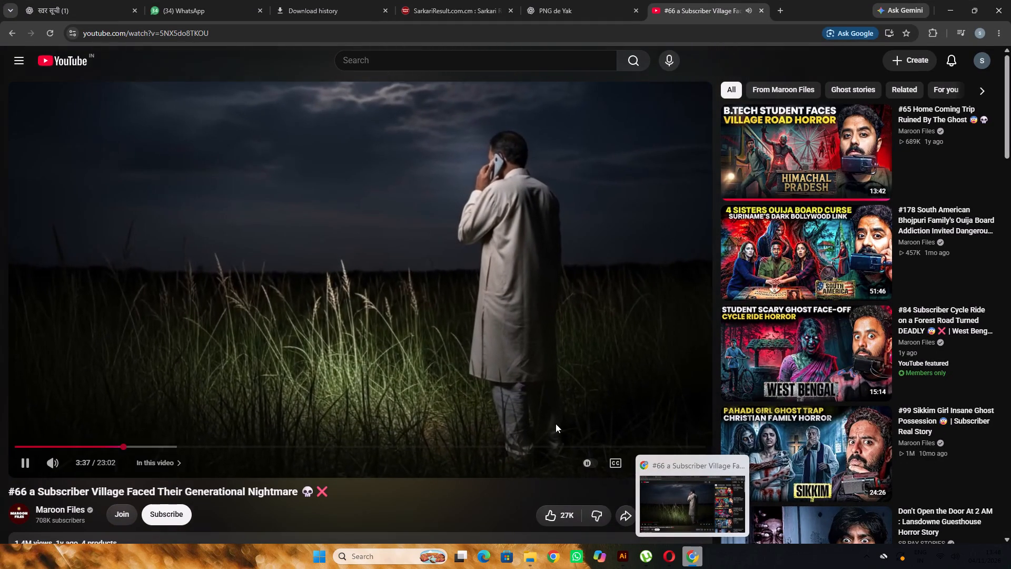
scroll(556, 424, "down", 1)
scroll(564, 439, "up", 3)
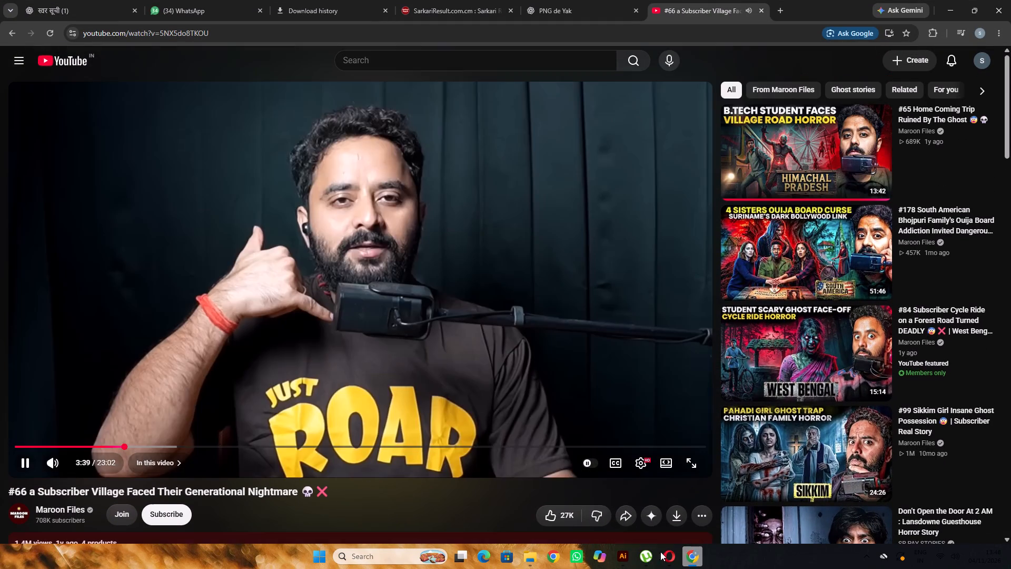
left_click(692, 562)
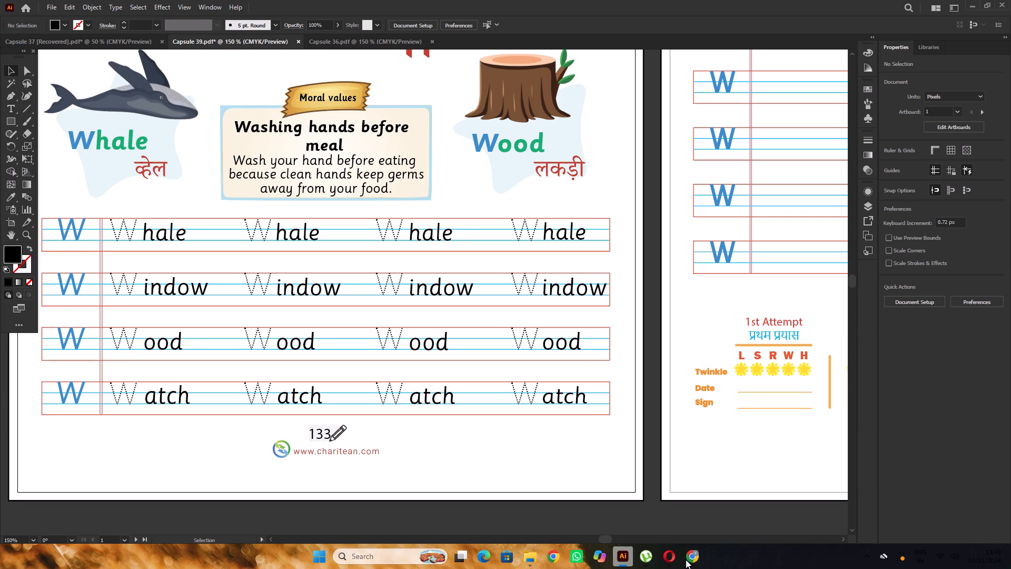
Set the nine blue row-starting W's on the Assessment Time page 134 to the Sassoon Primary font.
scroll(259, 301, "down", 2, "alt")
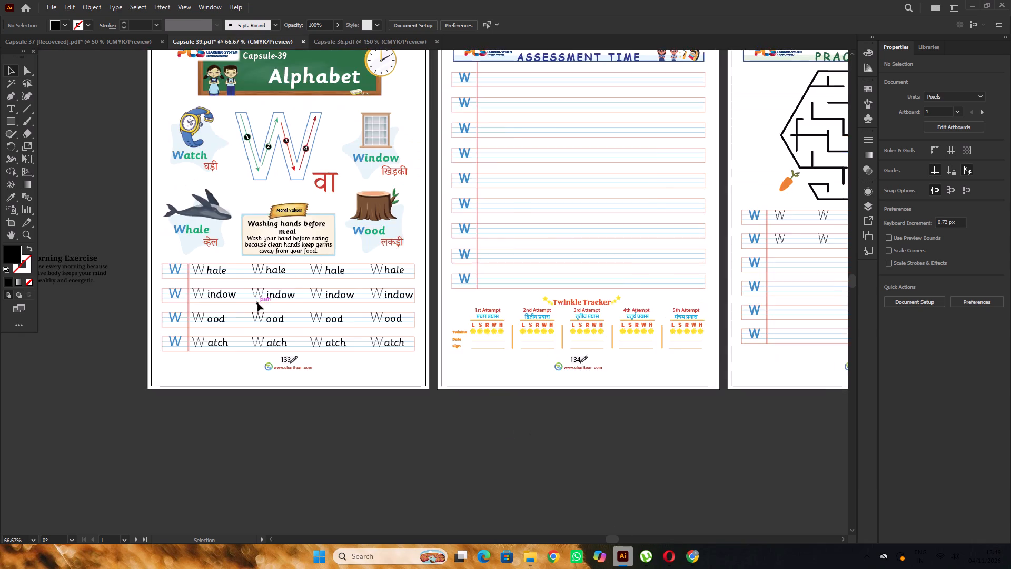
scroll(257, 303, "down", 1, "alt")
key("space")
left_click_drag(519, 412, 413, 420)
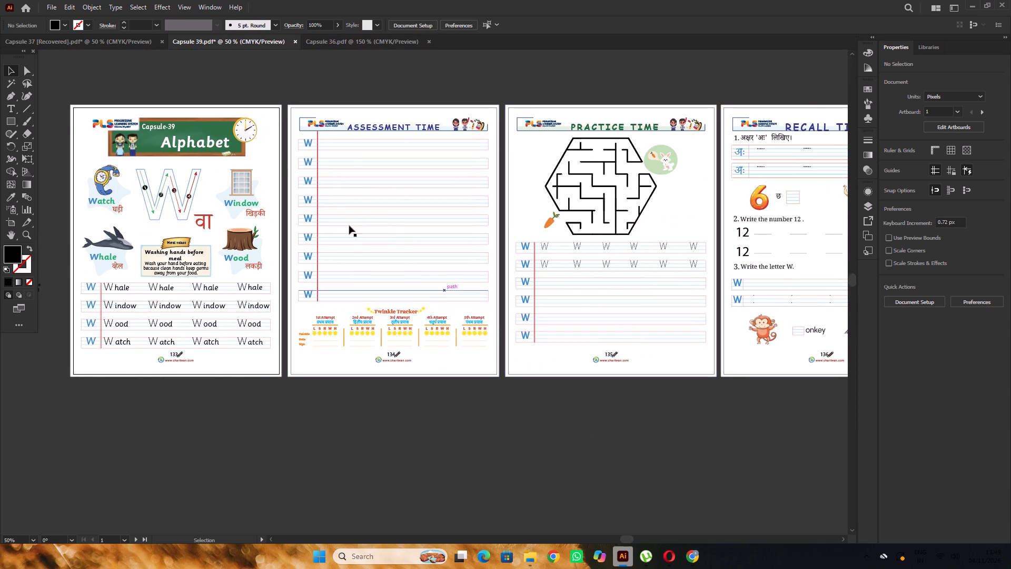
scroll(311, 141, "up", 1, "alt")
left_click(308, 144)
scroll(306, 155, "up", 2, "alt")
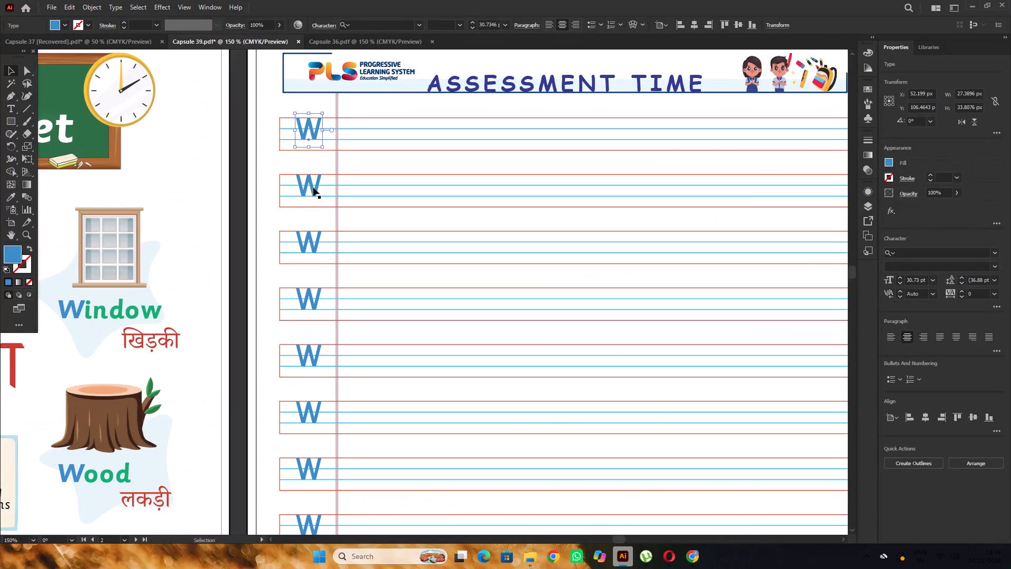
left_click(311, 185, "shift")
left_click(319, 242, "shift")
scroll(319, 231, "down", 6, "alt")
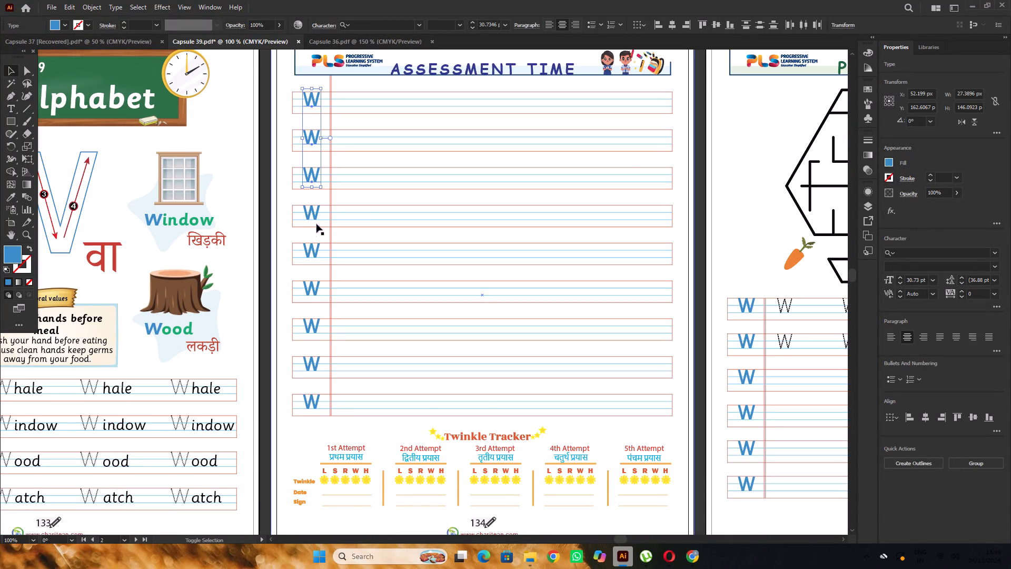
left_click(316, 220, "shift")
left_click(319, 251, "shift")
left_click(314, 290, "shift")
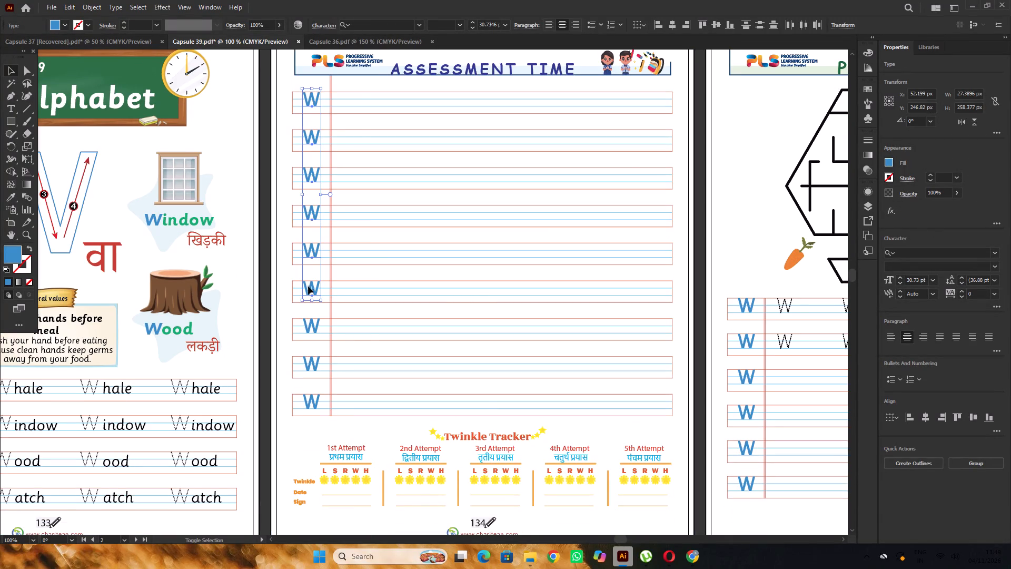
left_click(313, 329, "shift")
left_click(315, 359, "shift")
left_click(317, 400, "shift")
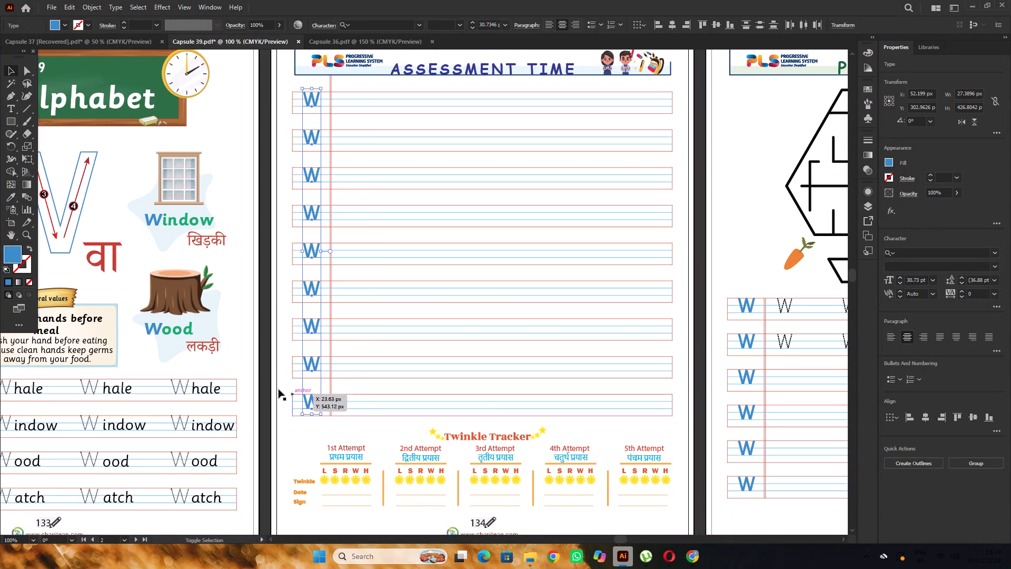
left_click(919, 258)
type("sa")
key("s")
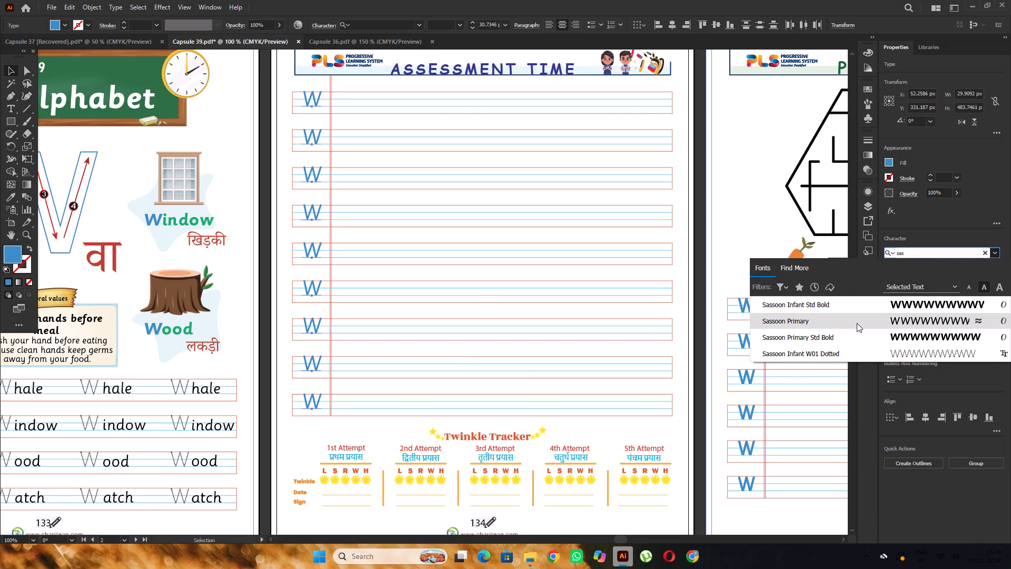
left_click(856, 323)
scroll(296, 264, "up", 3, "alt")
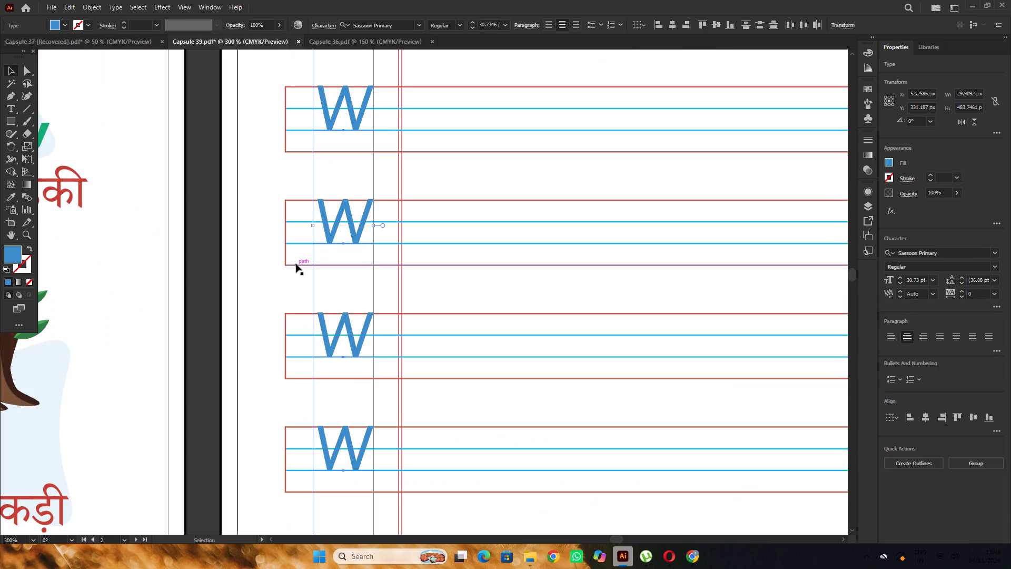
scroll(296, 264, "down", 5, "alt")
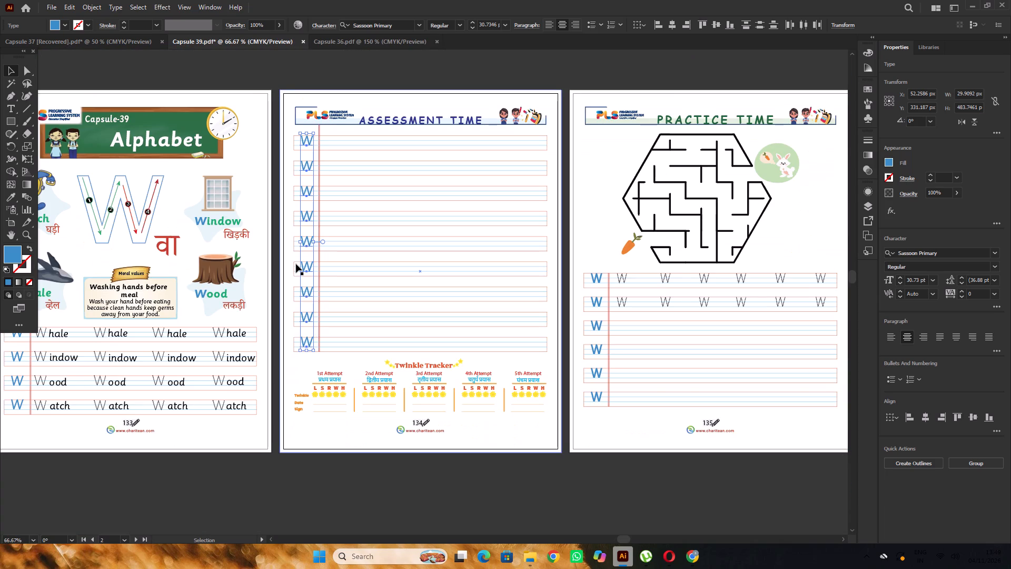
scroll(295, 263, "down", 2, "alt")
left_click(410, 424)
Lock the white background frame of the Practice Time page 135.
scroll(352, 266, "up", 2, "alt")
scroll(352, 266, "up", 1)
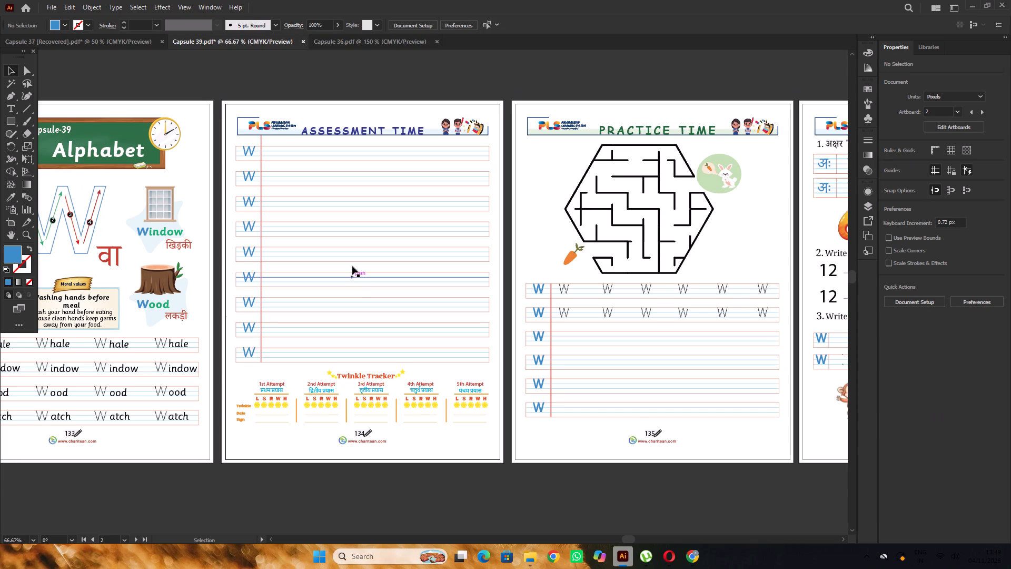
scroll(352, 266, "up", 2)
scroll(336, 230, "down", 1, "alt")
scroll(402, 264, "down", 1)
key("space")
key("space")
key("space")
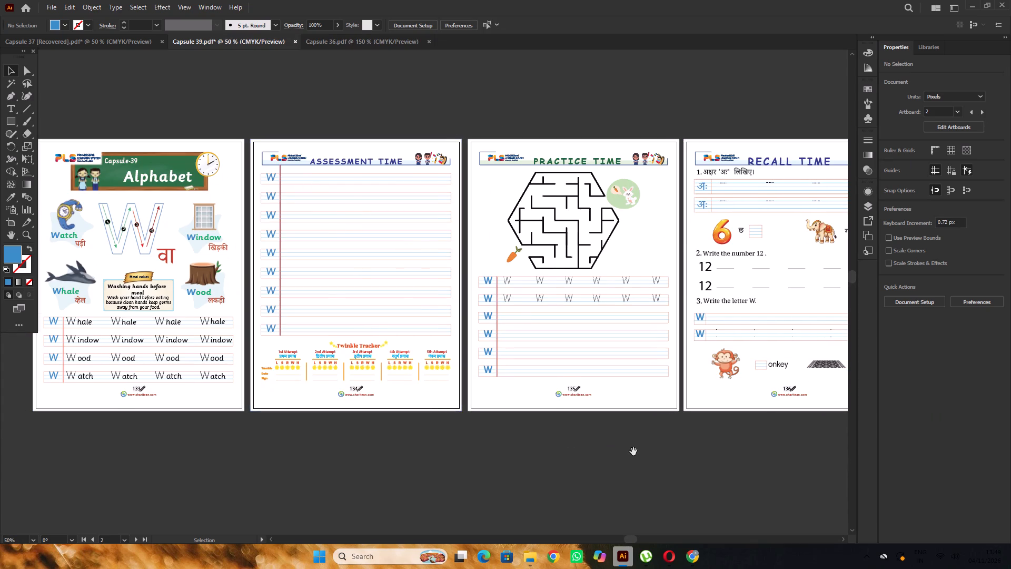
left_click_drag(631, 450, 403, 395)
left_click(504, 408)
key("space")
key("space")
left_click_drag(251, 206, 371, 252)
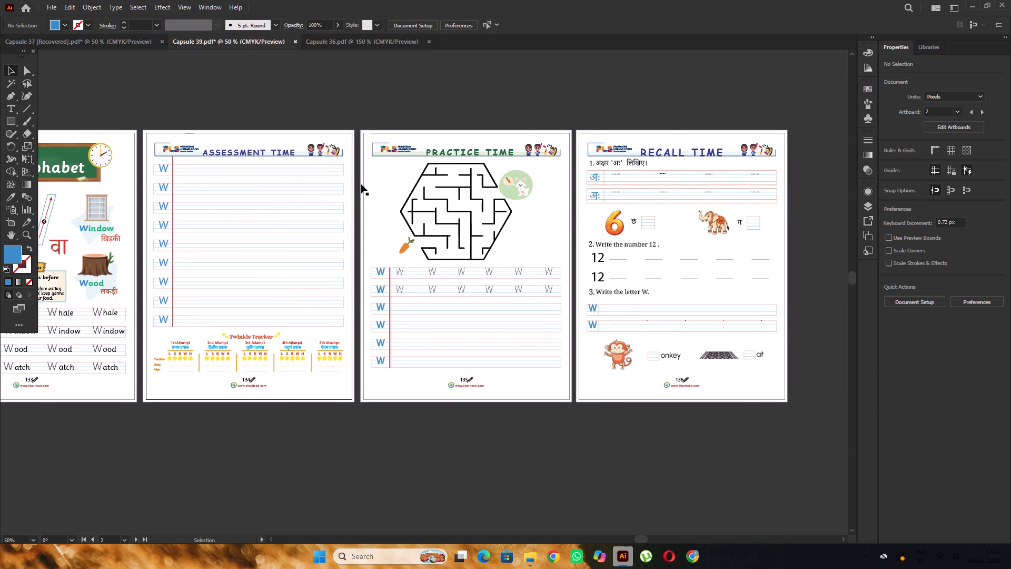
scroll(346, 234, "down", 6)
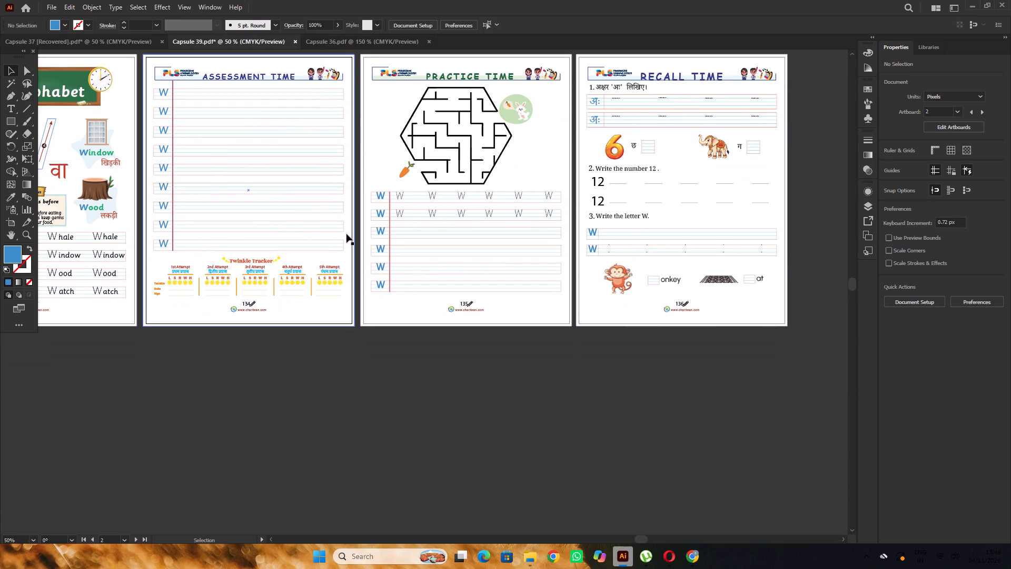
left_click(373, 313)
key("ctrl+2")
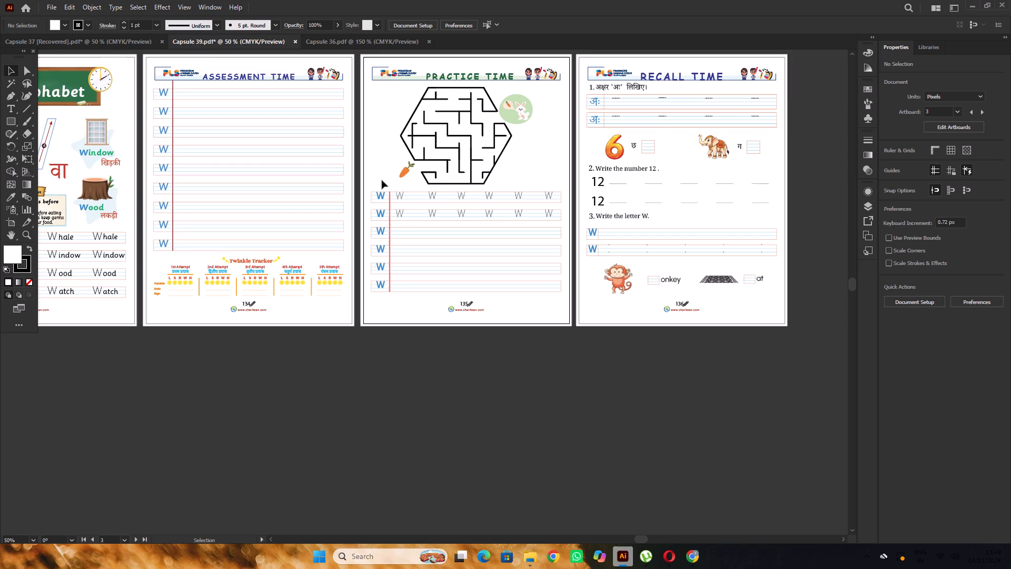
Set the six blue row-starting W's below the maze on page 135 to the Sassoon Primary font.
scroll(385, 206, "up", 1, "alt")
left_click(384, 195)
left_click(384, 218, "shift")
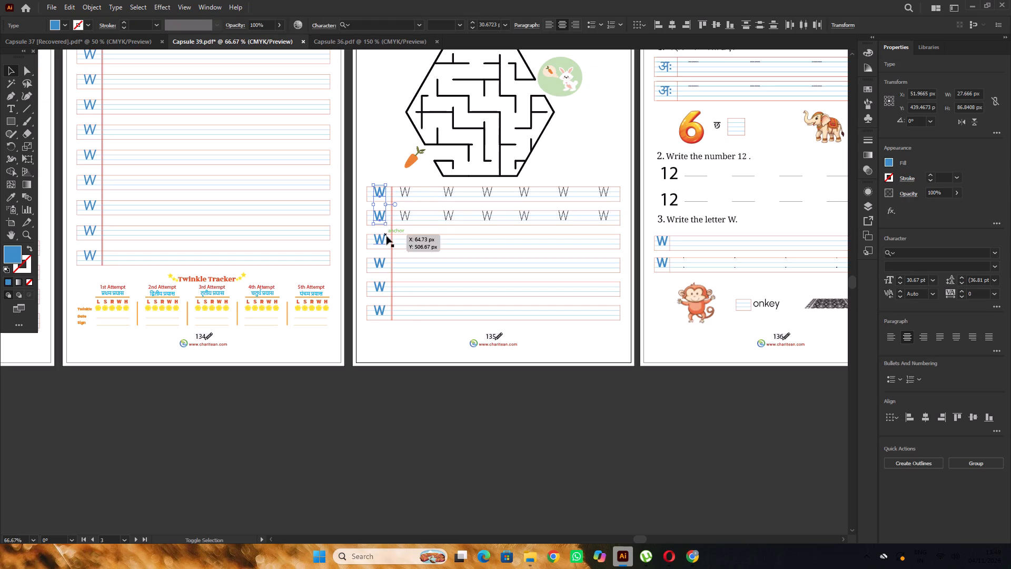
left_click(384, 238, "shift")
left_click(382, 266, "shift")
left_click(382, 287, "shift")
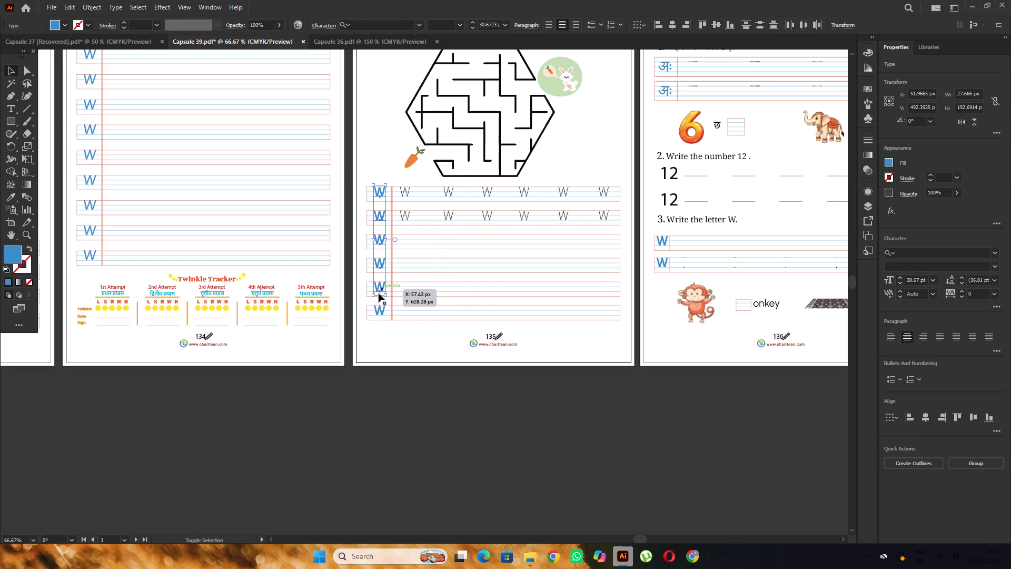
left_click(383, 312, "shift")
left_click(911, 254)
type("sa")
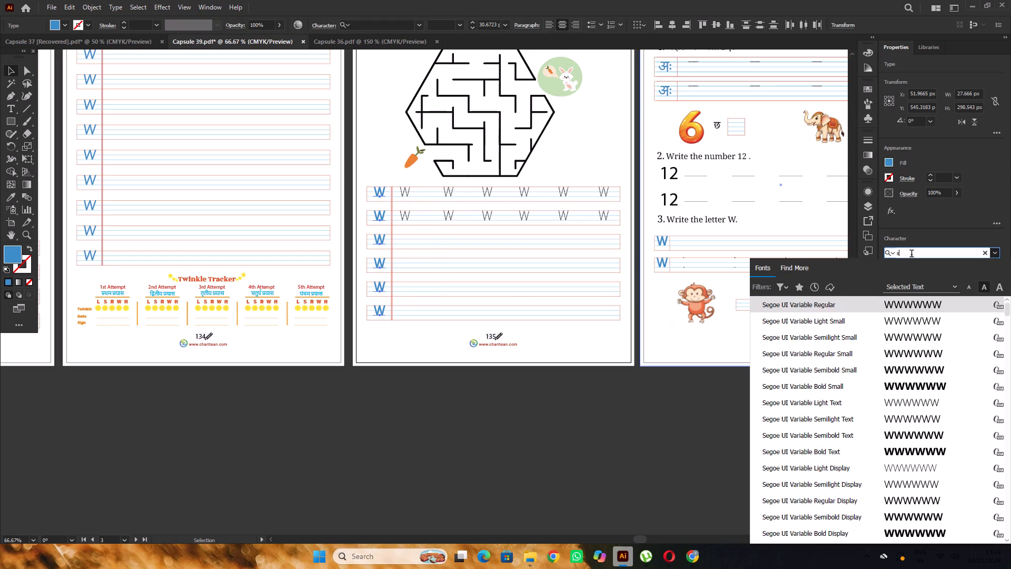
key("s")
left_click(844, 322)
scroll(364, 260, "up", 5, "alt")
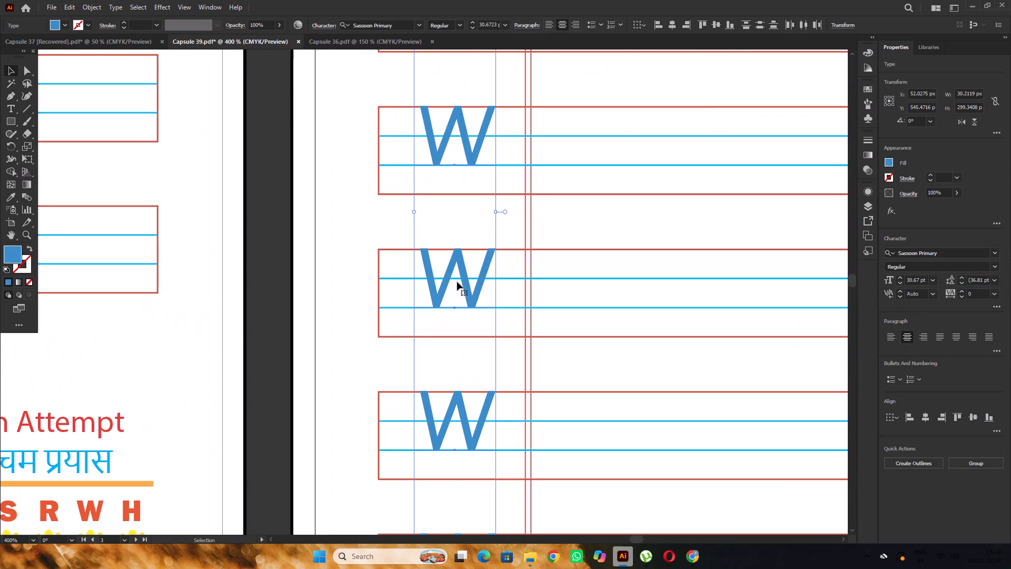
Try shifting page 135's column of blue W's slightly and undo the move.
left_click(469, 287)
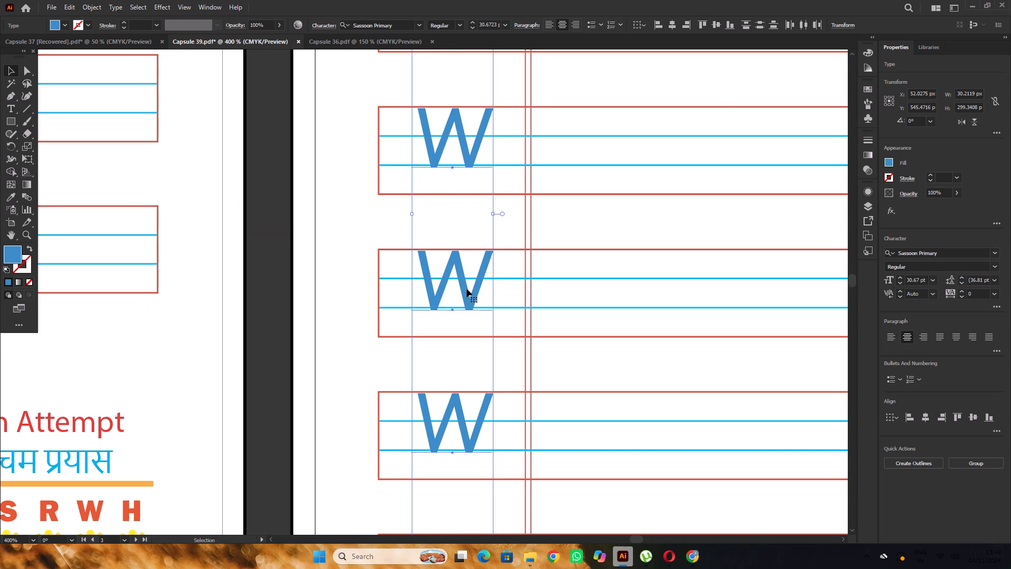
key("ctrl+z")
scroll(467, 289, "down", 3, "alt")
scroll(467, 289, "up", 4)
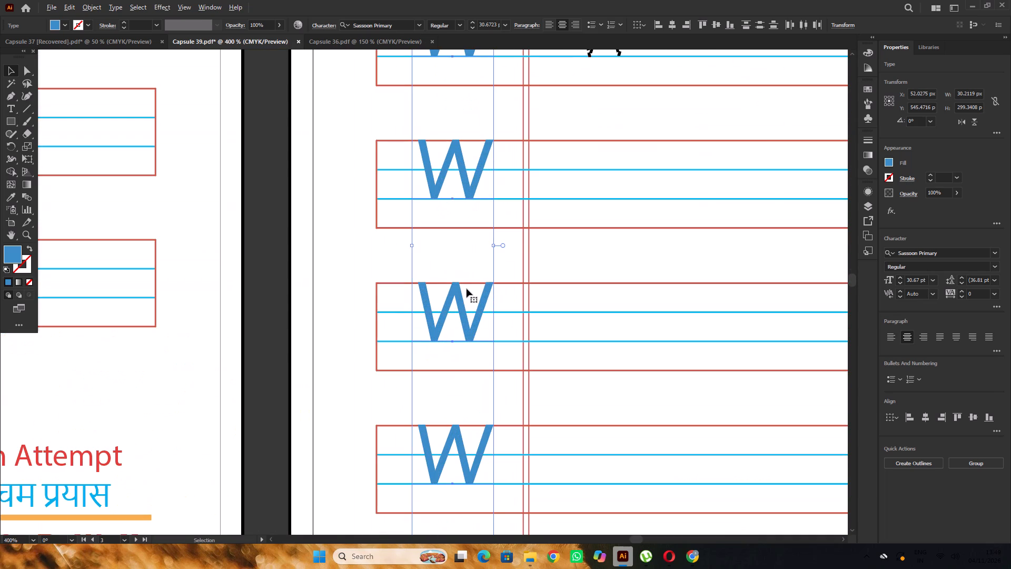
Nudge page 135's column of six blue W's 0.72 px to the left.
scroll(422, 274, "down", 2, "alt")
scroll(425, 276, "up", 2, "alt")
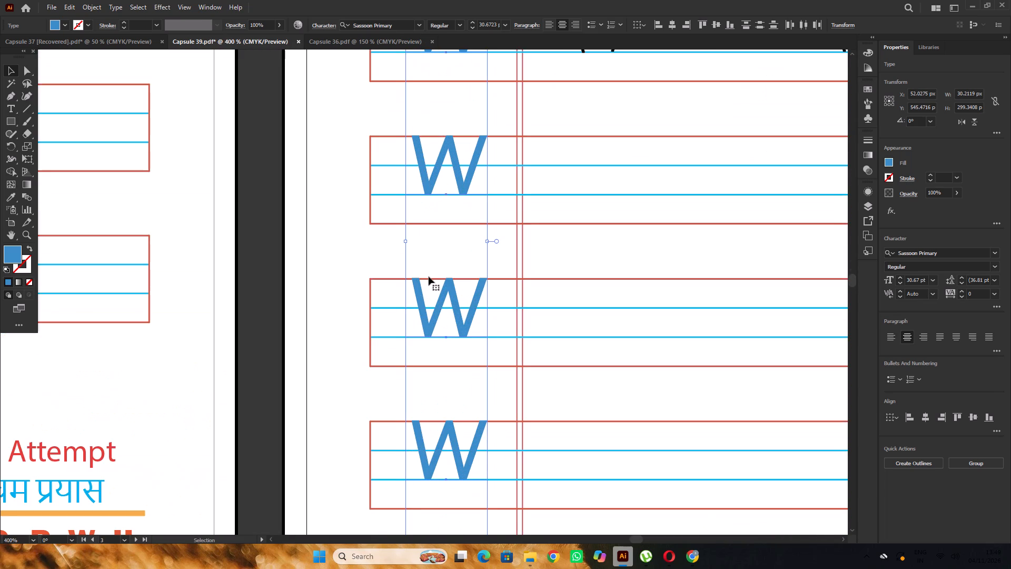
key("Left")
scroll(422, 278, "down", 6, "alt")
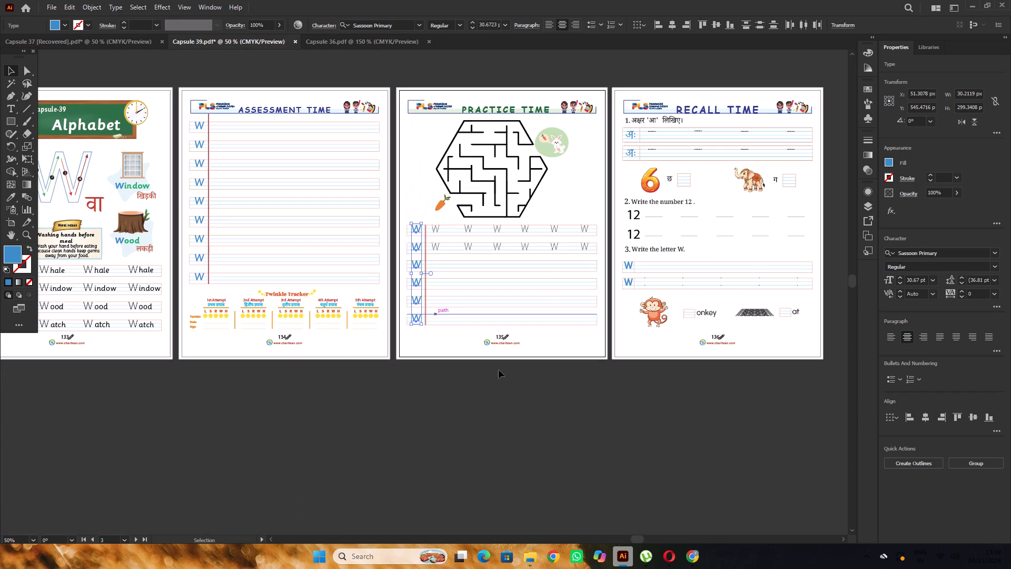
key("space")
left_click(560, 411)
key("space")
left_click_drag(601, 411, 569, 413)
left_click(572, 415)
Lock the ruled lines of the six writing rows below the maze on page 135.
scroll(463, 243, "up", 2, "alt")
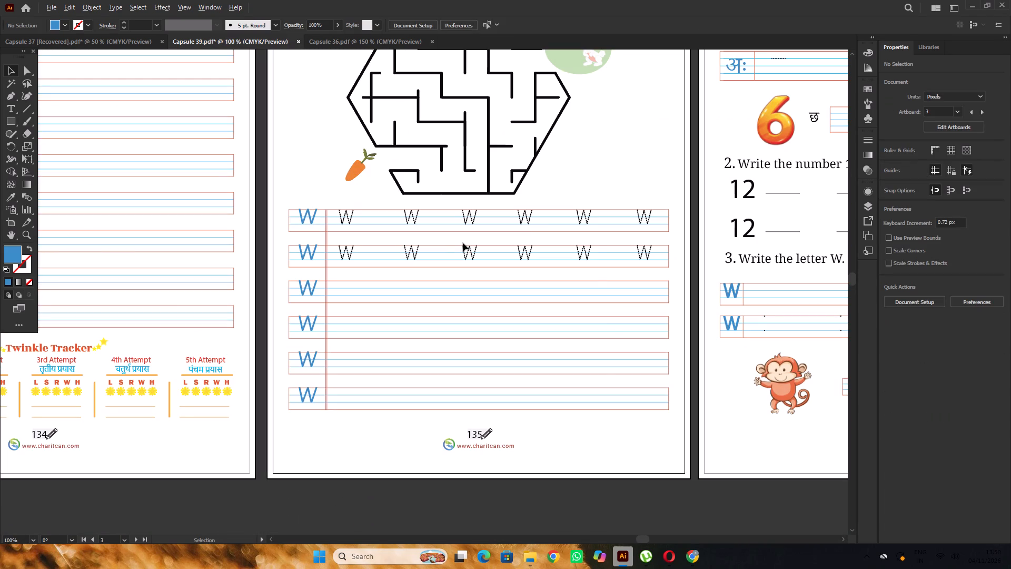
left_click(629, 417)
left_click_drag(618, 424, 630, 210)
left_click_drag(630, 210, 617, 199)
key("ctrl+2")
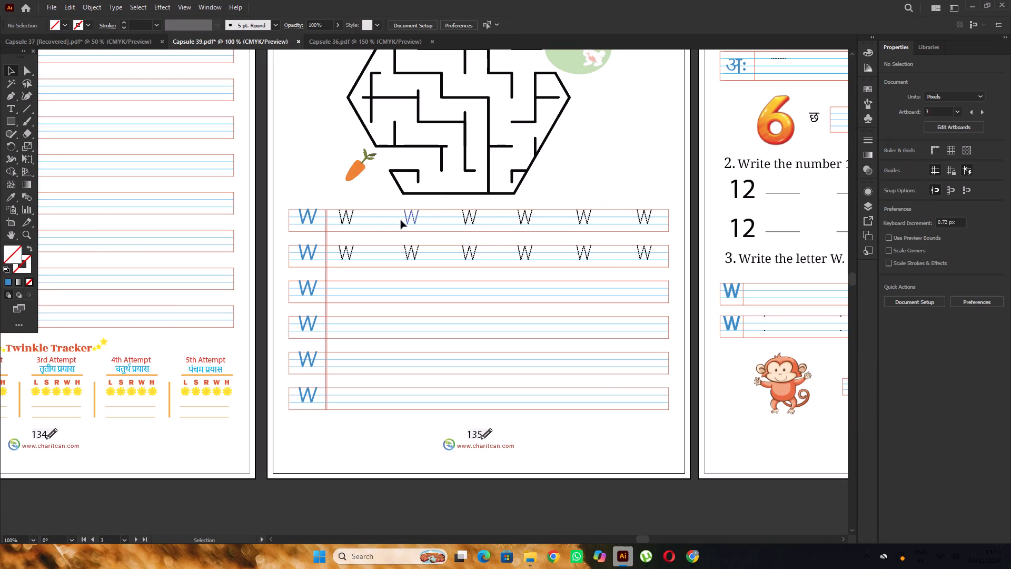
Delete the two old groups of dotted tracing W's from the first two writing rows on page 135.
left_click(351, 221)
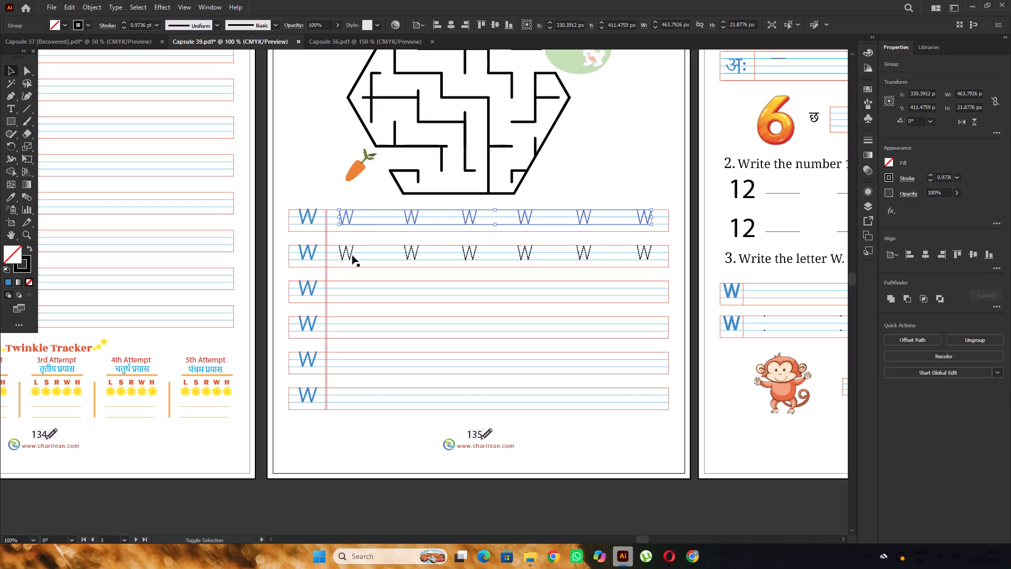
left_click(350, 254, "shift")
left_click(349, 258, "shift")
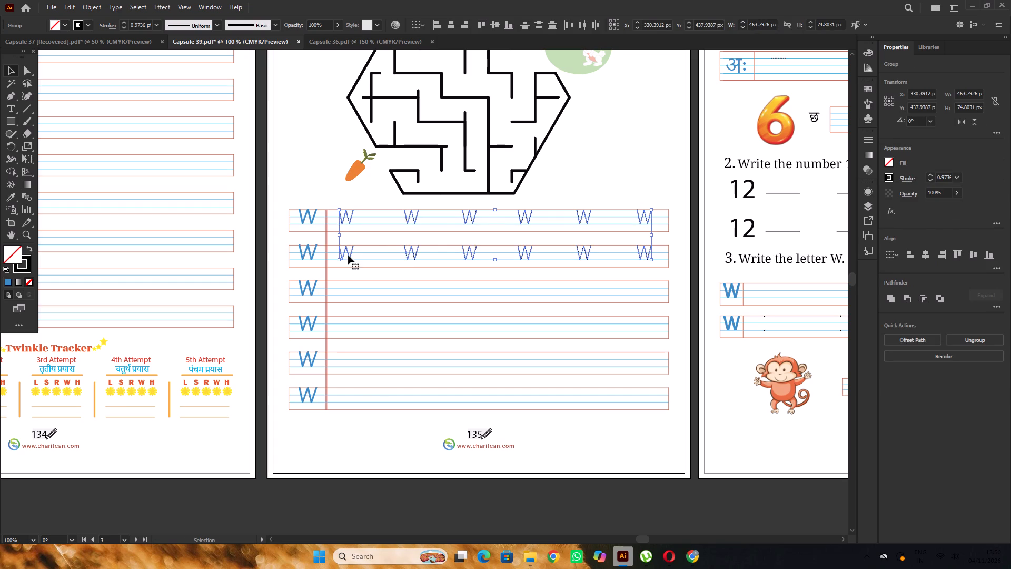
key("Delete")
Copy a dotted Sassoon Infant W from page 133's Window row to the start of page 135's first writing row.
scroll(472, 248, "down", 2, "alt")
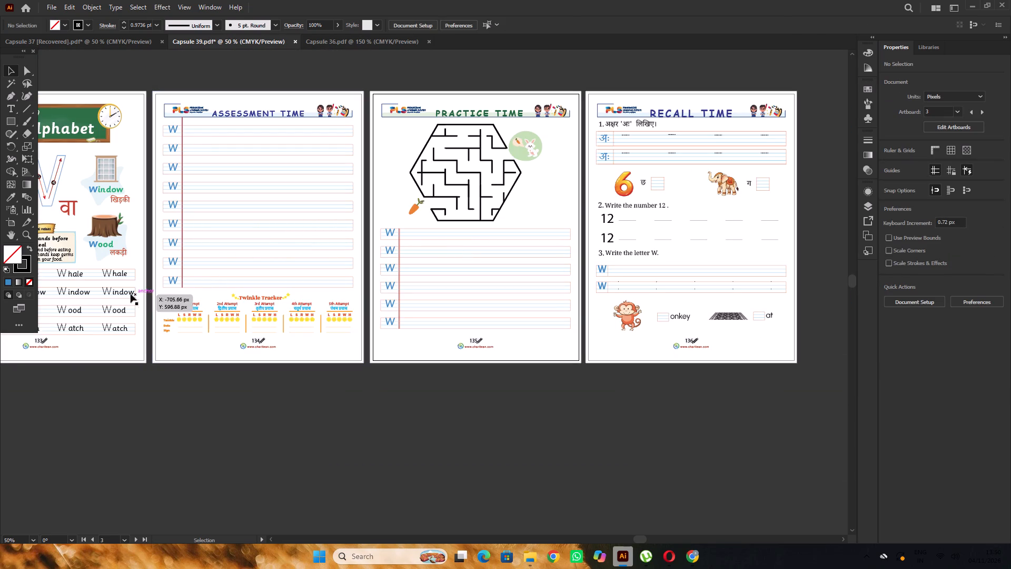
left_click_drag(110, 293, 430, 238)
scroll(429, 238, "up", 5, "alt")
left_click_drag(438, 240, 347, 218)
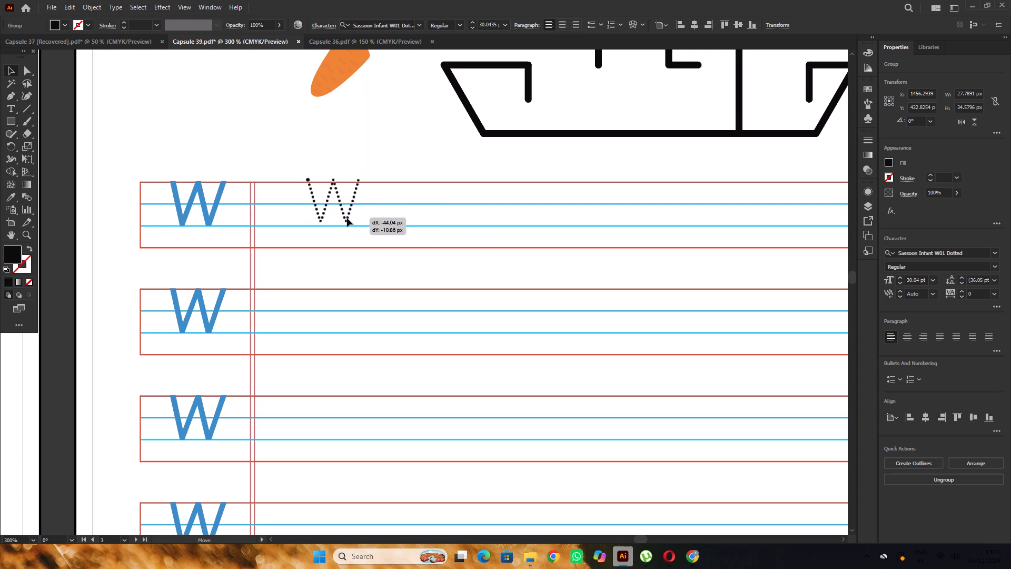
left_click_drag(347, 218, 343, 220)
Duplicate the dotted W across page 135's first row at about 80 px intervals to make six W's.
scroll(279, 212, "down", 3, "alt")
left_click_drag(299, 213, 354, 219, "alt")
key("ctrl+d")
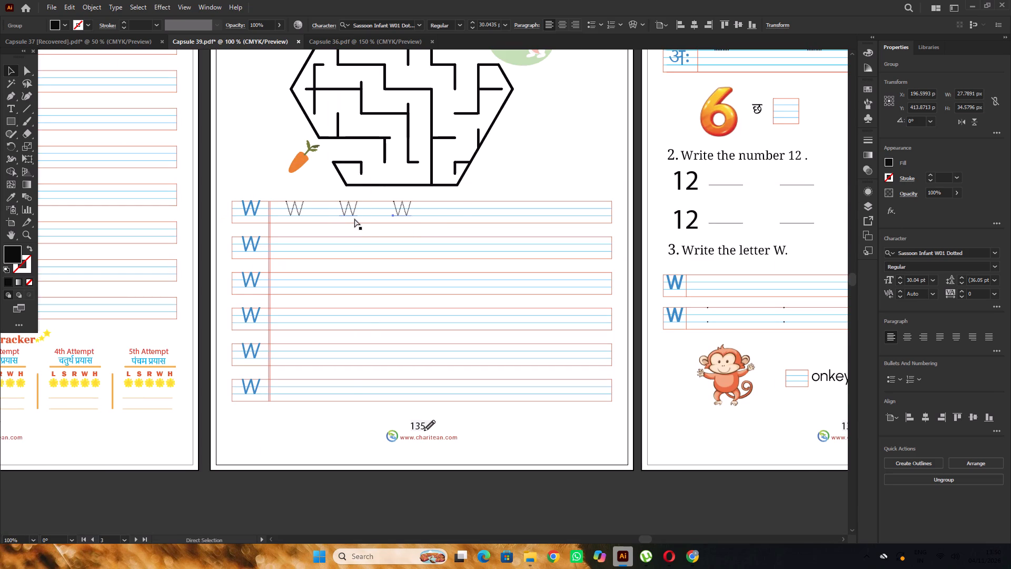
key("ctrl+d")
key("ctrl+d")
key("ctrl+d")
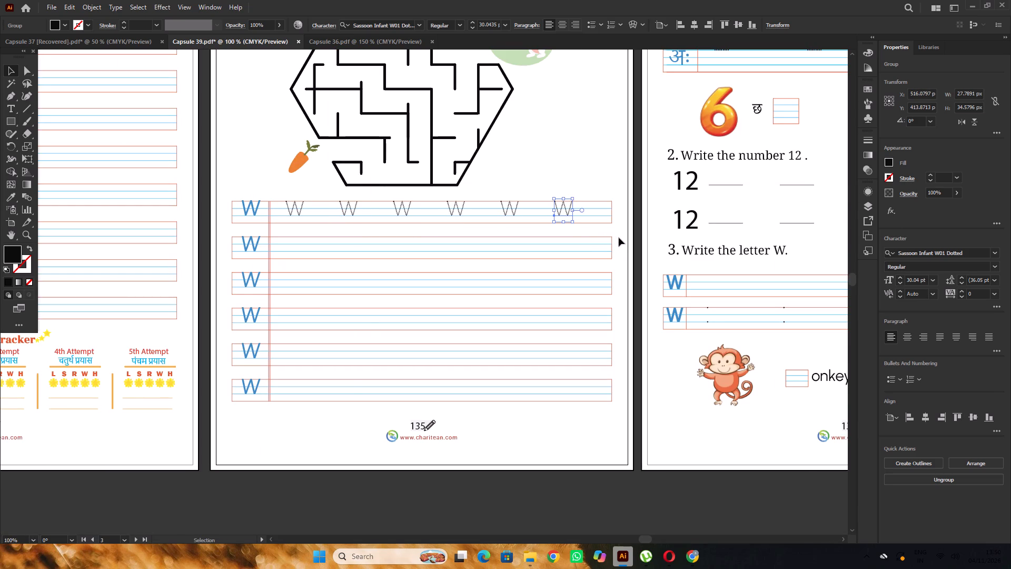
Move the sixth dotted W about 30 px right, then distribute all six evenly along page 135's first row.
left_click(619, 237)
scroll(593, 211, "up", 2, "alt")
left_click_drag(543, 213, 573, 213)
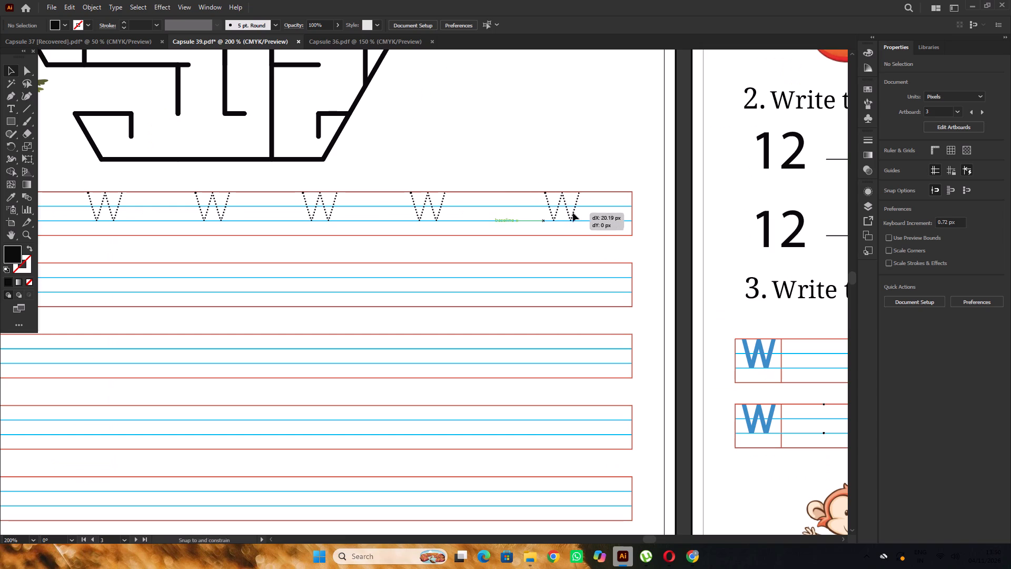
left_click_drag(573, 213, 586, 214)
scroll(545, 209, "down", 2, "alt")
scroll(383, 207, "up", 1, "alt")
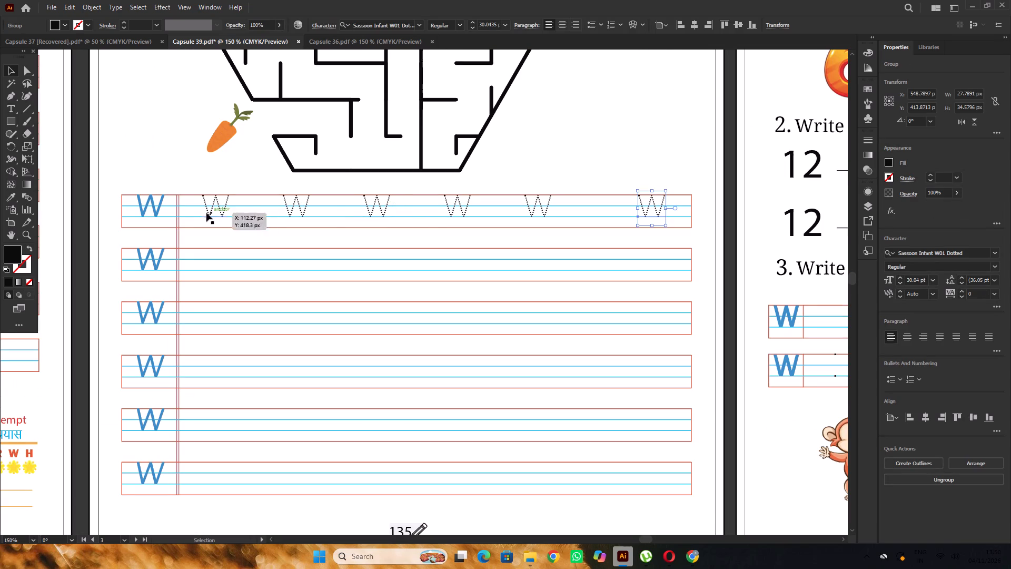
left_click_drag(196, 210, 656, 211)
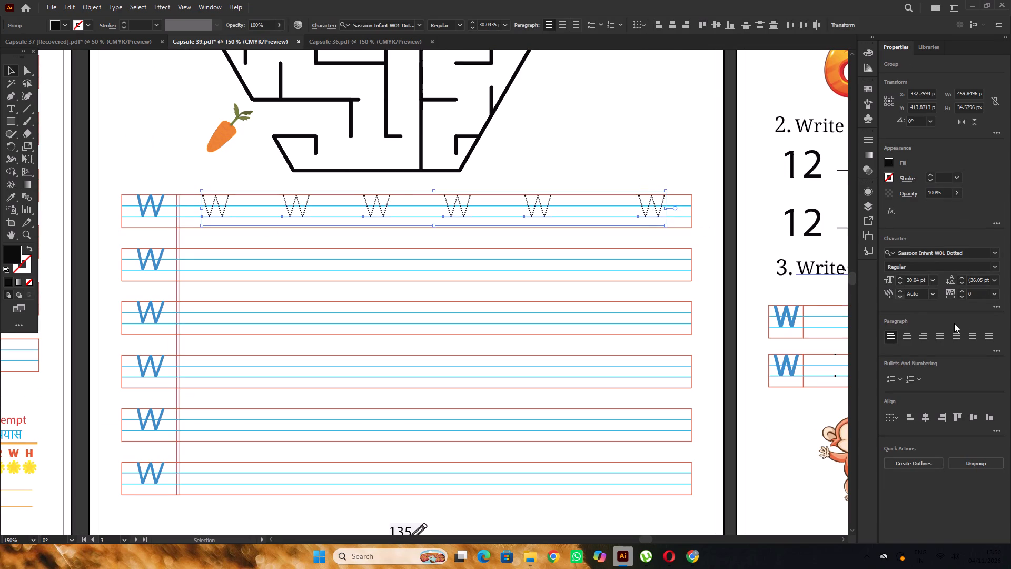
left_click(998, 429)
left_click(903, 519)
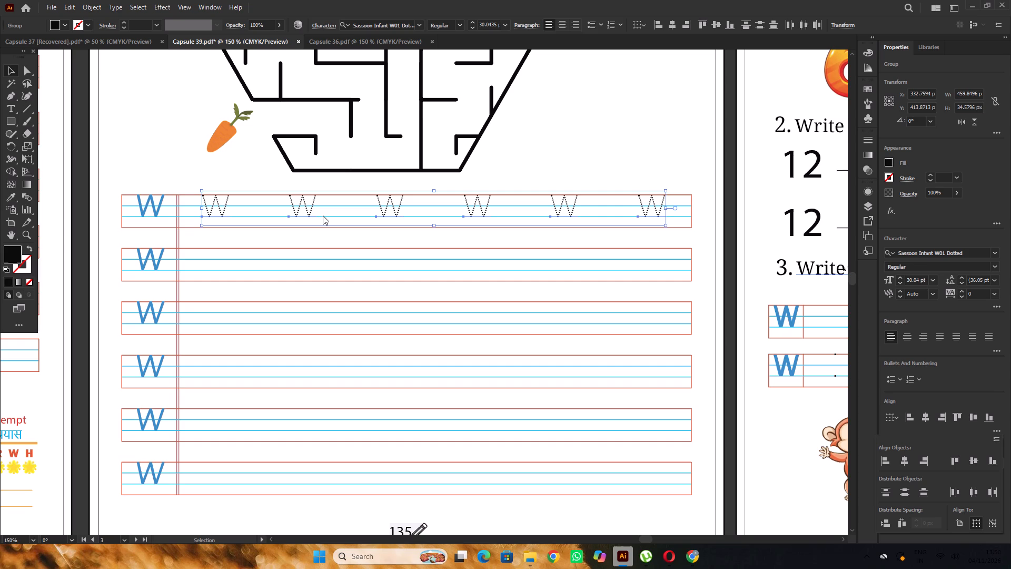
scroll(323, 215, "up", 2, "alt")
Duplicate the row of six dotted W's 53.1 px straight down into page 135's second writing row.
left_click_drag(307, 214, 306, 240, "alt")
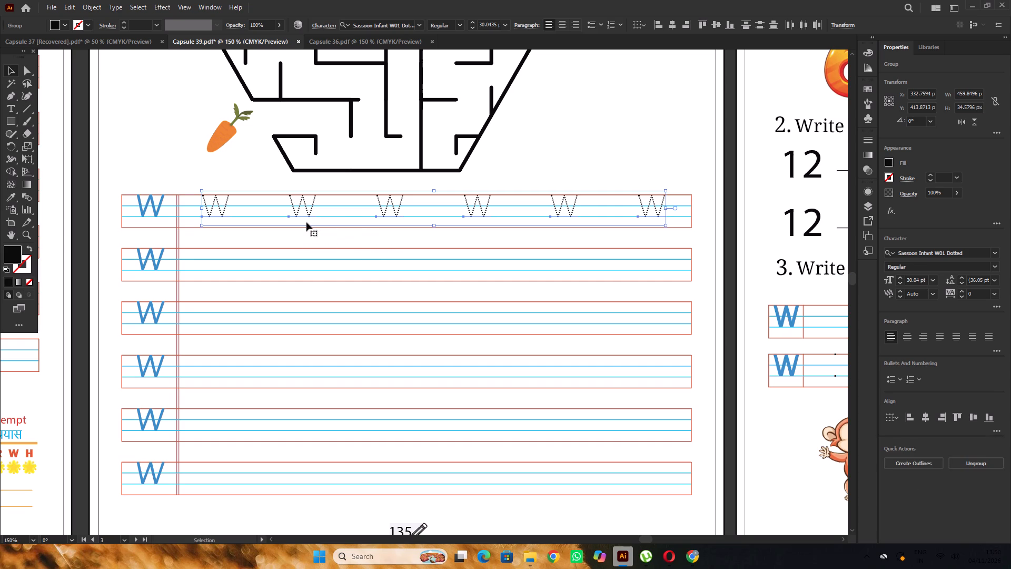
left_click_drag(308, 214, 296, 270, "alt")
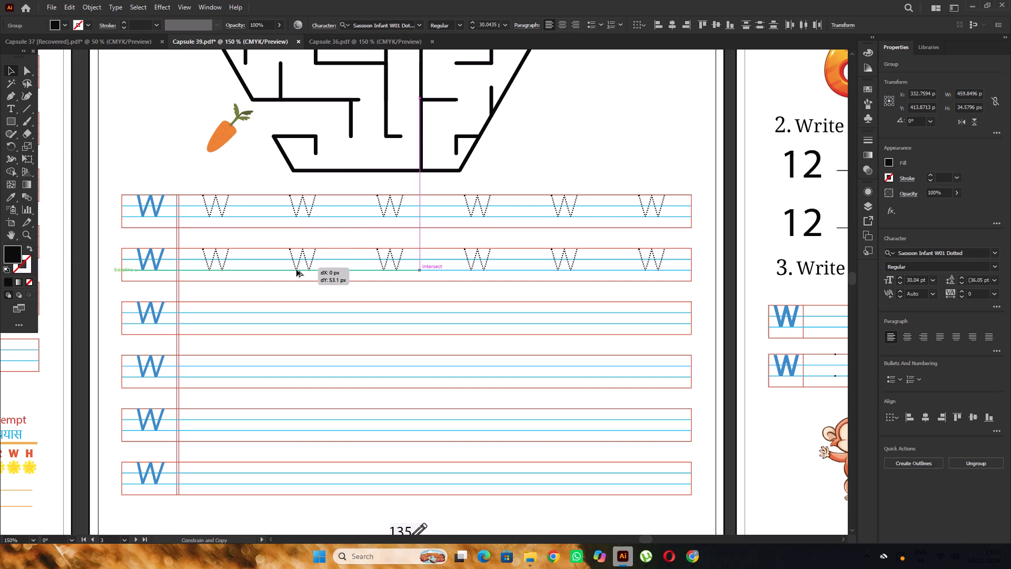
left_click_drag(296, 270, 296, 270, "alt")
scroll(298, 267, "up", 4)
scroll(302, 258, "down", 2, "alt")
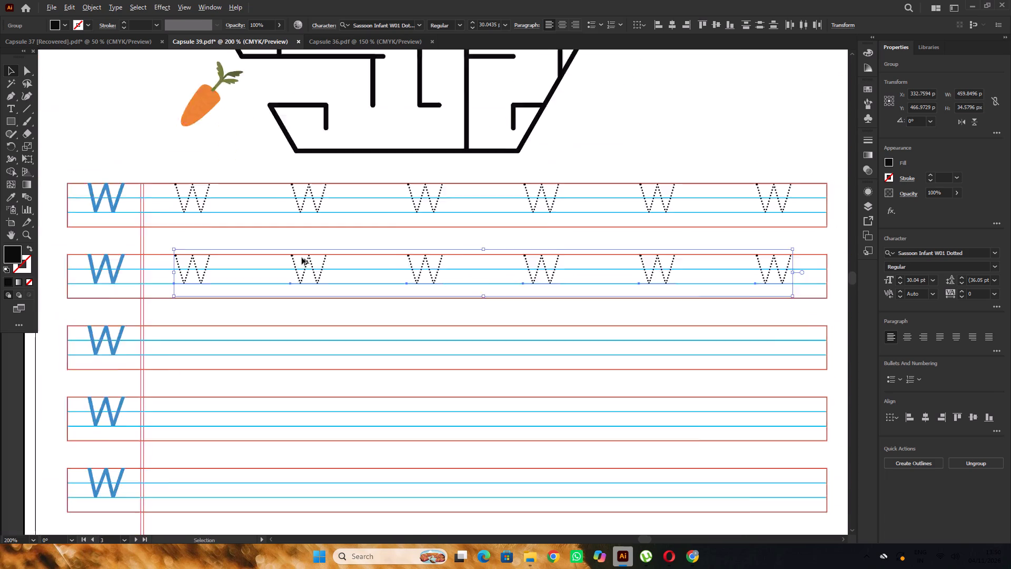
scroll(302, 258, "down", 4, "alt")
left_click(400, 379)
Set the Hindi instruction line of question 1 on the Recall Time page 136 to Noto Serif Devanagari Regular.
key("space")
key("space")
key("space")
key("space")
key("space")
key("space")
key("space")
key("space")
key("space")
key("space")
key("space")
key("space")
key("space")
left_click_drag(379, 375, 488, 390)
key("space")
key("space")
key("space")
key("space")
key("space")
key("space")
key("space")
key("space")
key("space")
key("space")
key("space")
left_click_drag(554, 394, 450, 392)
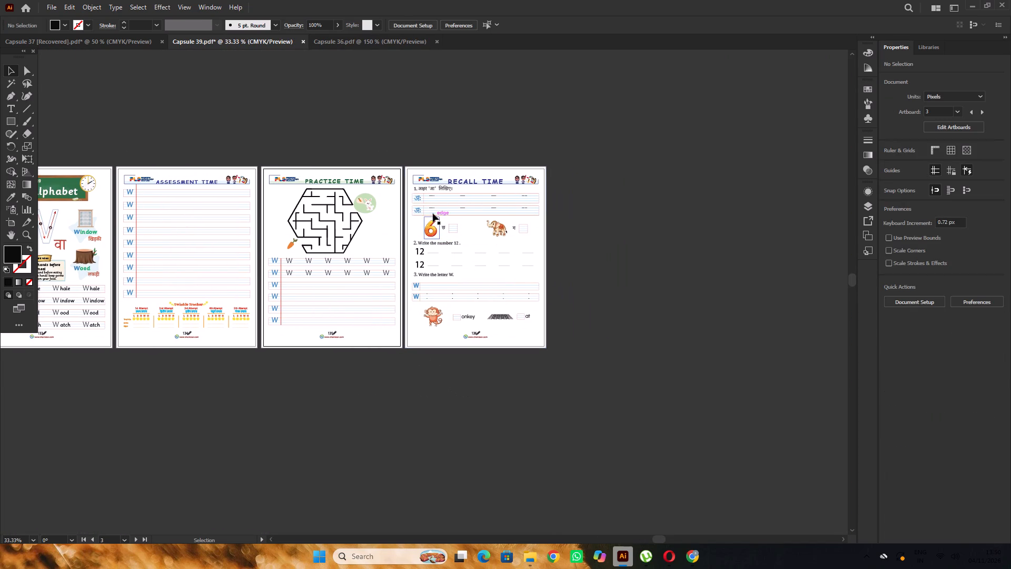
scroll(446, 211, "up", 2, "alt")
scroll(446, 209, "up", 2)
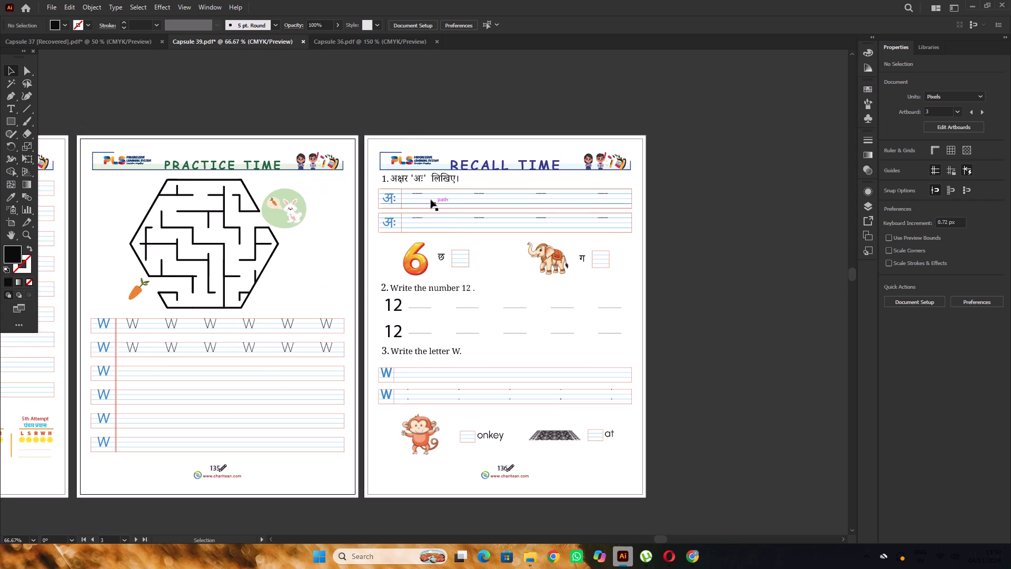
scroll(431, 200, "up", 1)
left_click(443, 163)
scroll(424, 229, "down", 1, "alt")
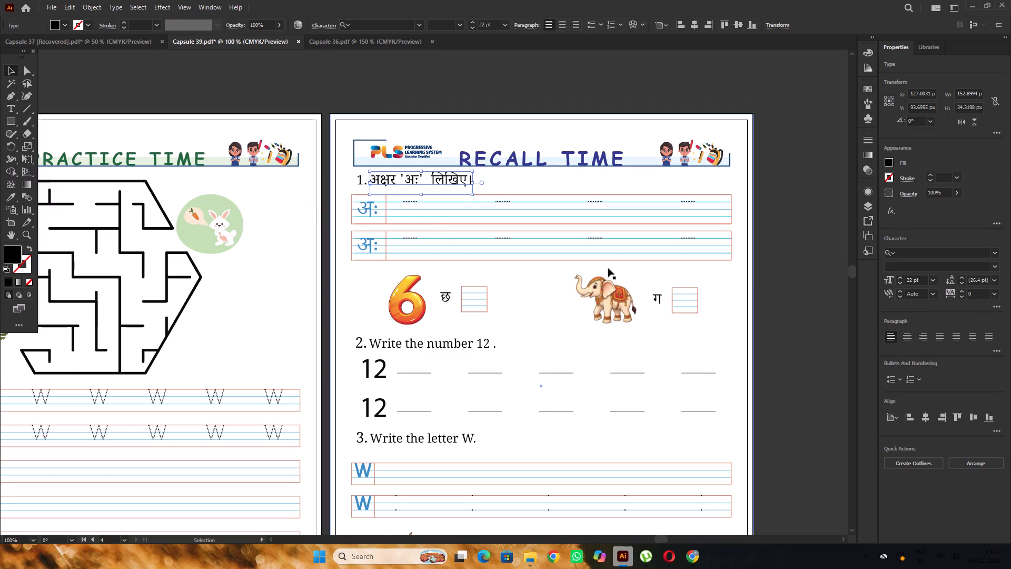
left_click(934, 254)
key("n")
key("o")
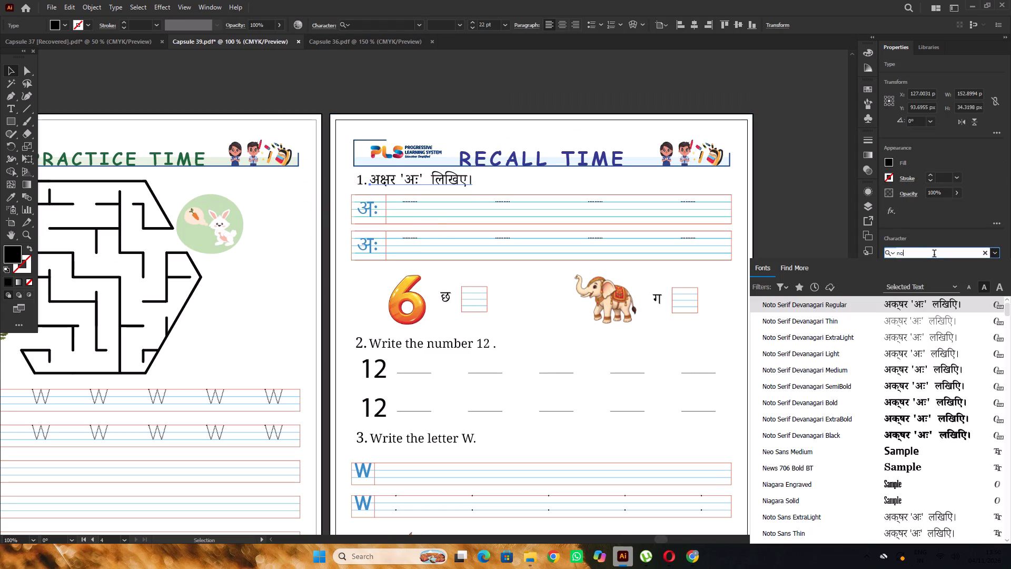
left_click(844, 352)
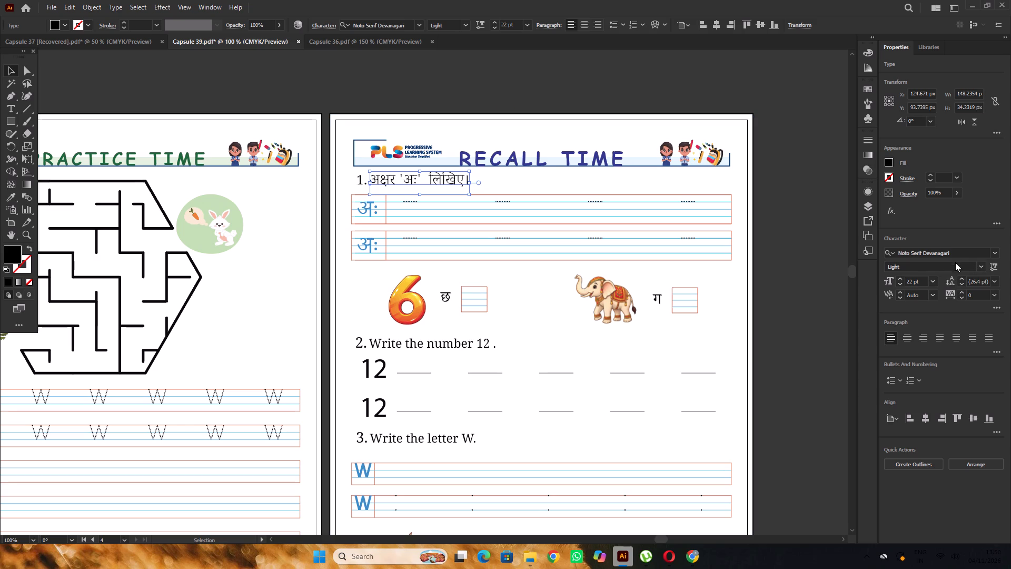
left_click(980, 268)
left_click(915, 278)
left_click(824, 229)
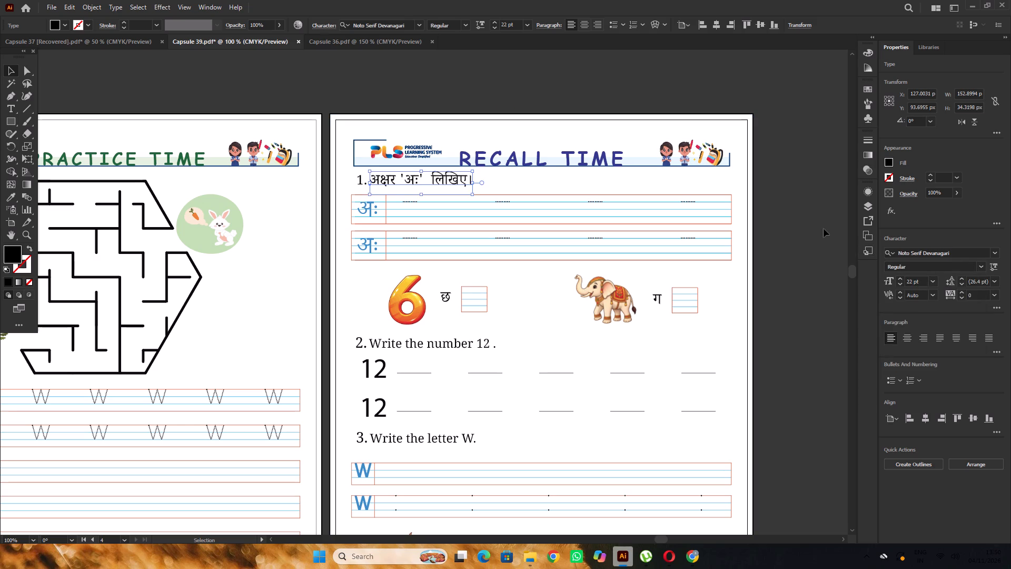
Move the two blue row-starting अः letters of question 1 off page 136 onto the empty canvas beside it.
scroll(319, 179, "down", 2)
left_click(367, 187)
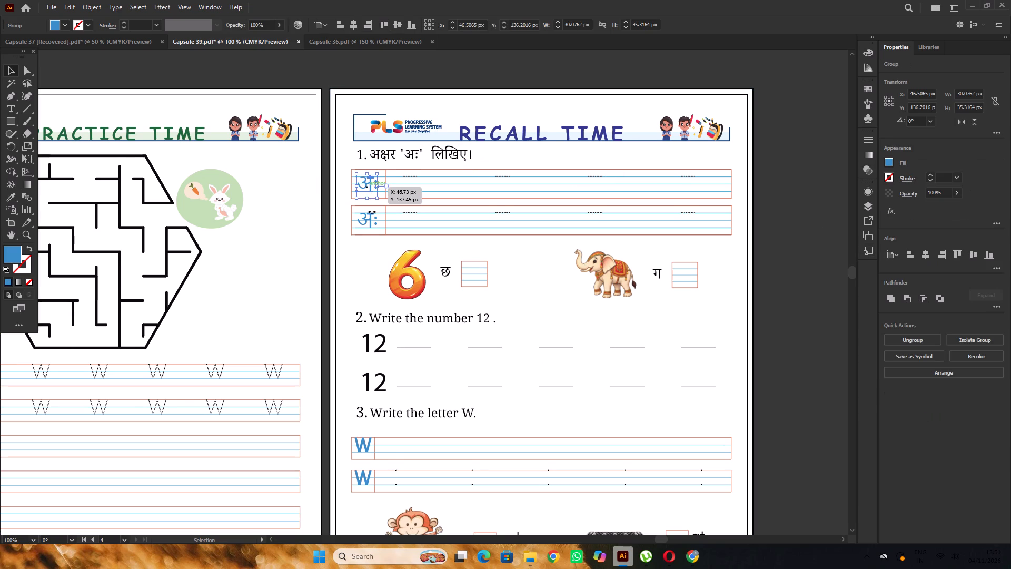
left_click(372, 220, "shift")
scroll(372, 220, "down", 2, "alt")
left_click_drag(372, 220, 659, 237)
left_click(640, 178)
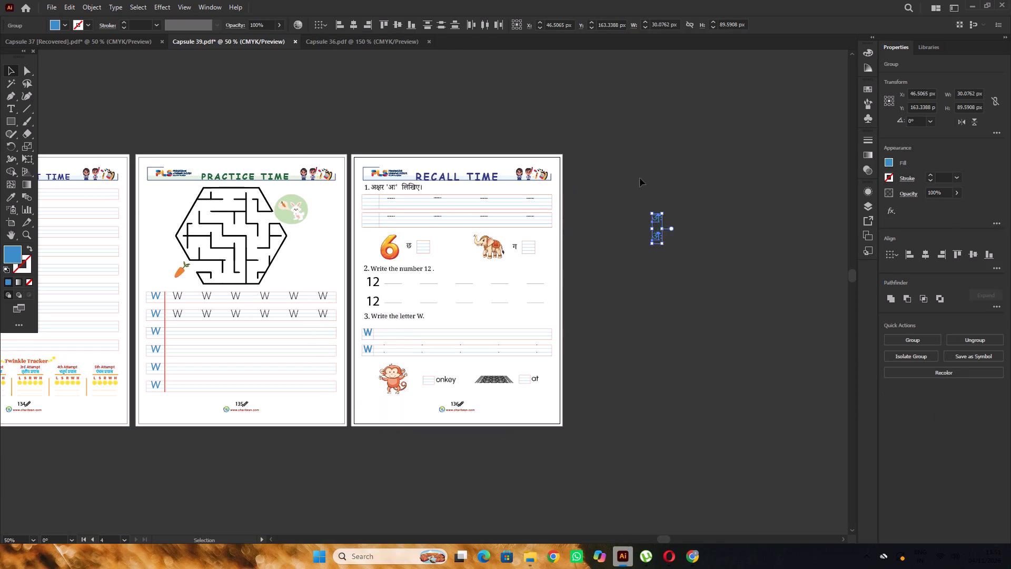
Switch to the PRINT A 1 folder in File Explorer.
scroll(639, 178, "down", 2, "alt")
scroll(542, 184, "up", 3, "alt")
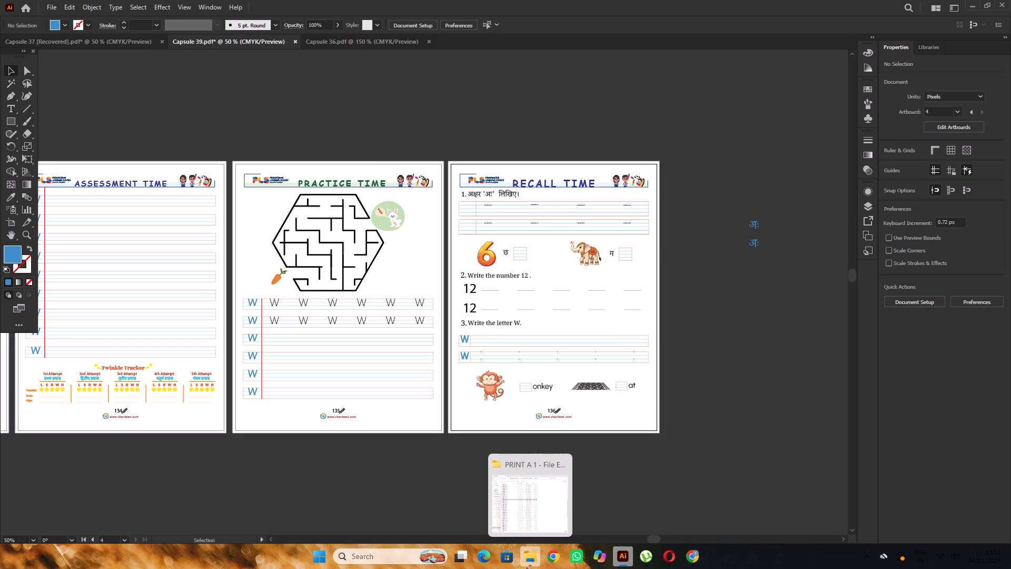
left_click(529, 502)
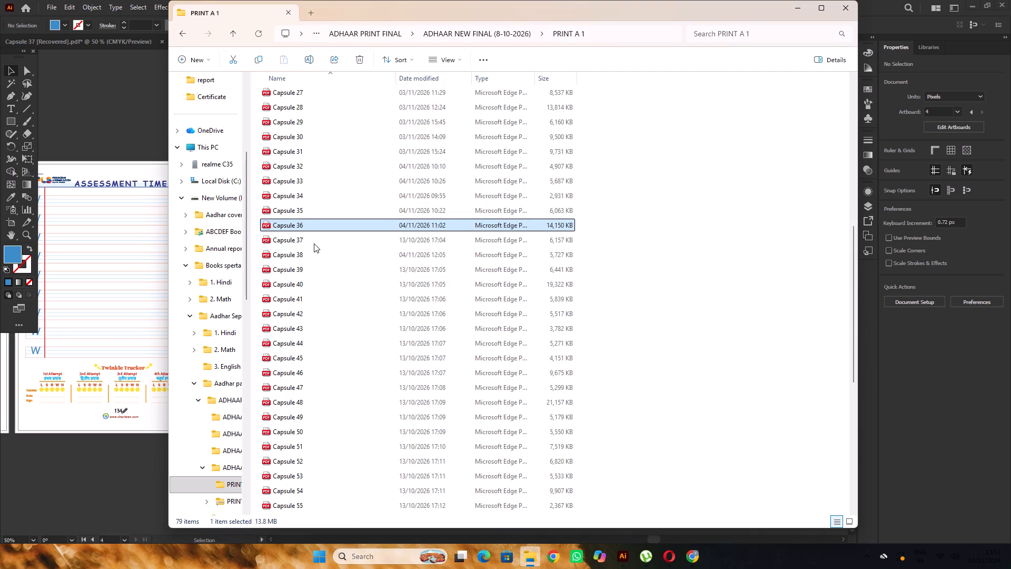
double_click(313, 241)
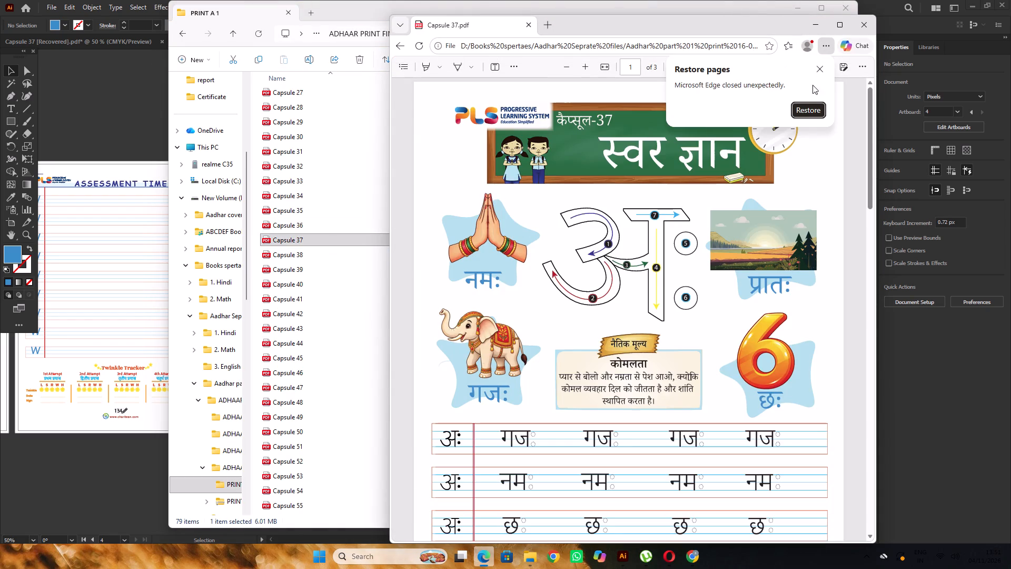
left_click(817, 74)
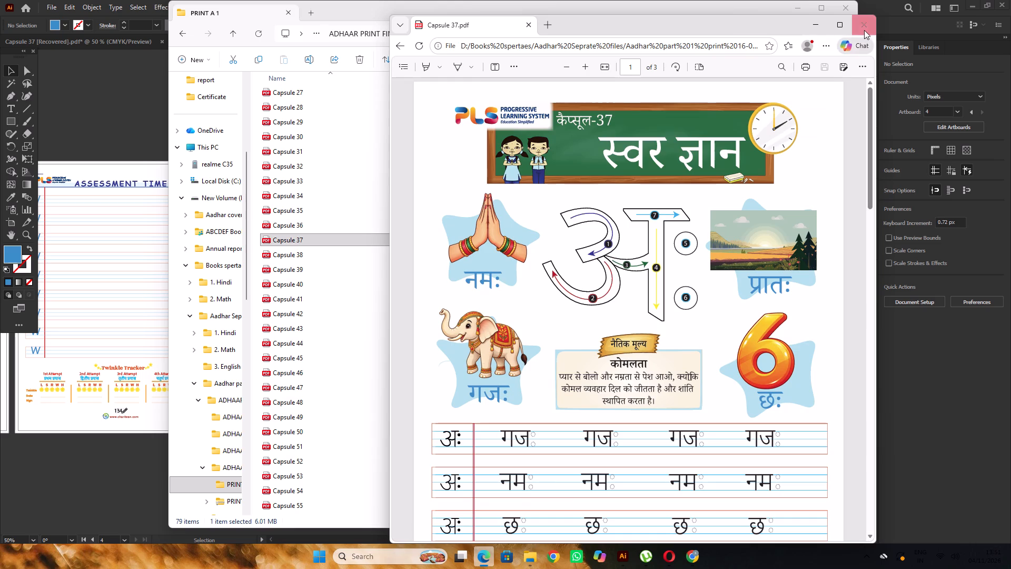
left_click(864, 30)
Open the Capsule 37 PDF from the PRINT A 1 folder in Adobe Illustrator.
right_click(400, 243)
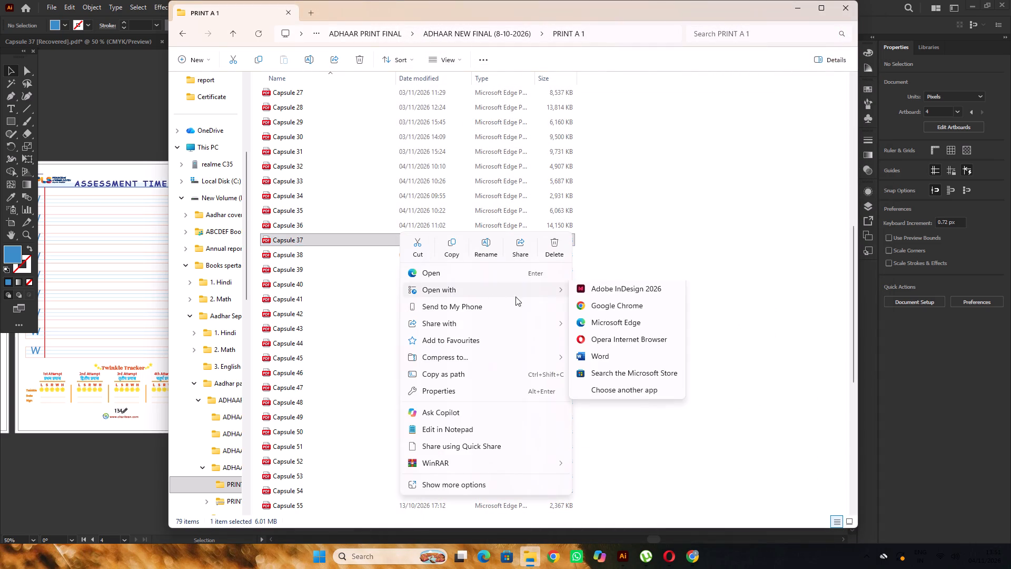
left_click(610, 290)
Copy a row-starting अः from Capsule 37's आकलन page into Capsule 39, at the start of question 1's first writing row on page 136.
scroll(541, 218, "up", 4)
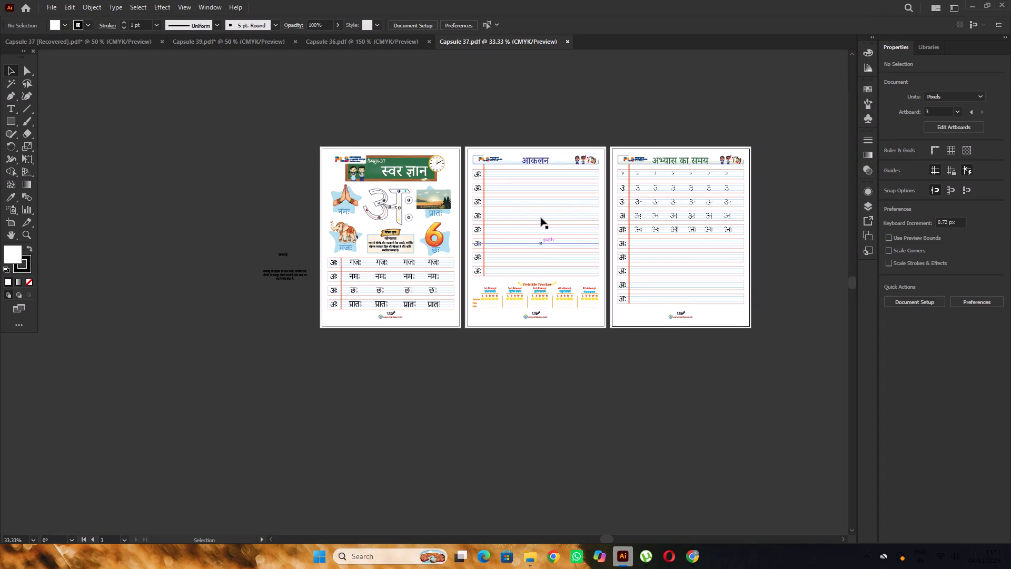
scroll(649, 213, "up", 3, "alt")
scroll(539, 191, "down", 2, "alt")
scroll(370, 179, "up", 2, "alt")
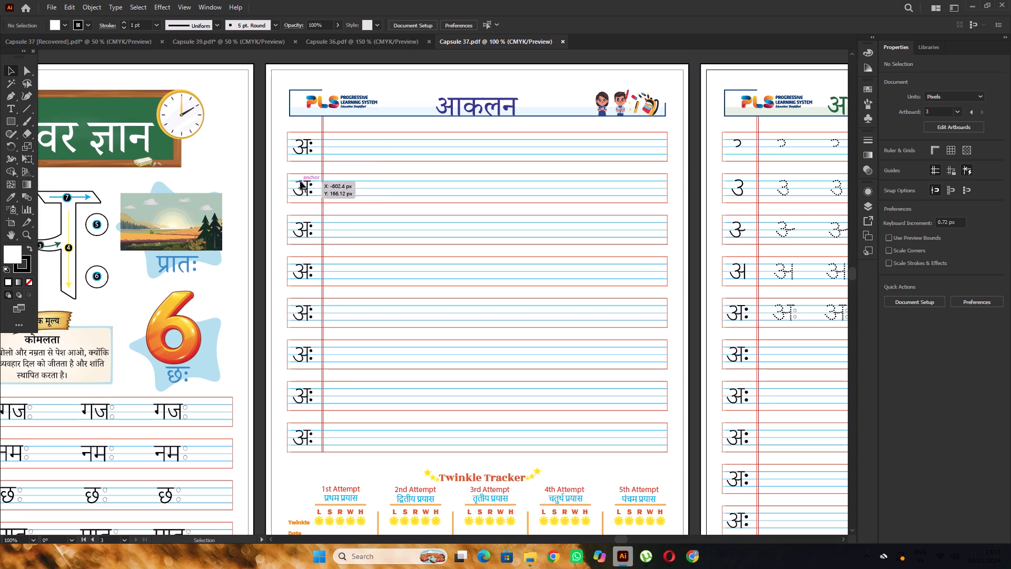
left_click(304, 189)
key("ctrl+c")
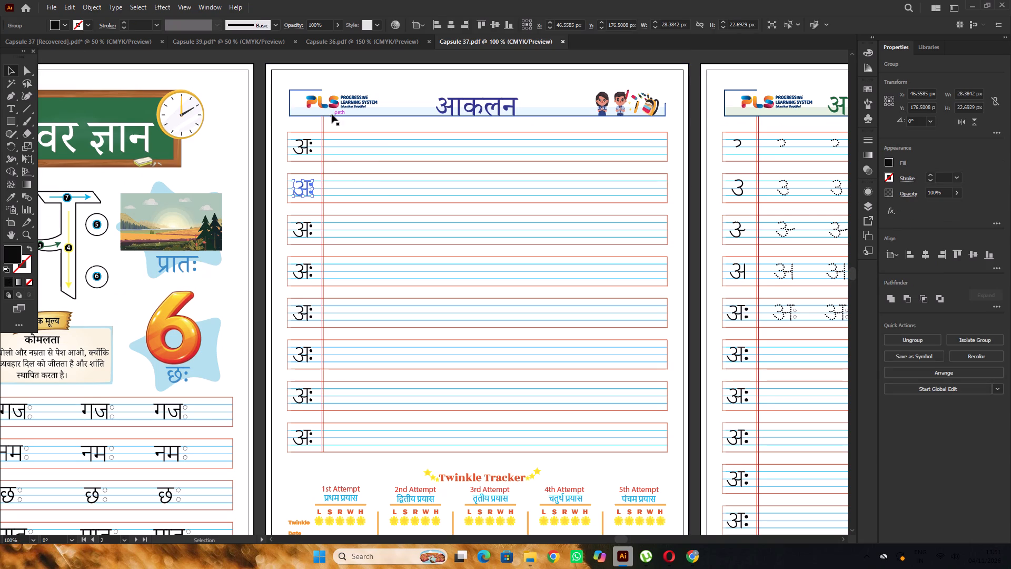
left_click(261, 43)
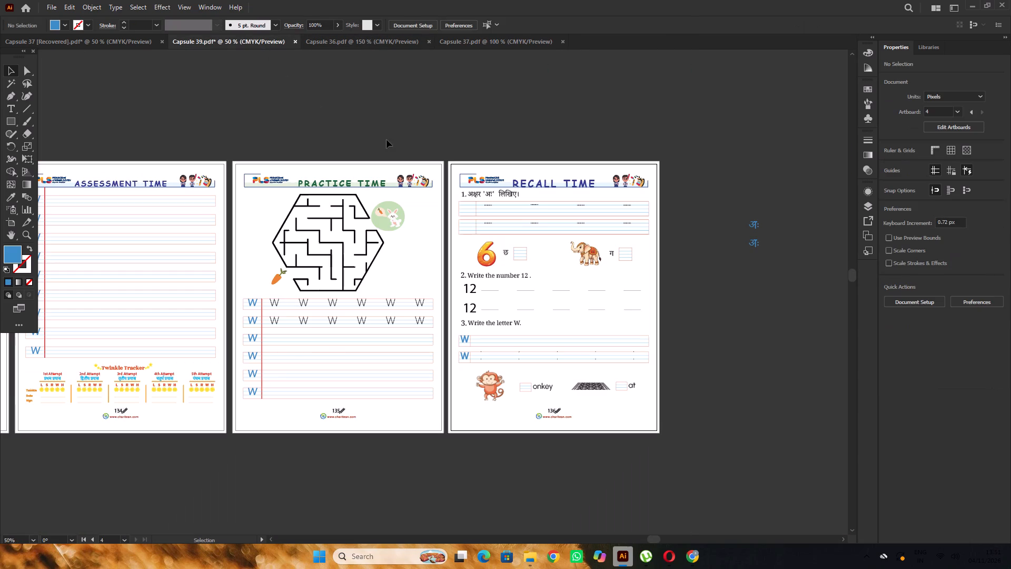
scroll(540, 220, "down", 1)
scroll(523, 201, "up", 3)
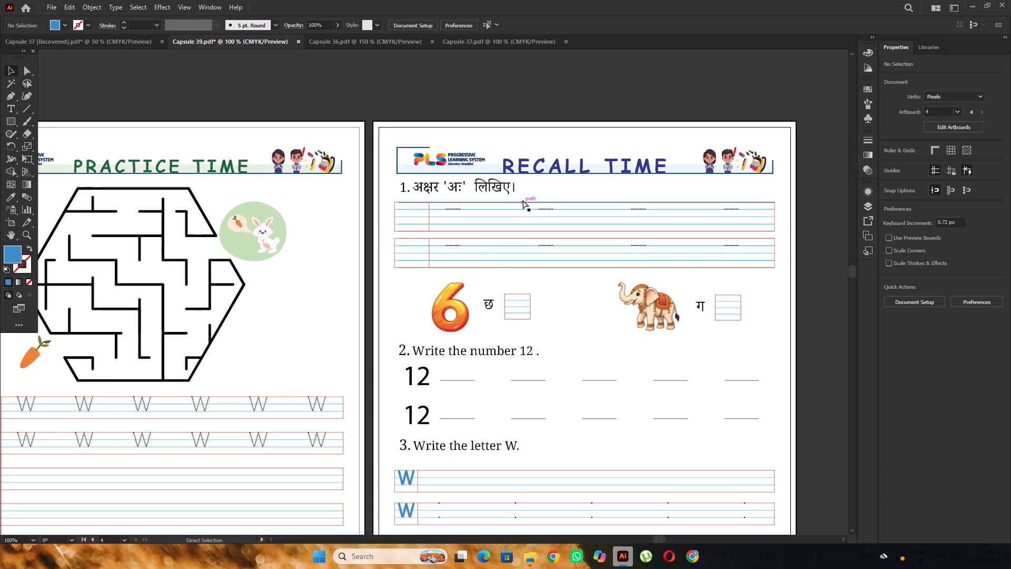
key("ctrl+f")
scroll(400, 224, "up", 2, "alt")
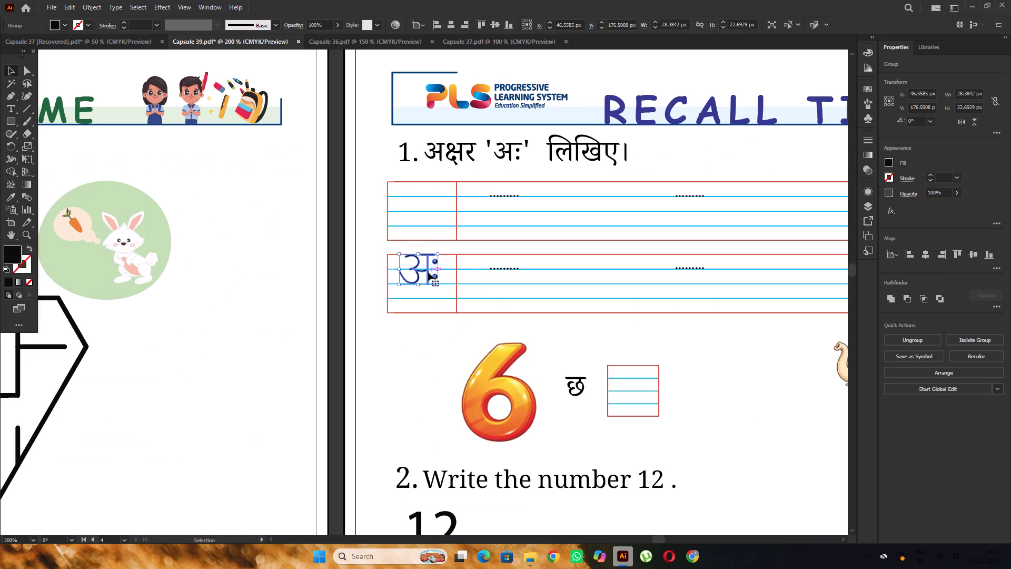
left_click_drag(428, 272, 435, 215)
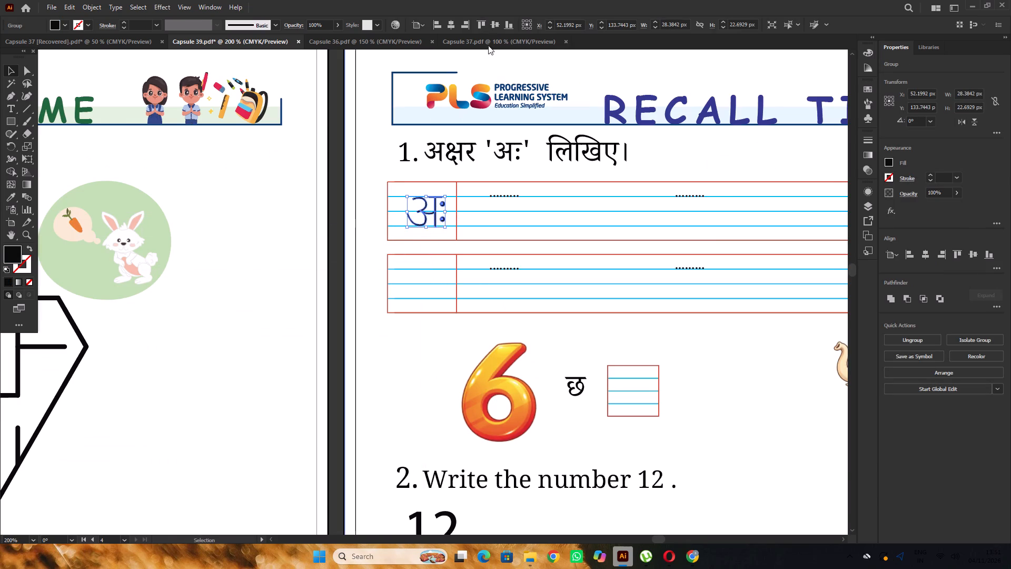
Examine the row-starting अः letters and the practice words on the pages of Capsule 37.
left_click(489, 40)
scroll(351, 182, "down", 2, "alt")
scroll(351, 180, "up", 3)
left_click(358, 129)
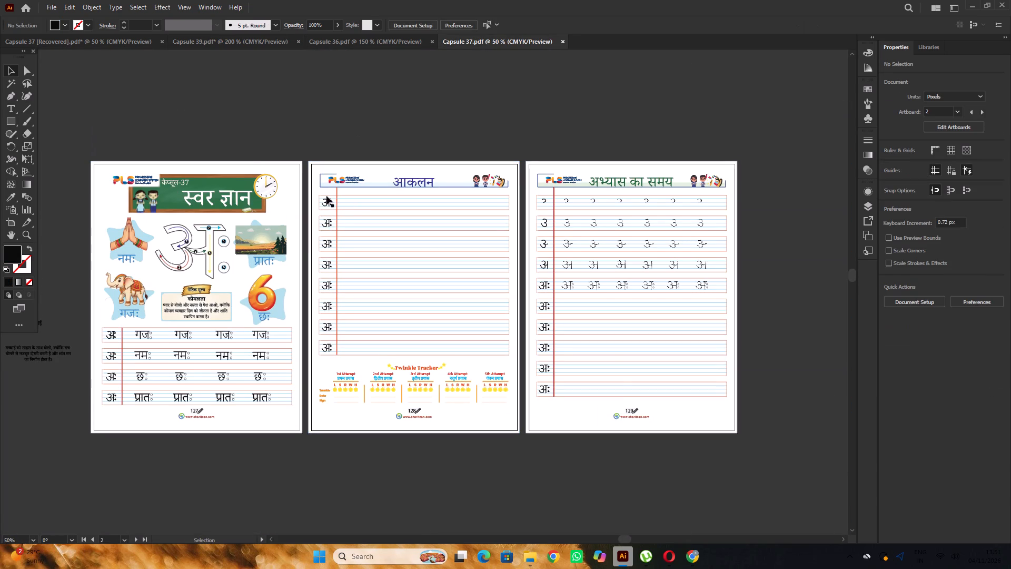
scroll(305, 249, "up", 3, "alt")
left_click(378, 174)
scroll(378, 174, "down", 2, "alt")
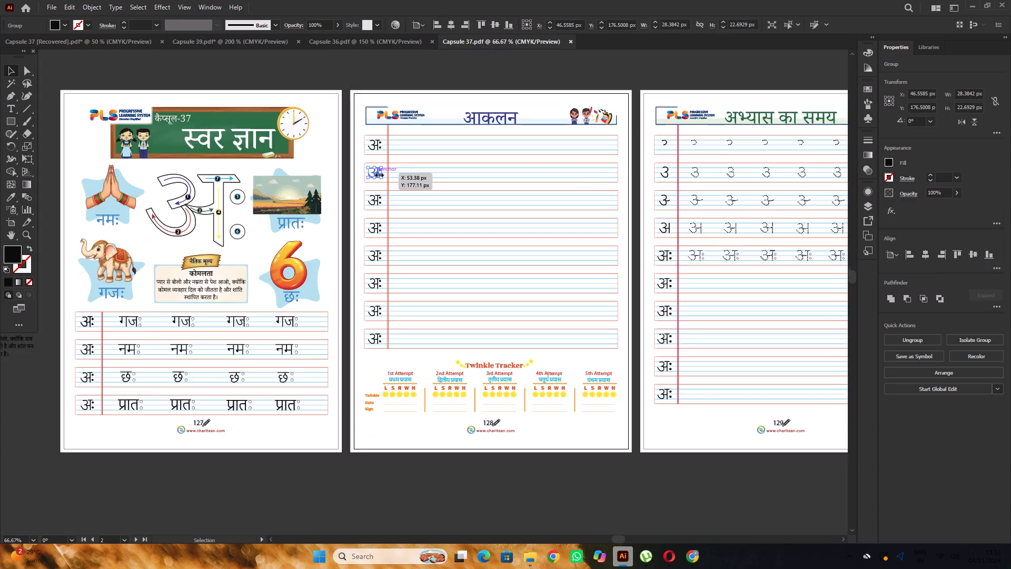
scroll(378, 174, "down", 1, "alt")
left_click(160, 287)
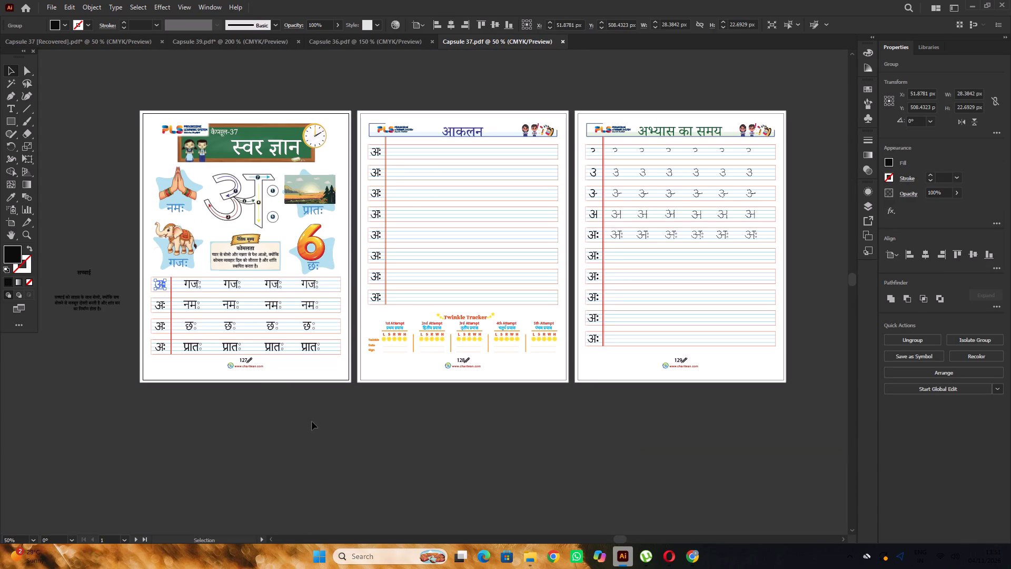
left_click(410, 474)
scroll(396, 443, "down", 5, "alt")
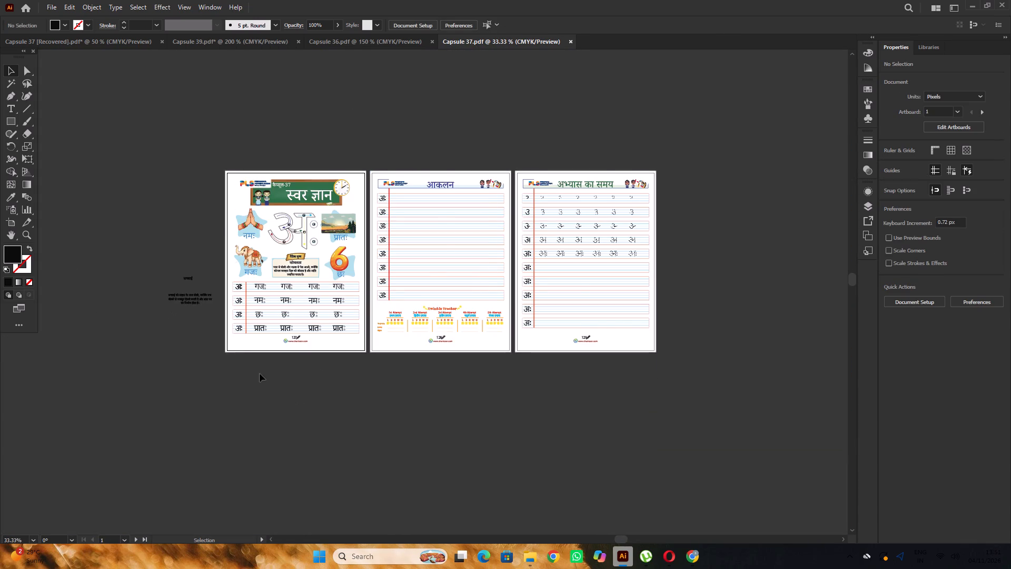
scroll(247, 355, "up", 2, "alt")
scroll(256, 351, "up", 4)
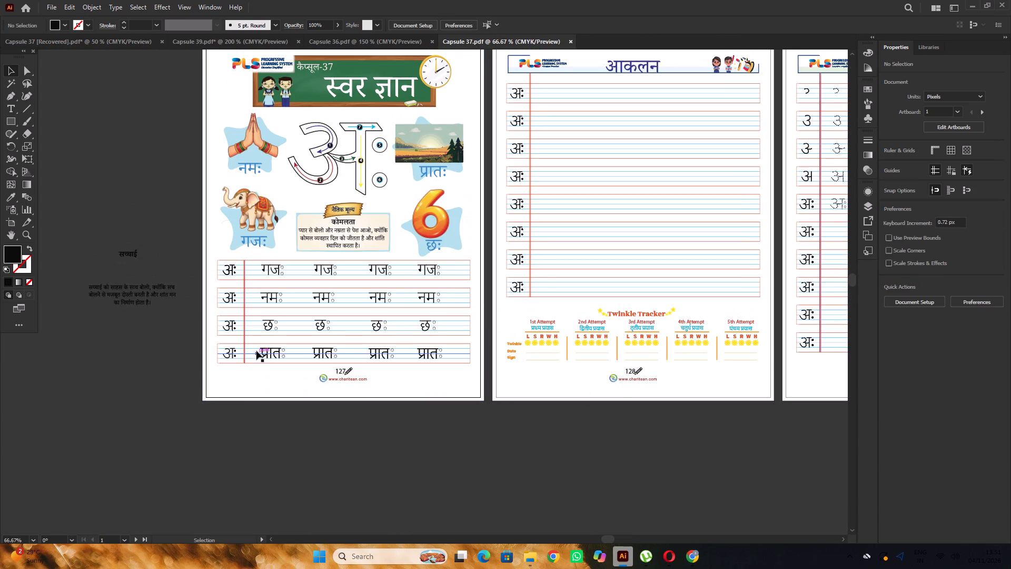
scroll(255, 350, "up", 2, "alt")
scroll(271, 315, "up", 2)
left_click(290, 259)
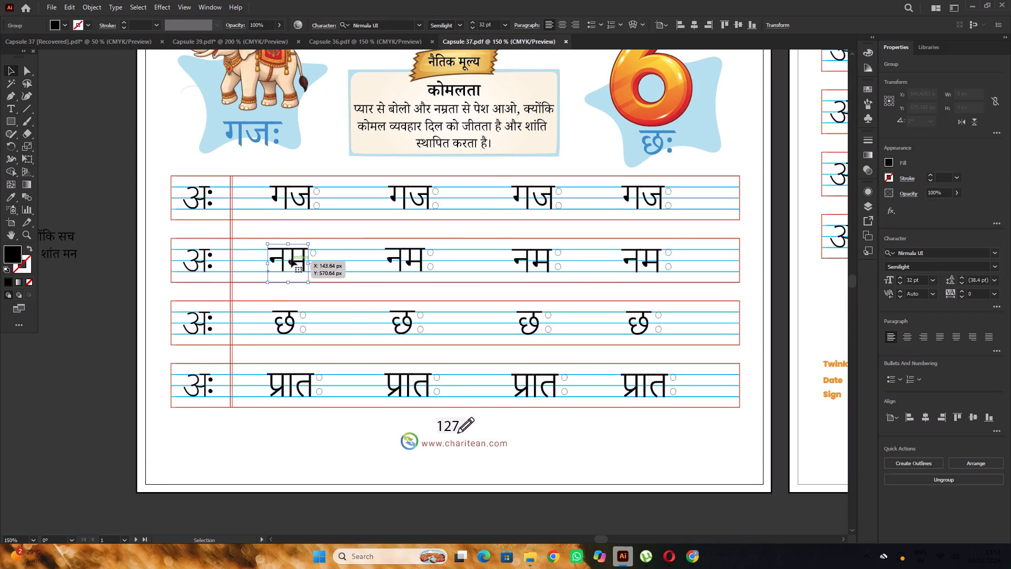
scroll(291, 259, "down", 3, "alt")
left_click(381, 423)
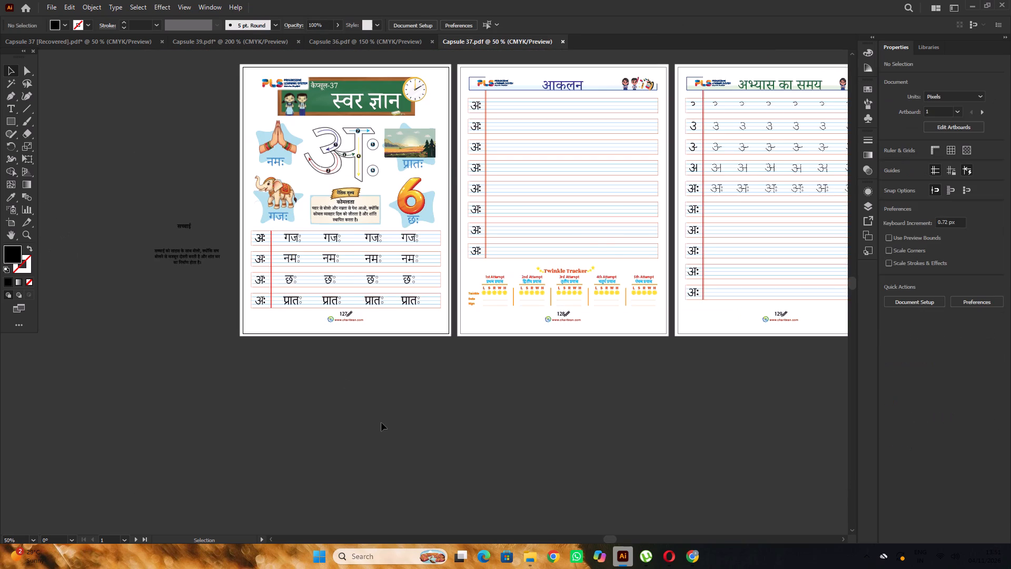
scroll(381, 423, "down", 1, "alt")
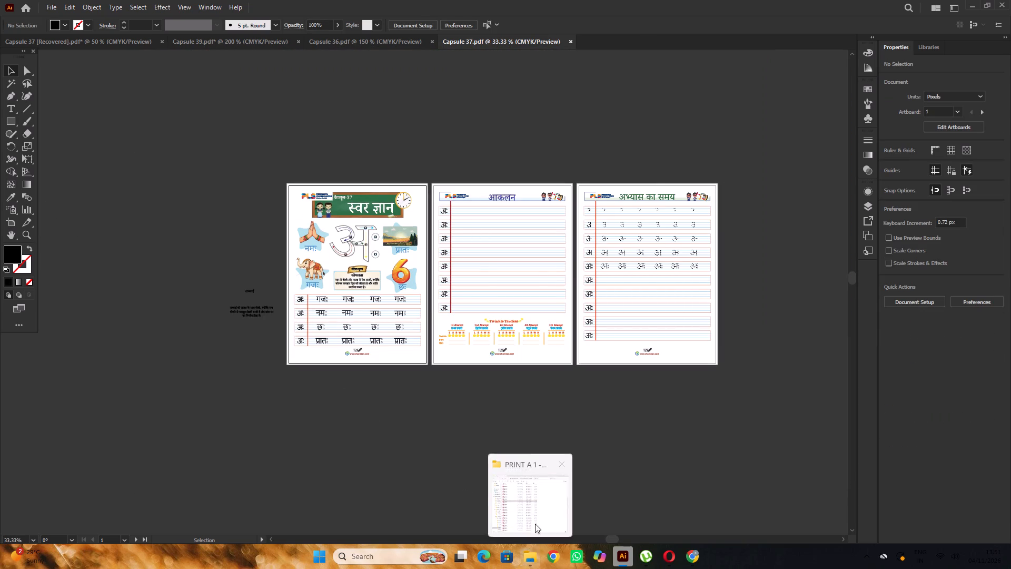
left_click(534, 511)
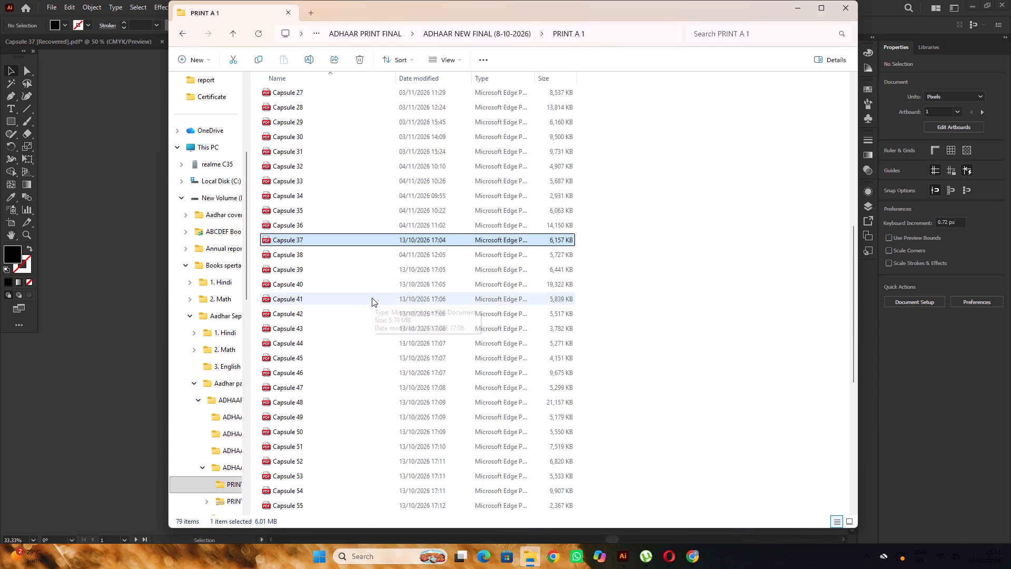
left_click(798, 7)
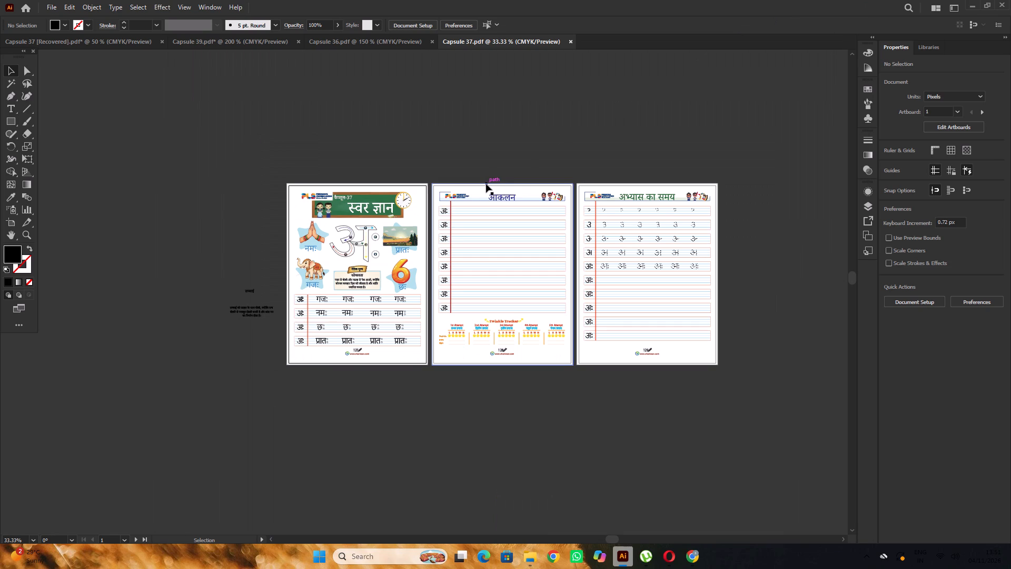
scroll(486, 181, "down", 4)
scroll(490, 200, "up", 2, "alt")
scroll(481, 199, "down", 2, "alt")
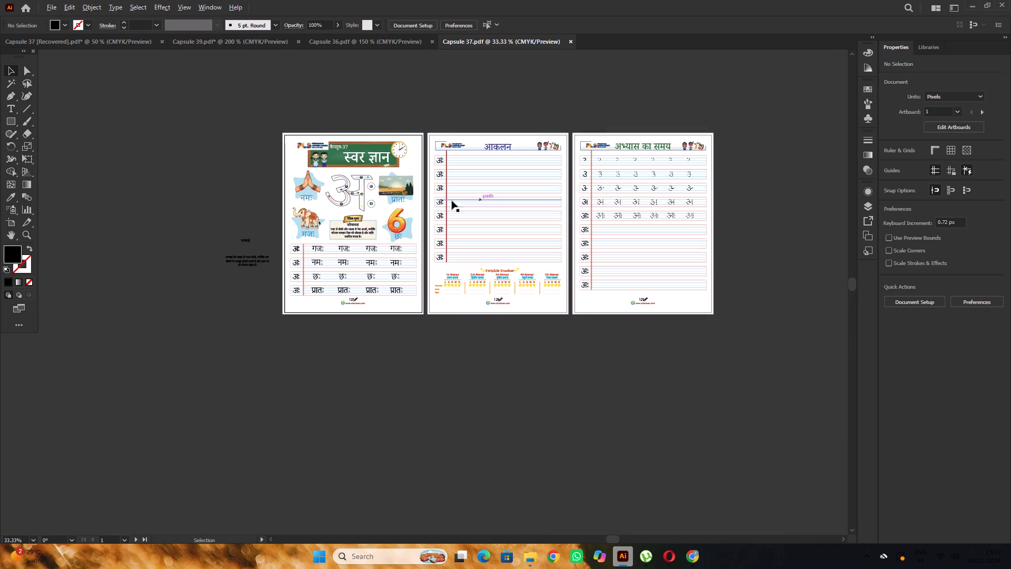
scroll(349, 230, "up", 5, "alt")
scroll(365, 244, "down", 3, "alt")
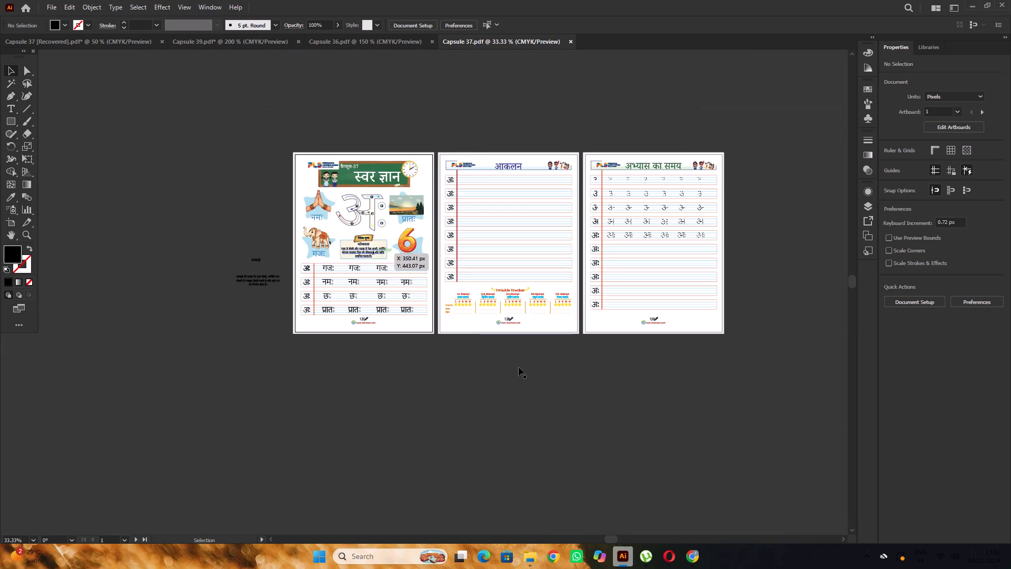
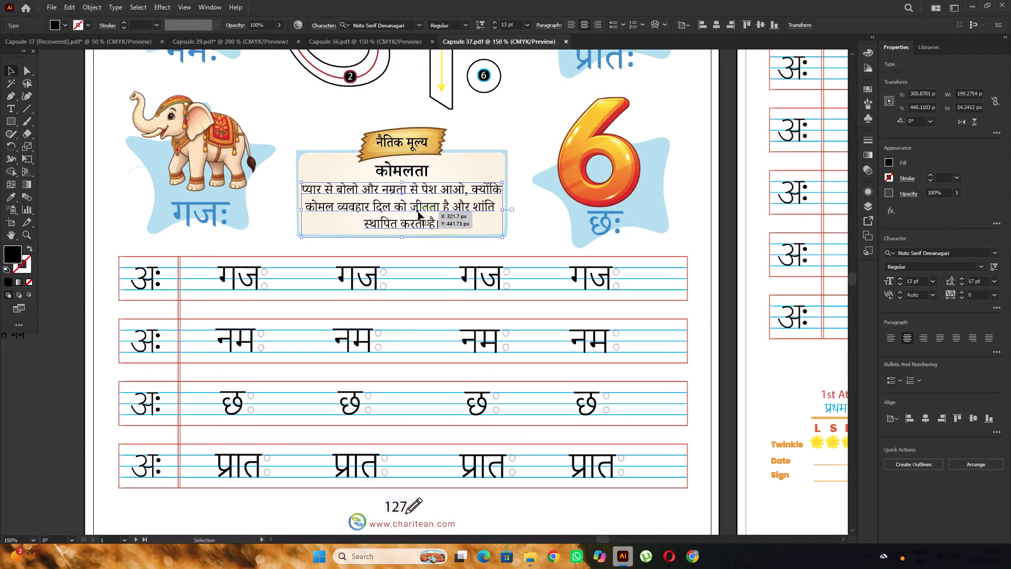
Move the row-starting अः letters of all four writing rows on page 127 onto the empty canvas beside the page.
scroll(418, 212, "down", 1, "alt")
scroll(427, 212, "up", 2)
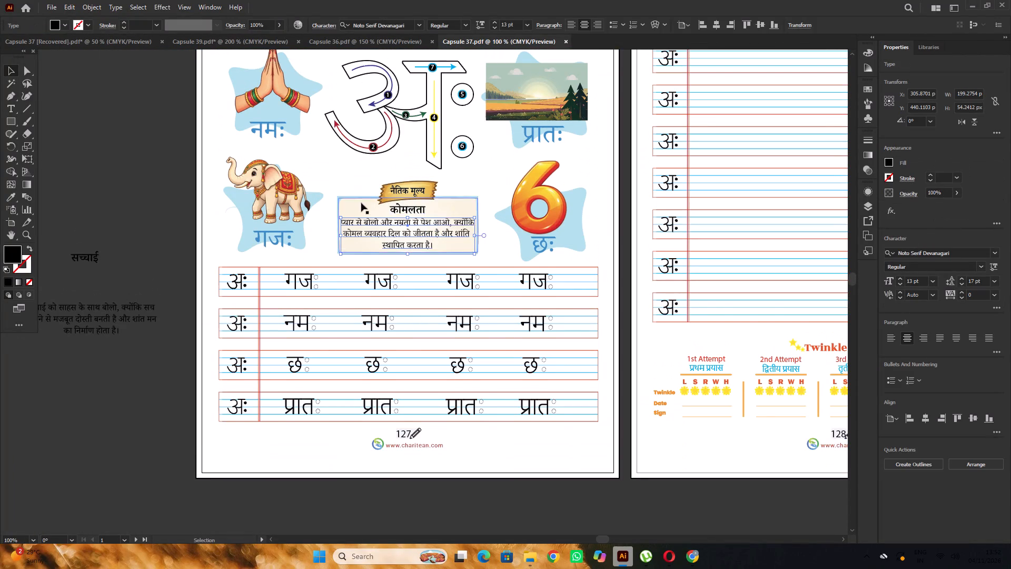
scroll(360, 203, "down", 1, "alt")
scroll(314, 187, "up", 1)
left_click(206, 145)
scroll(206, 148, "down", 2)
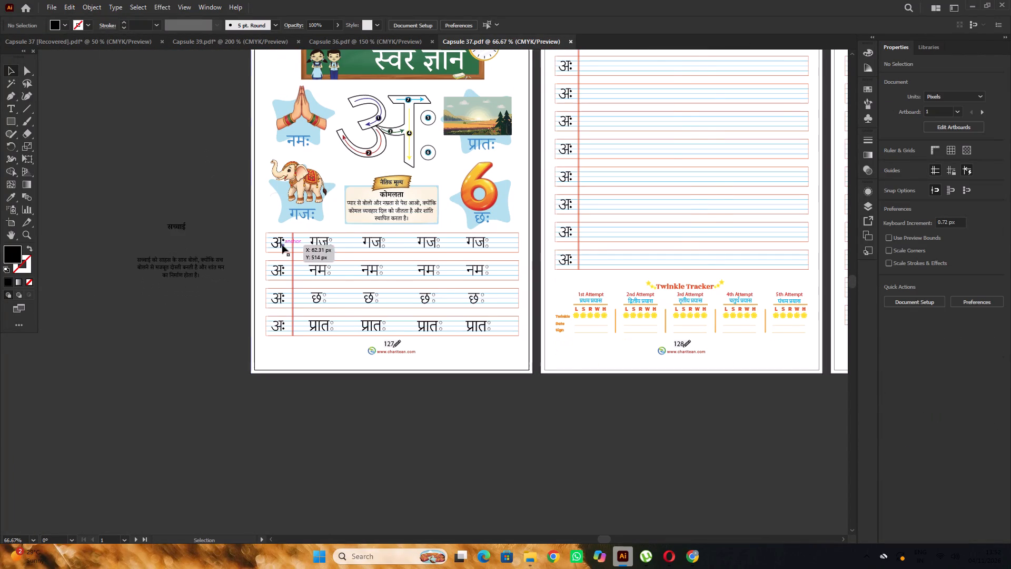
scroll(282, 245, "up", 1, "alt")
left_click(282, 244)
left_click(285, 287, "shift")
left_click(279, 323, "shift")
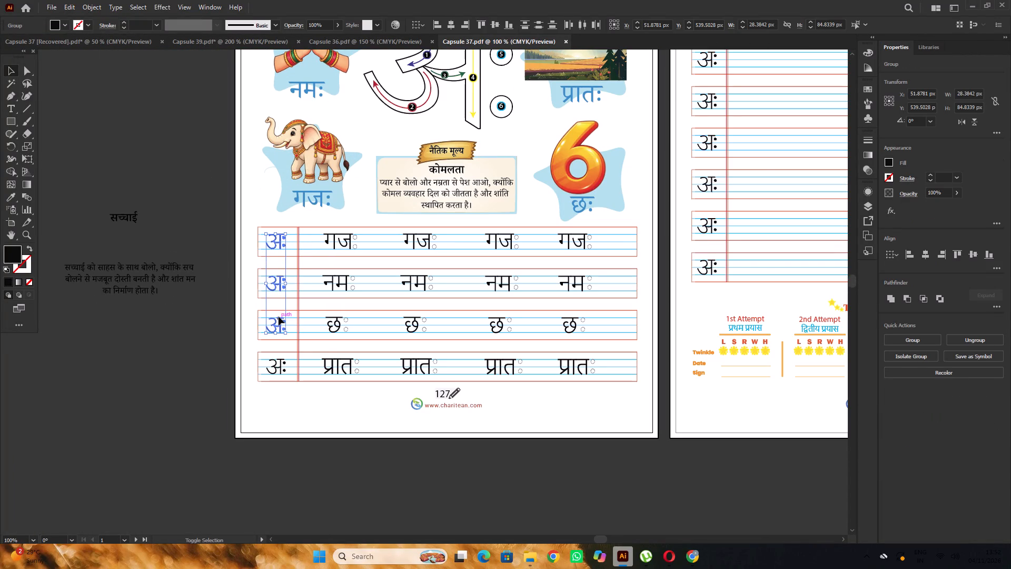
left_click(280, 369, "shift")
scroll(357, 303, "down", 1, "alt")
scroll(280, 302, "up", 2, "alt")
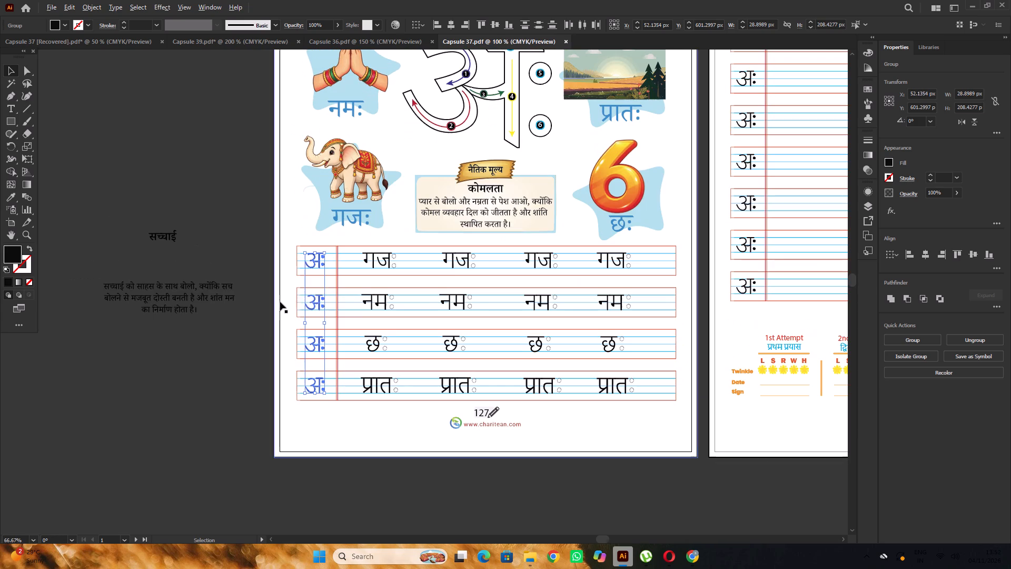
left_click_drag(316, 302, 216, 403)
left_click(257, 333)
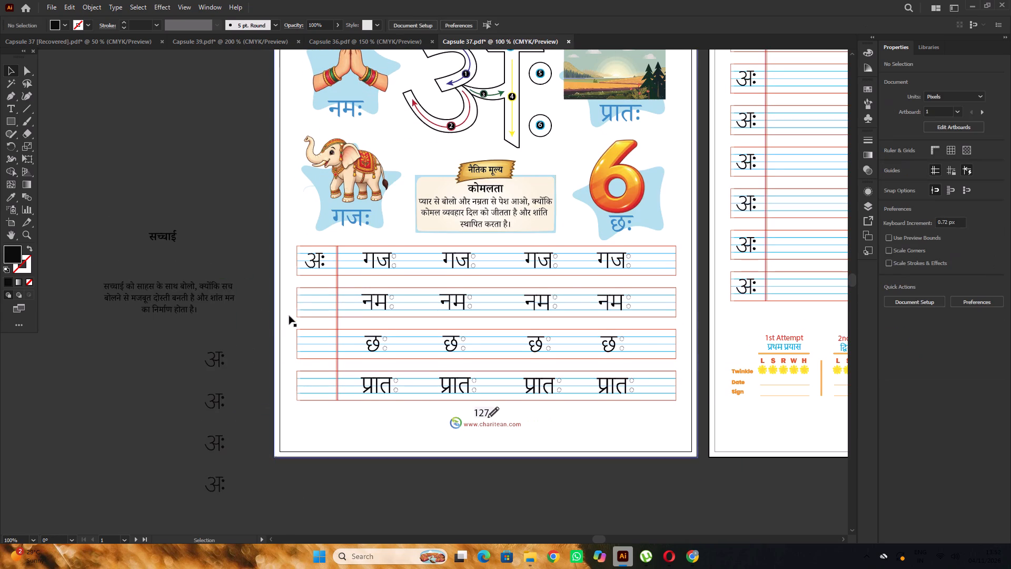
Move the duplicate अः still at the start of page 127's first writing row off the page beside the other letters.
scroll(301, 308, "down", 2)
left_click_drag(318, 239, 227, 326)
left_click(261, 296)
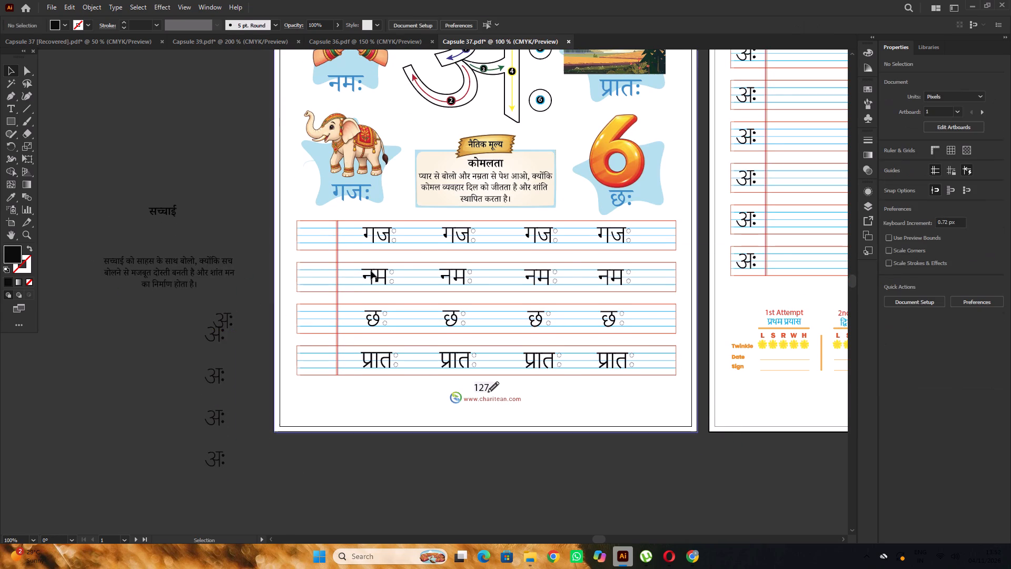
Copy the first practice word नम into the empty starting cell of the गज row on page 127, aligned to its writing lines.
left_click_drag(377, 278, 316, 241, "alt")
scroll(318, 239, "up", 2, "alt")
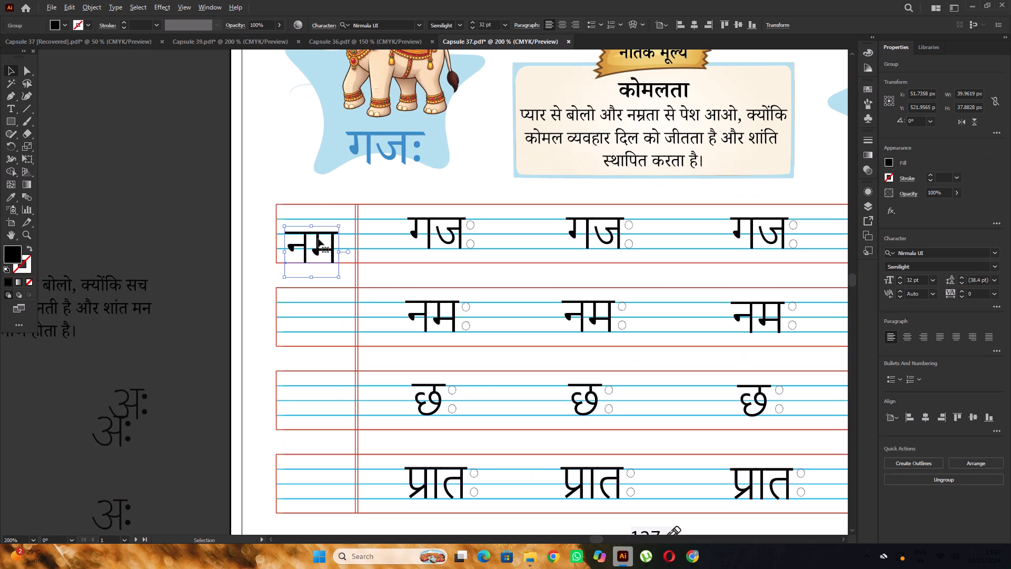
left_click_drag(318, 240, 320, 227)
double_click(320, 227)
double_click(180, 208)
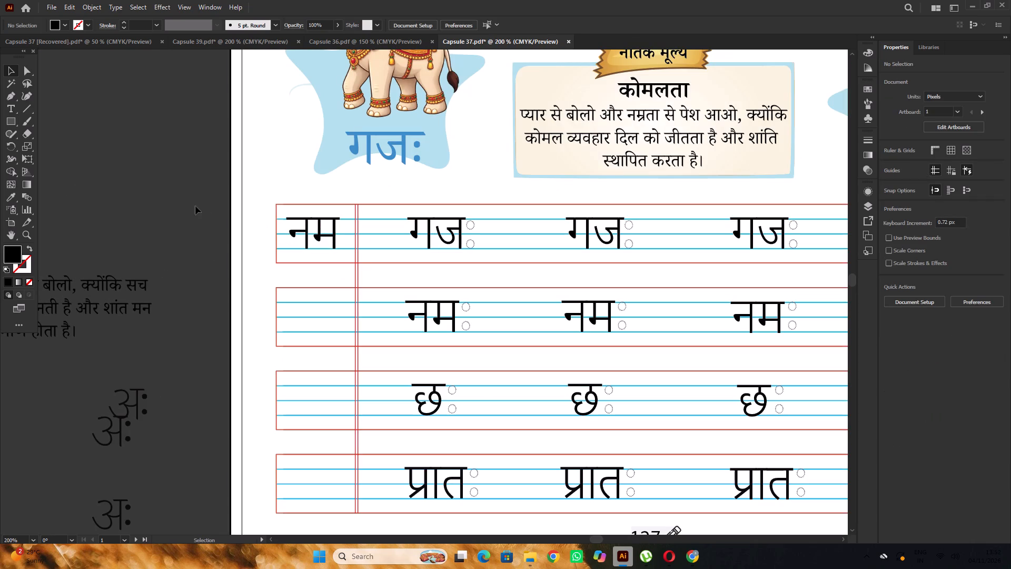
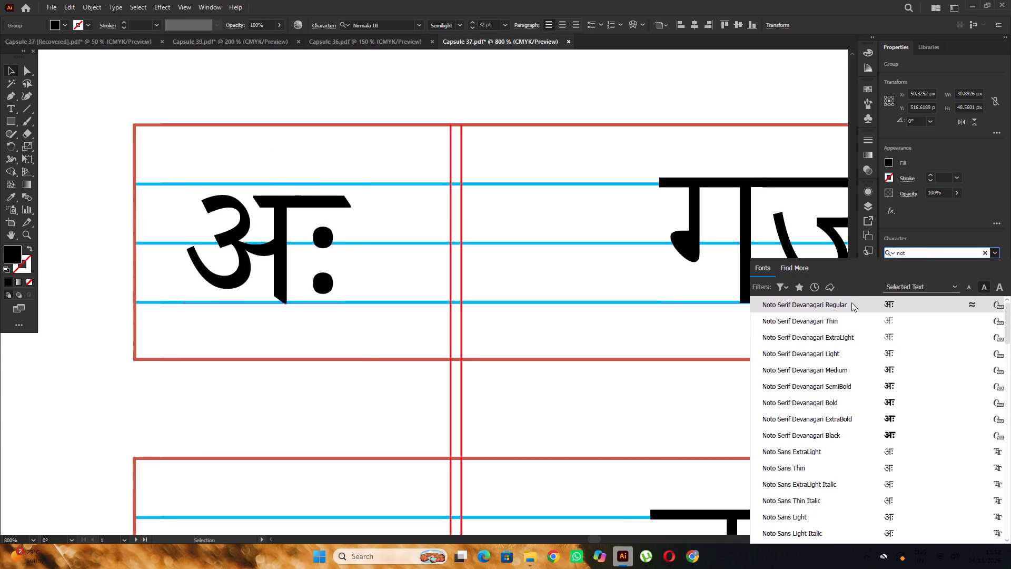
left_click(816, 358)
Align the गज row's starting अः to the upper blue line and enlarge it to about 35 pt to fill the writing lines.
scroll(296, 181, "down", 2, "alt")
scroll(296, 182, "up", 2, "alt")
left_click_drag(295, 192, 299, 177)
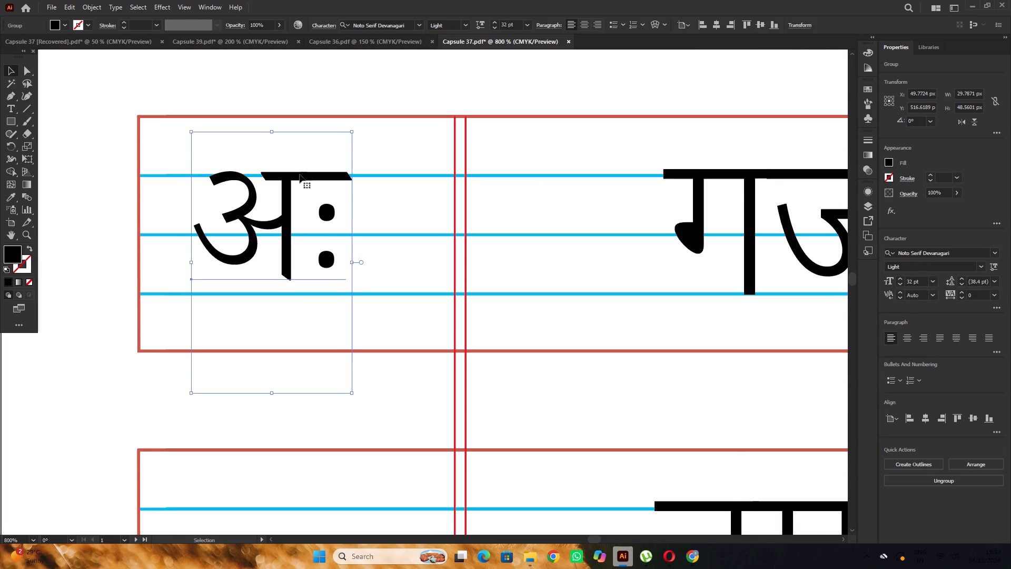
left_click_drag(352, 395, 380, 412, "shift")
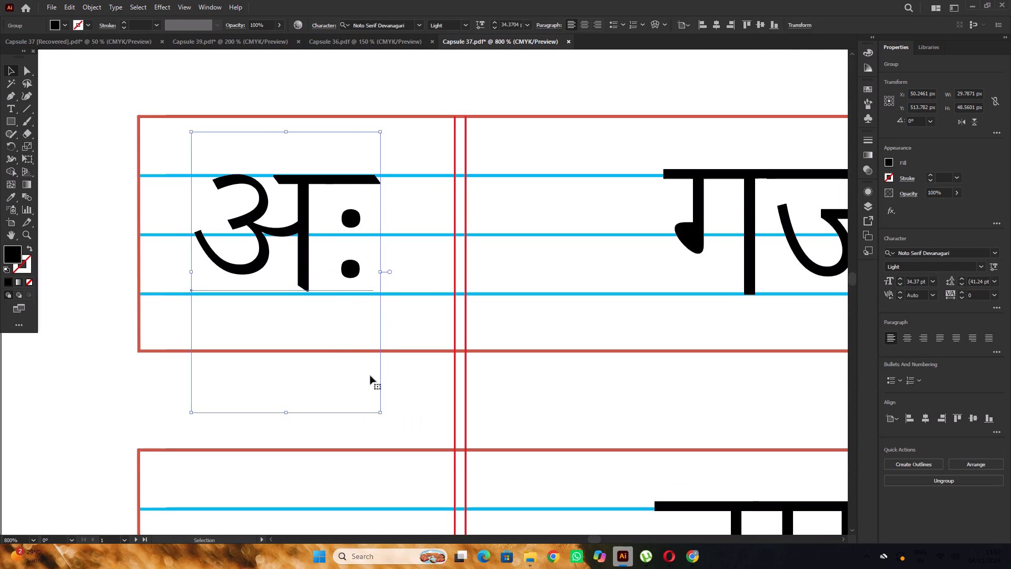
left_click_drag(351, 218, 342, 214)
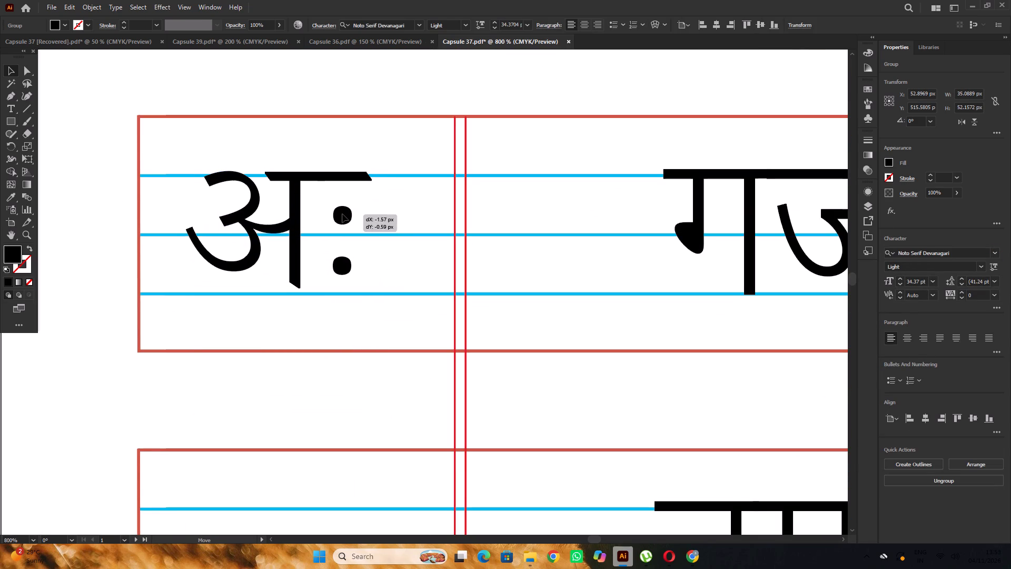
left_click_drag(342, 214, 342, 213)
left_click_drag(372, 409, 379, 415, "shift")
scroll(321, 315, "down", 4, "alt")
scroll(321, 316, "down", 6)
scroll(296, 243, "down", 4)
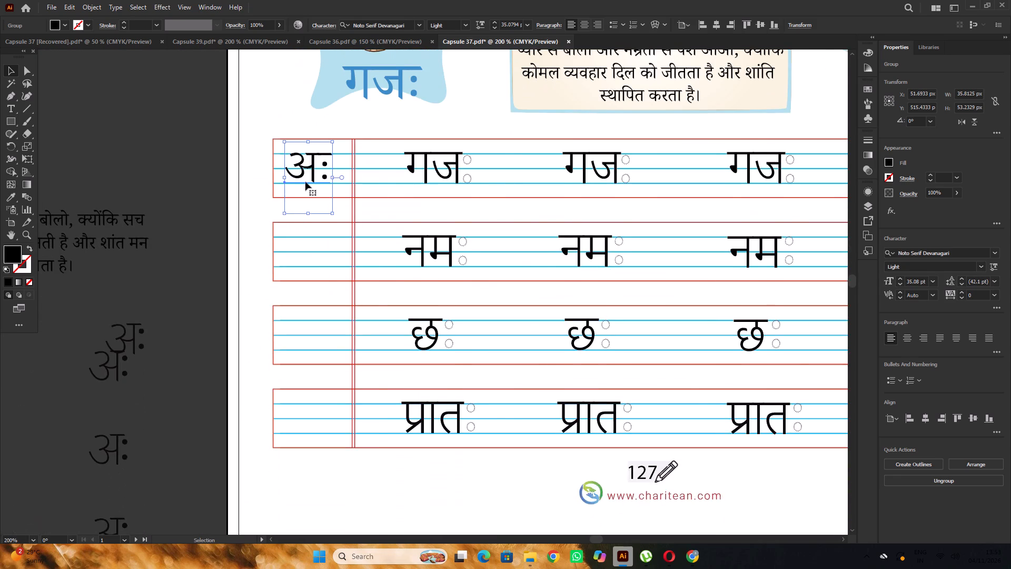
Duplicate the restyled अः straight down into the नम row's starting cell and align its headline to the upper blue line.
scroll(305, 181, "up", 1, "alt")
left_click_drag(316, 174, 329, 299, "alt")
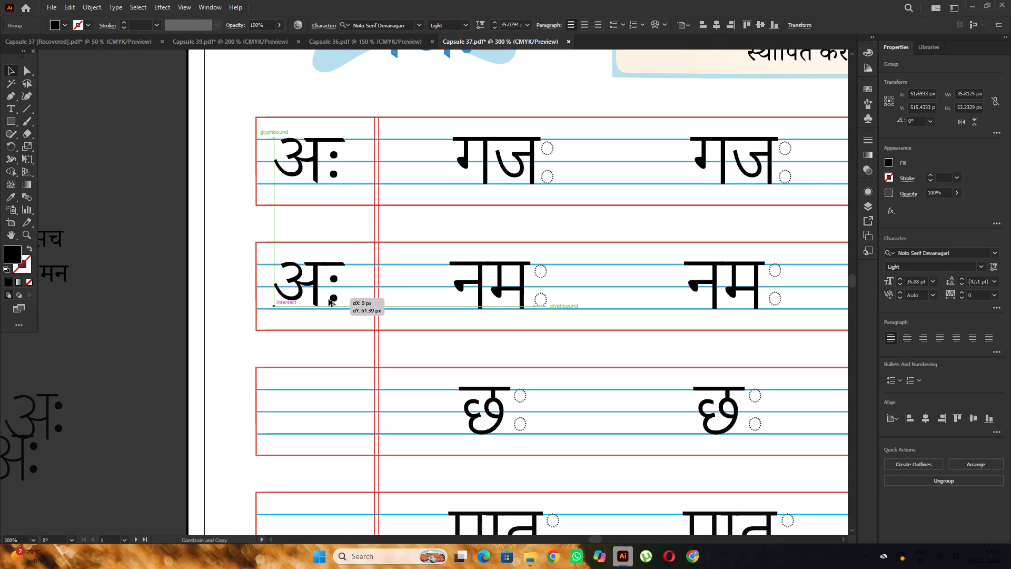
left_click_drag(329, 299, 329, 301, "alt")
scroll(324, 276, "up", 4, "alt")
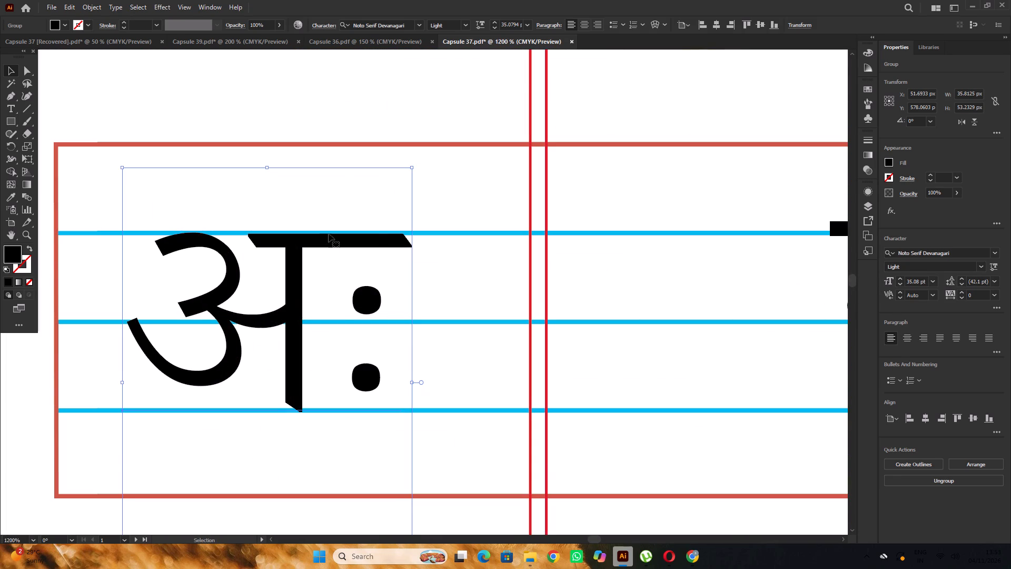
left_click_drag(329, 233, 329, 226)
scroll(329, 226, "down", 8, "alt")
Duplicate the अः into the starting cells of the छ and प्रात rows, aligned to their writing lines.
left_click_drag(334, 214, 328, 340, "alt")
scroll(317, 279, "down", 6)
scroll(322, 273, "up", 2, "alt")
left_click_drag(321, 246, 322, 502, "alt")
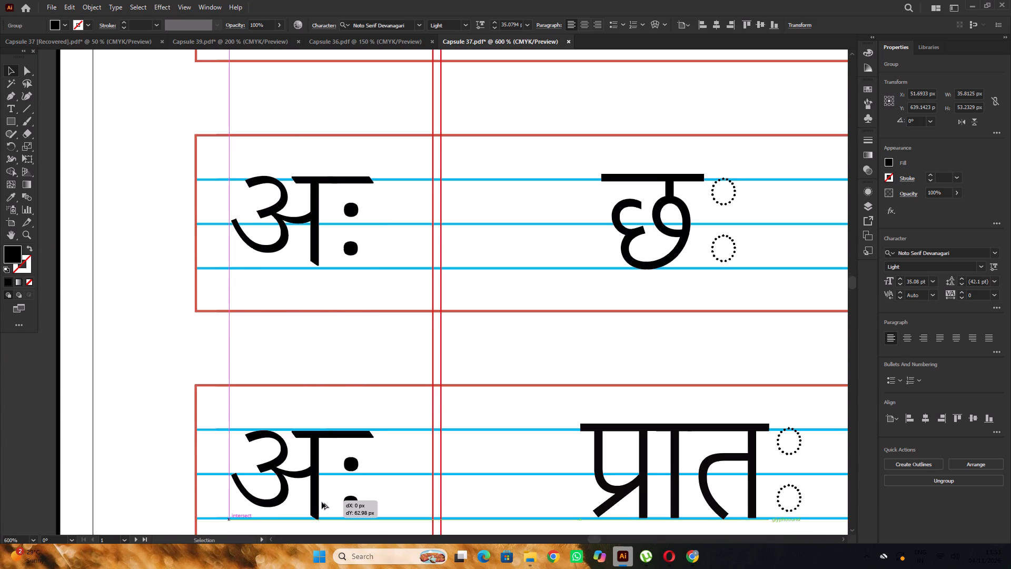
left_click_drag(322, 502, 320, 496, "alt")
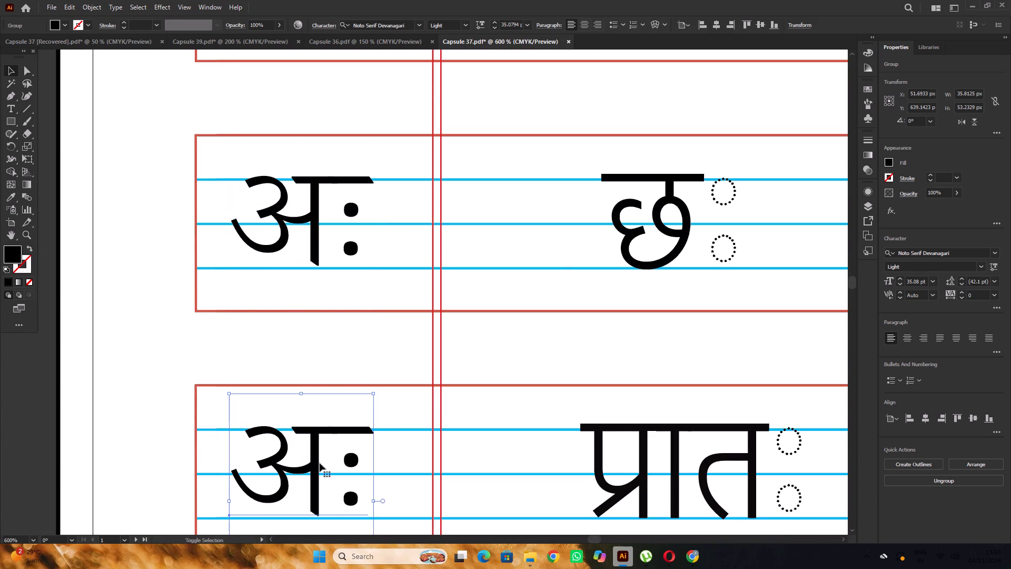
scroll(306, 356, "down", 6, "alt")
scroll(315, 383, "up", 3, "alt")
left_click(316, 377)
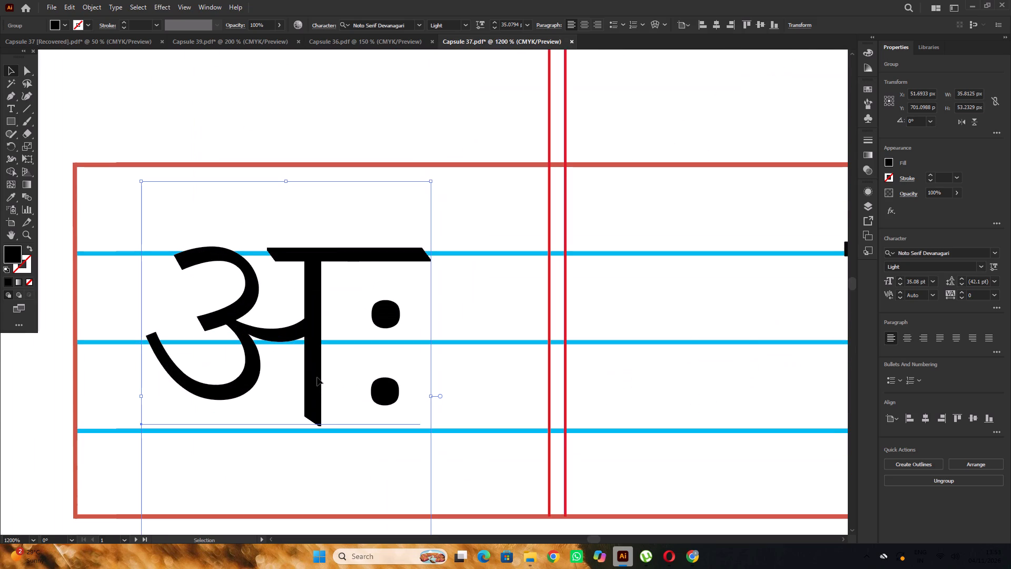
scroll(300, 359, "down", 6, "alt")
left_click(425, 488)
scroll(274, 355, "down", 3, "alt")
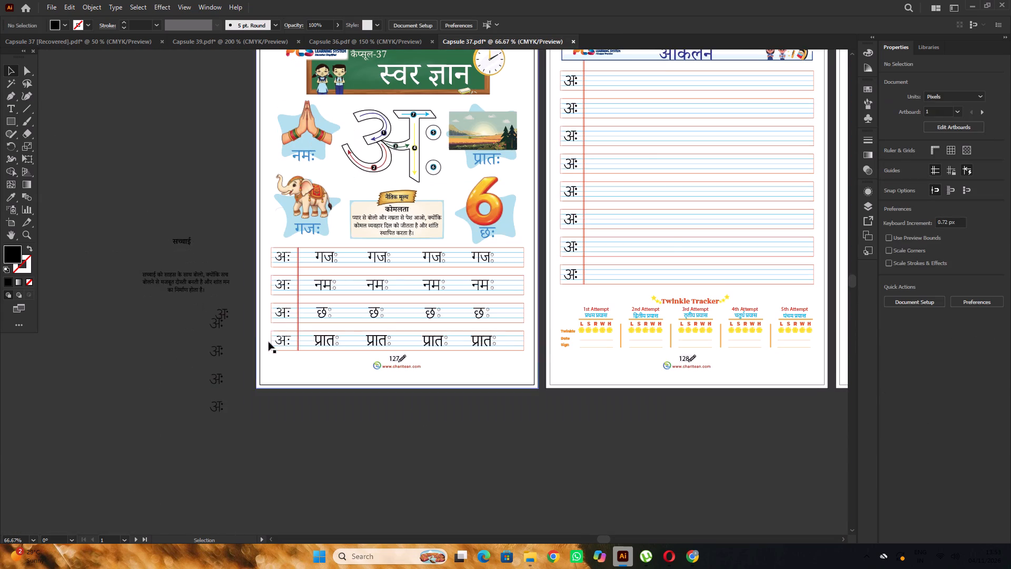
Ungroup all sixteen practice words in the गज, नम, छ and प्रात rows on page 127.
scroll(407, 298, "up", 2, "alt")
scroll(290, 276, "down", 1, "alt")
scroll(231, 269, "up", 1, "alt")
left_click(257, 210)
left_click(261, 272, "shift")
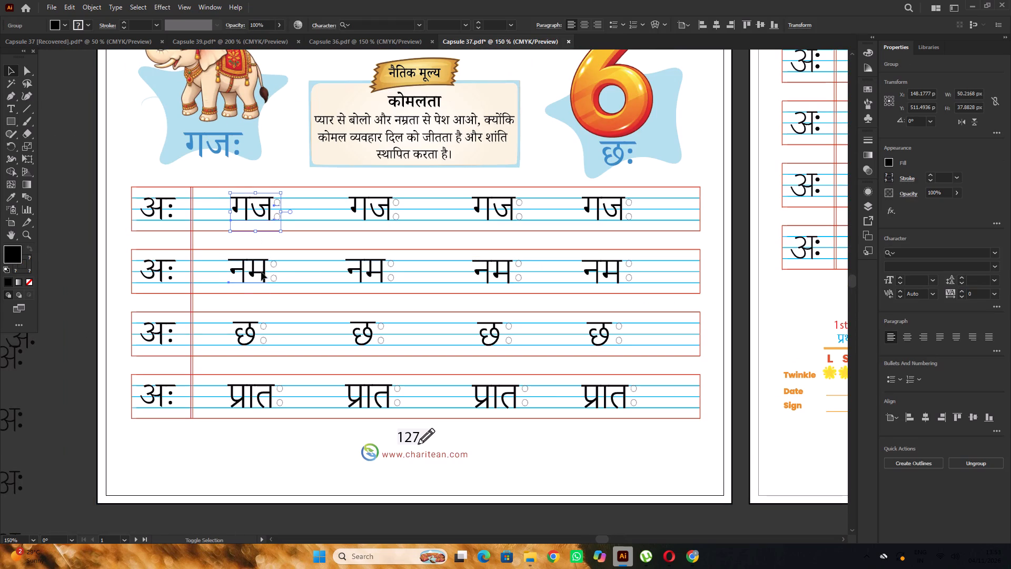
left_click(256, 346, "shift")
left_click(262, 400, "shift")
left_click(371, 391, "shift")
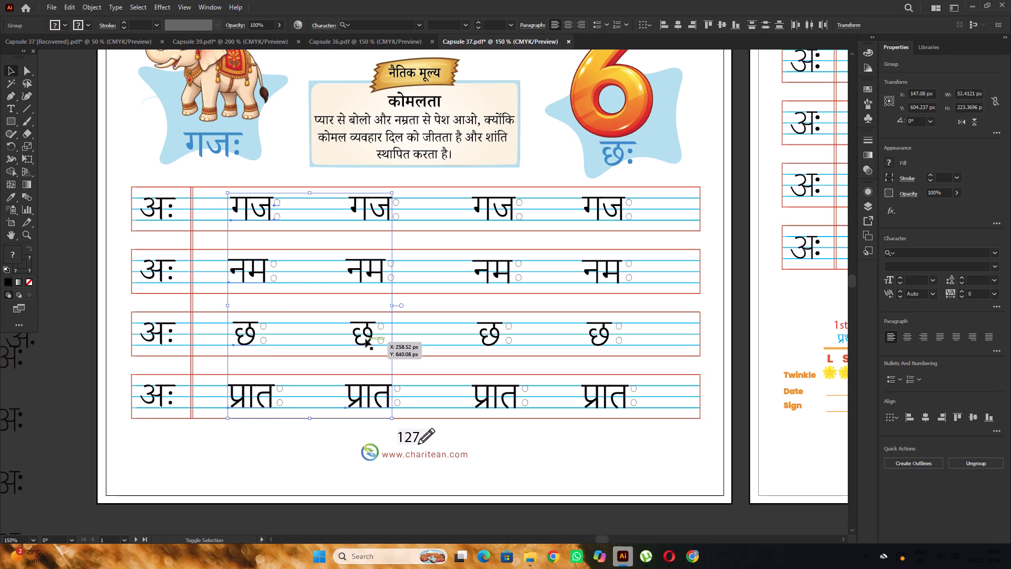
left_click(365, 339, "shift")
left_click(368, 276, "shift")
left_click(375, 216, "shift")
left_click(500, 214, "shift")
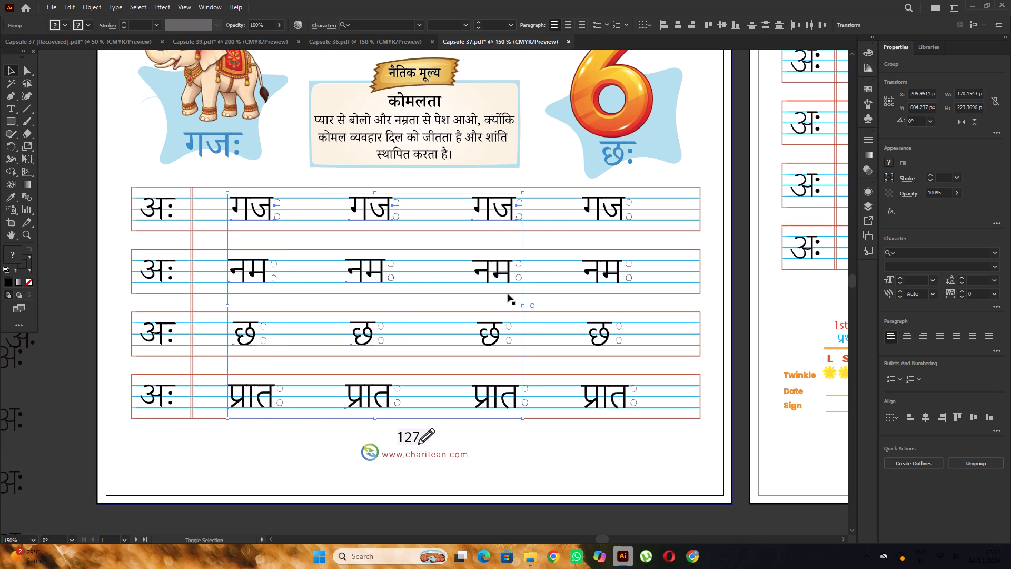
left_click(504, 281, "shift")
left_click(491, 336, "shift")
left_click(500, 389, "shift")
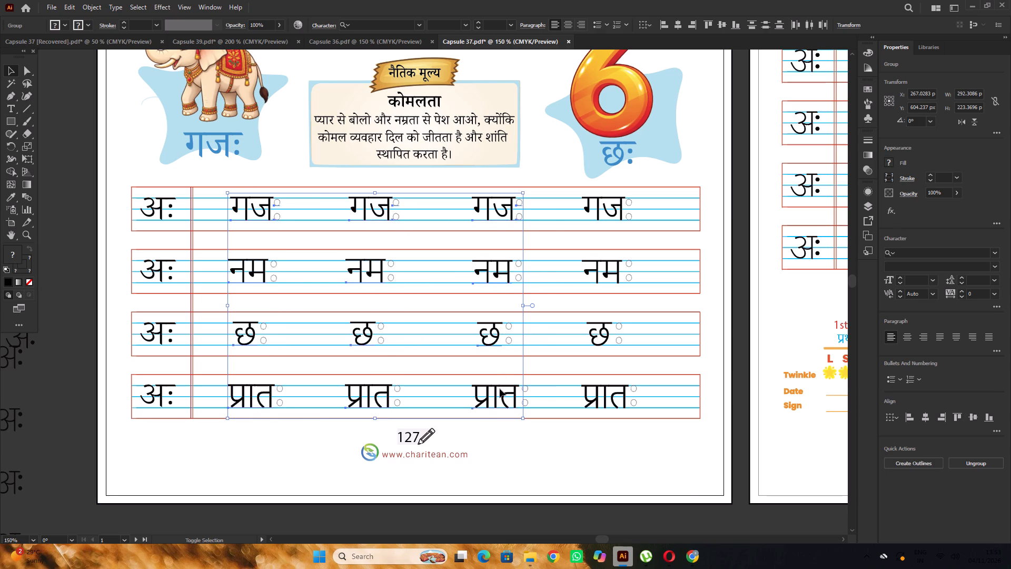
left_click(610, 398, "shift")
left_click(599, 337, "shift")
left_click(610, 271, "shift")
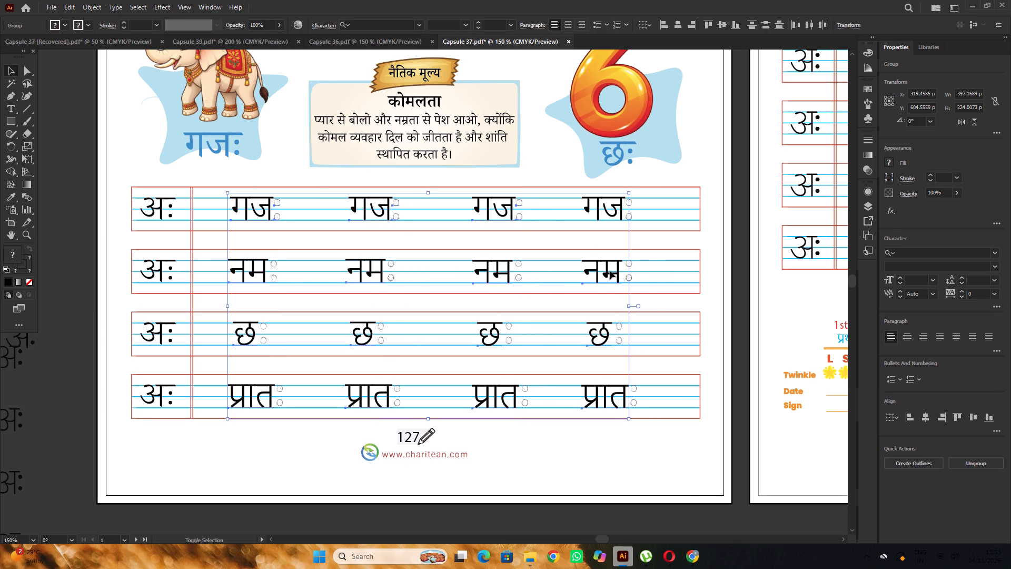
left_click(603, 211, "shift")
right_click(619, 223)
left_click(665, 373)
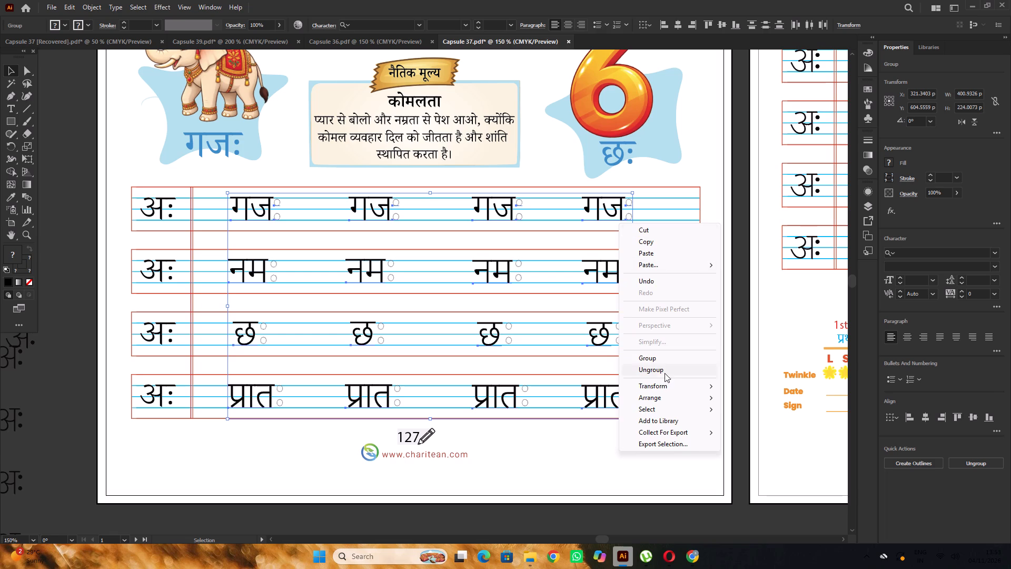
scroll(483, 297, "down", 1)
scroll(483, 297, "down", 6, "alt")
left_click(508, 349)
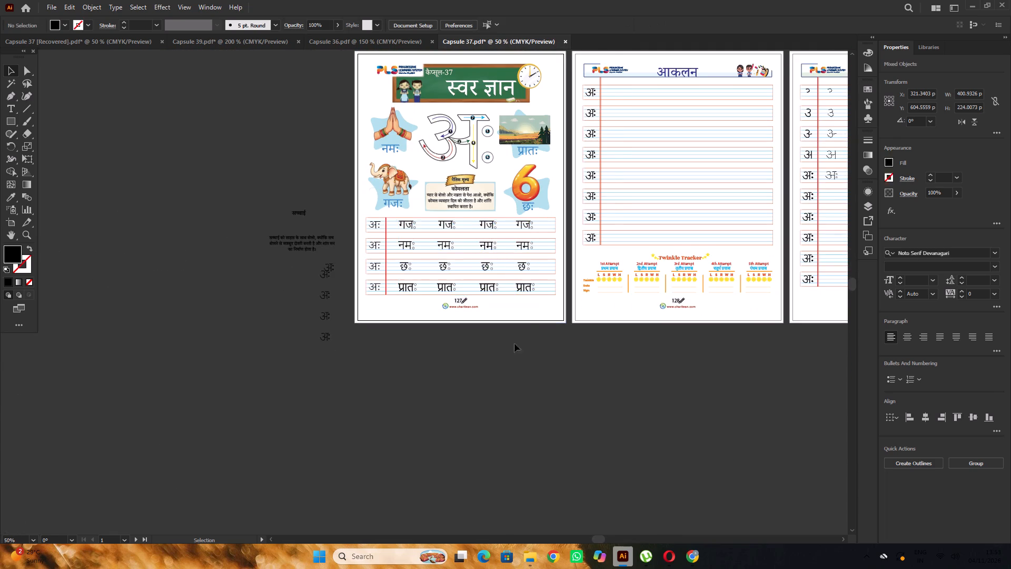
Set the font of all sixteen practice words on page 127 to Noto Serif Devanagari Light, leaving their dotted circles out.
scroll(528, 318, "up", 1, "alt")
left_click(363, 199)
left_click(360, 225, "shift")
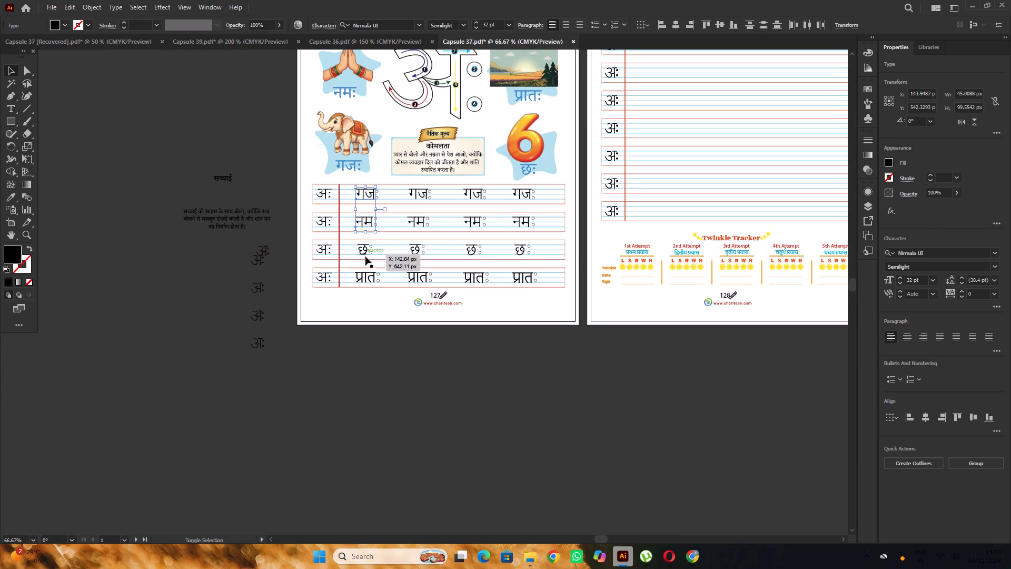
left_click(368, 252, "shift")
left_click(371, 276, "shift")
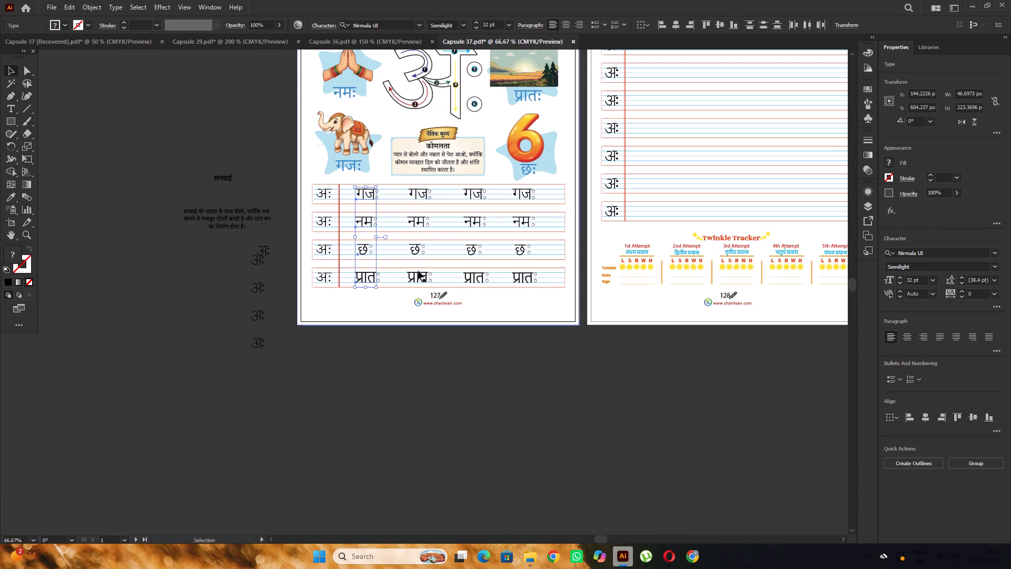
left_click(418, 276, "shift")
left_click(415, 249, "shift")
left_click(416, 222, "shift")
left_click(418, 195, "shift")
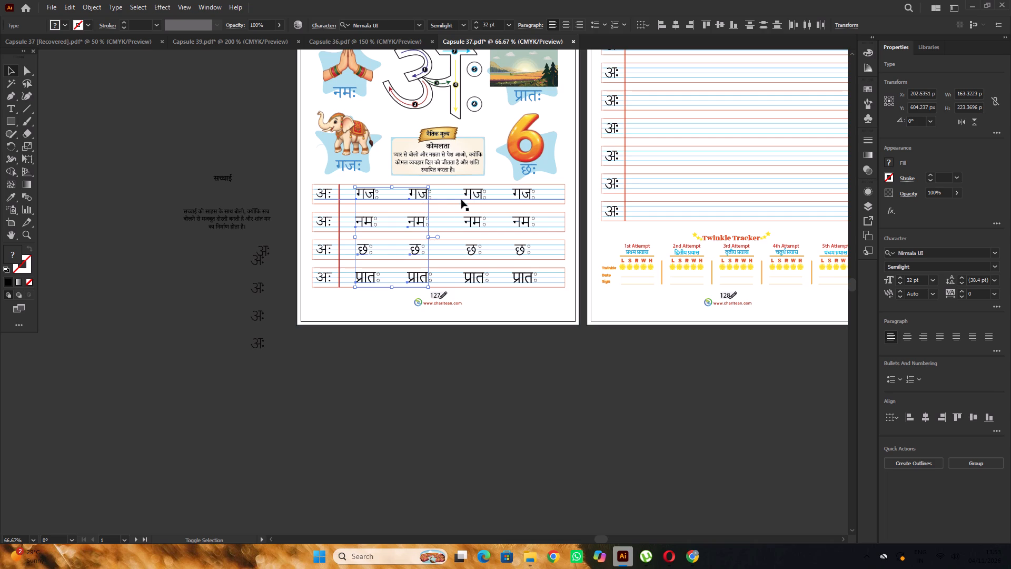
left_click(472, 198, "shift")
left_click(473, 226, "shift")
left_click(469, 252, "shift")
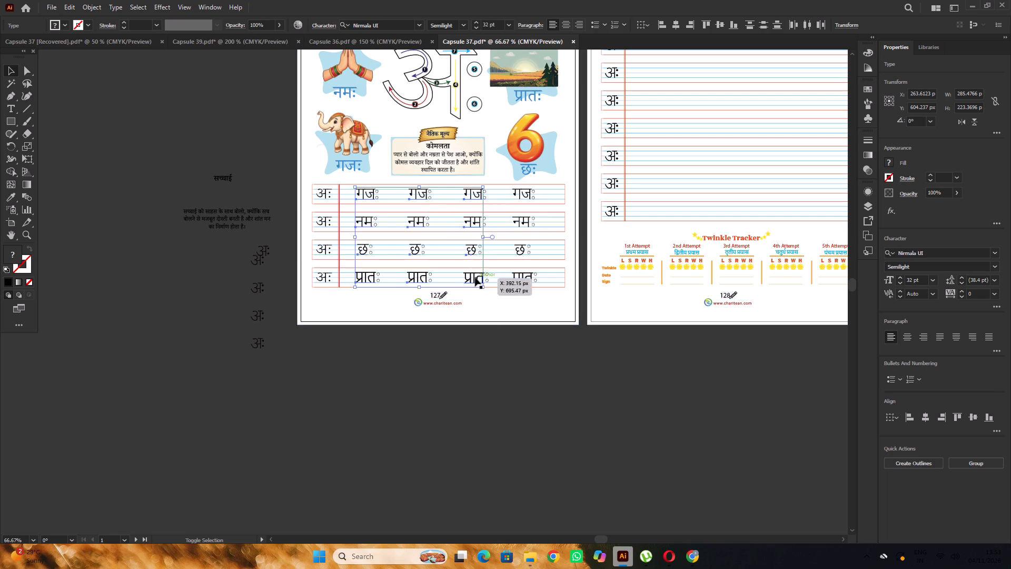
left_click(475, 277, "shift")
scroll(574, 269, "up", 3)
left_click(468, 311, "shift")
left_click(455, 270, "shift")
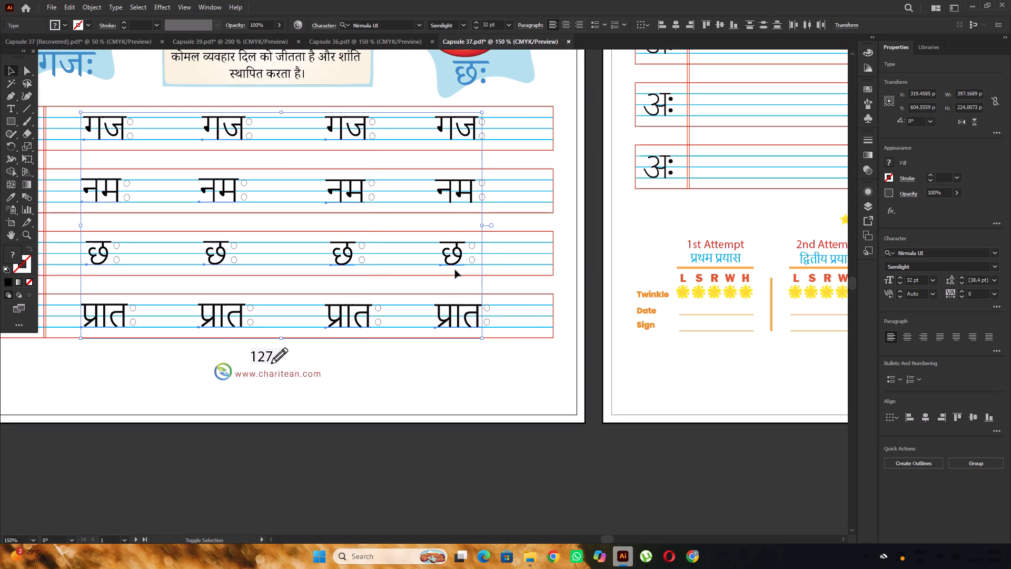
left_click(449, 201, "shift")
left_click(462, 131, "shift")
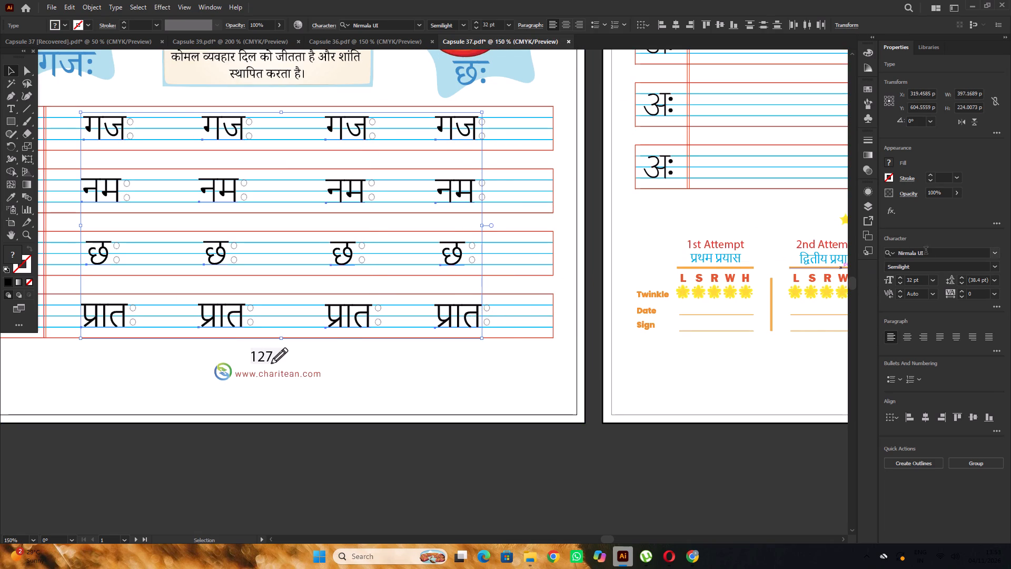
left_click(927, 251)
type("no")
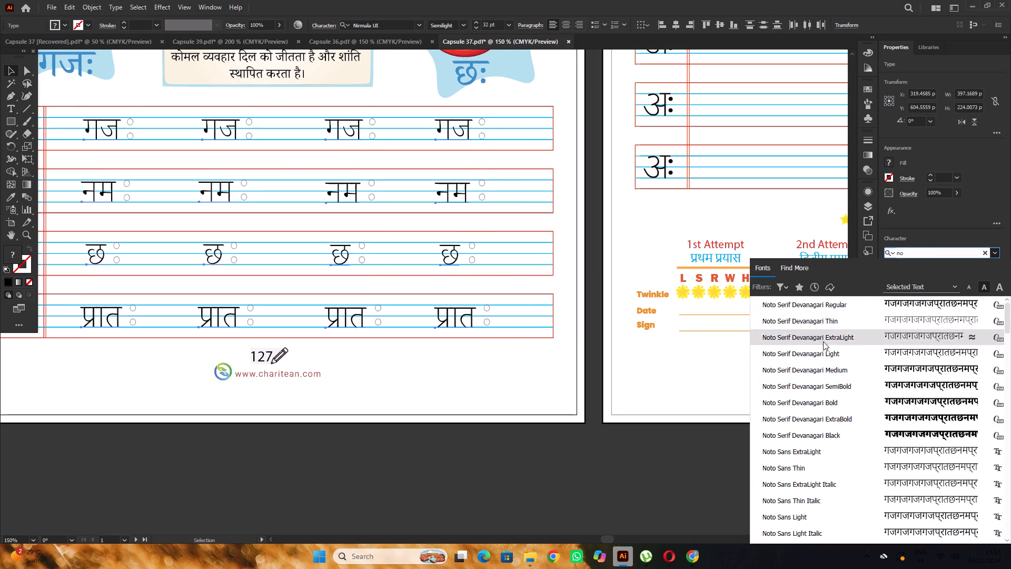
left_click(824, 353)
scroll(534, 248, "down", 2, "alt")
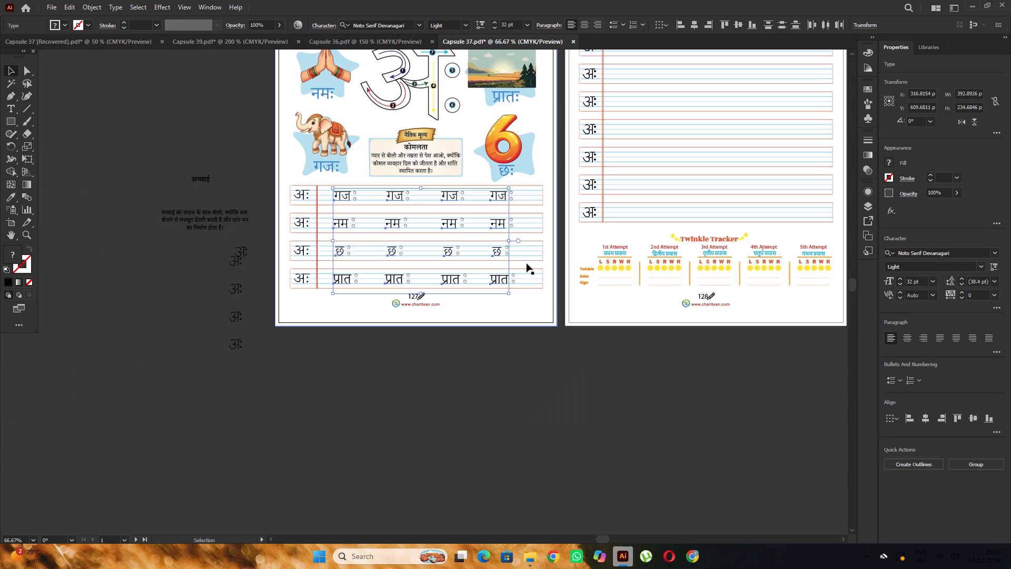
left_click(540, 374)
Raise the first नम practice word to the upper blue line and enlarge it to about 35 pt to fit the lines.
scroll(360, 225, "up", 3, "alt")
scroll(282, 209, "up", 2, "alt")
left_click_drag(328, 222, 330, 214)
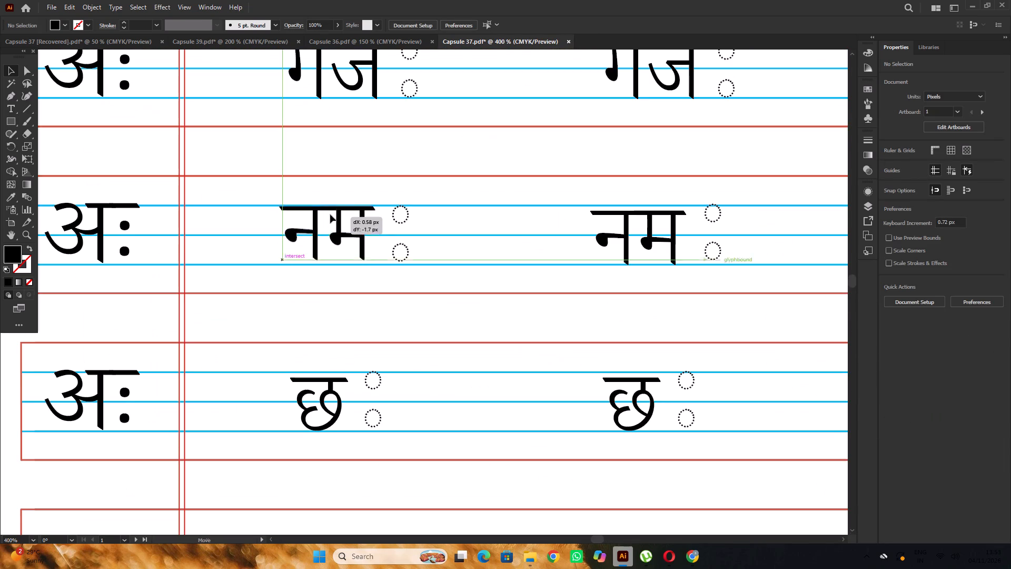
left_click_drag(330, 214, 329, 214)
left_click_drag(373, 312, 382, 326, "shift")
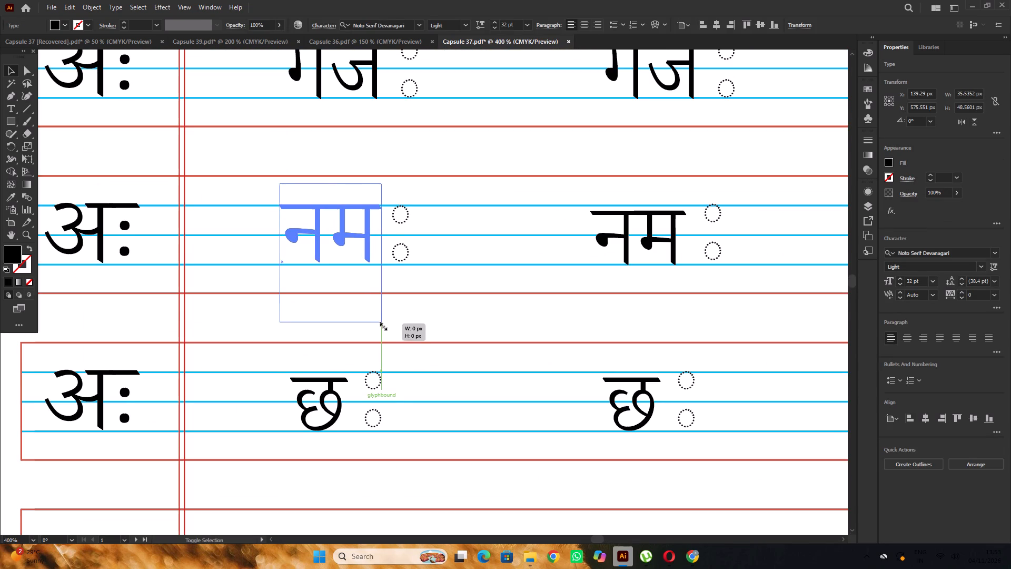
left_click_drag(382, 326, 384, 329, "shift")
scroll(332, 233, "down", 4, "alt")
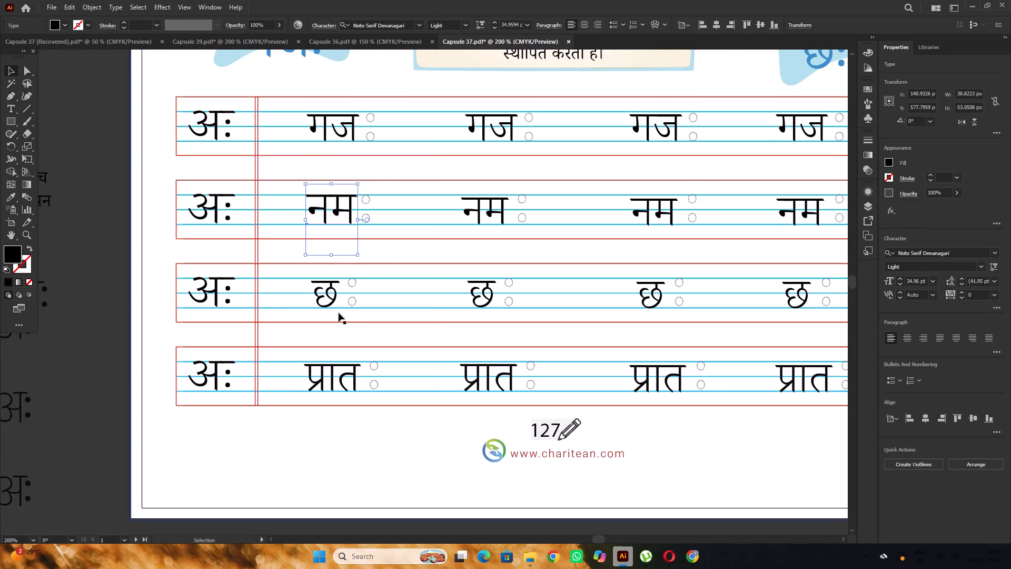
Raise the first छ practice word to the upper blue line and enlarge it to about 35.5 pt to fit the lines.
scroll(338, 309, "up", 2, "alt")
left_click(330, 276)
scroll(328, 275, "up", 2, "alt")
left_click_drag(323, 280, 326, 264)
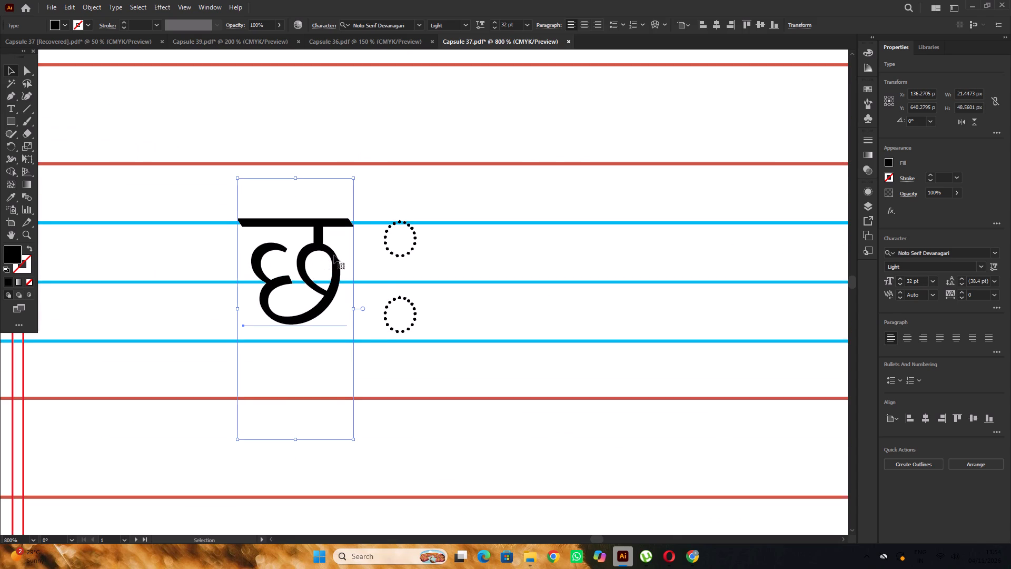
left_click_drag(353, 440, 376, 470, "shift")
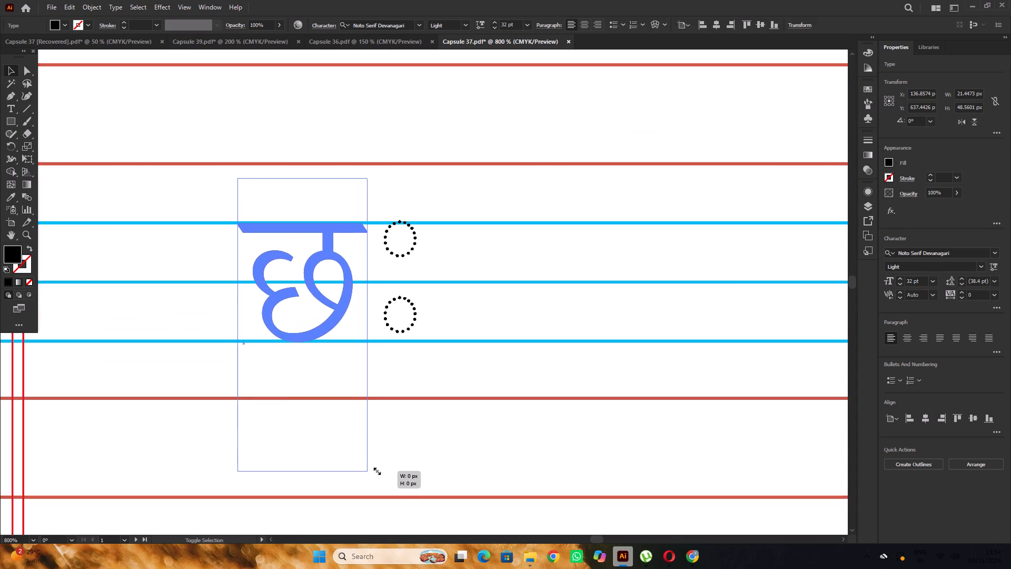
left_click_drag(376, 470, 375, 466, "shift")
left_click(348, 281)
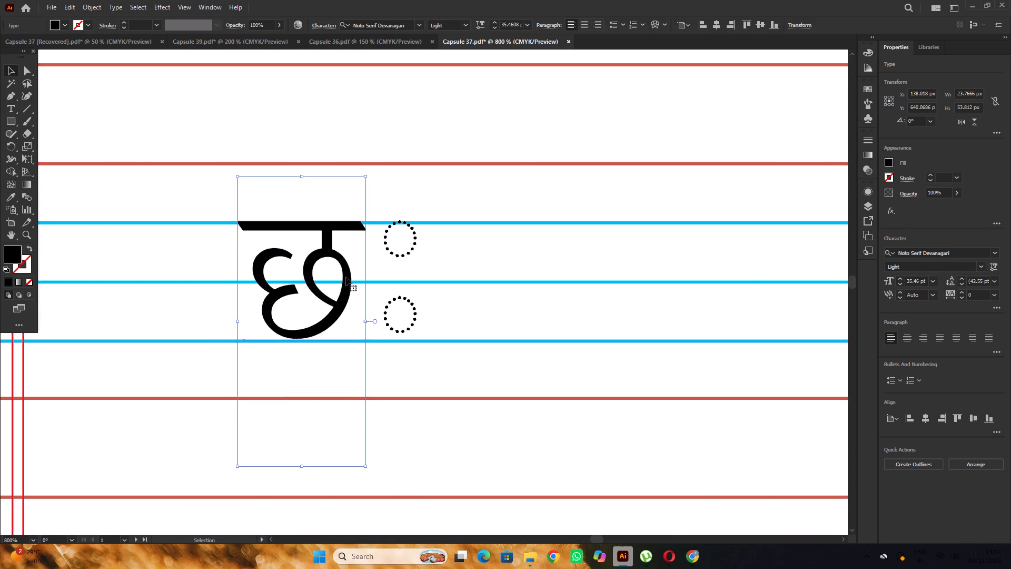
Raise the first प्रात practice word to the upper blue line and enlarge it to about 34.6 pt to fit the lines.
scroll(345, 277, "down", 11, "alt")
left_click(368, 386)
scroll(353, 262, "up", 6, "alt")
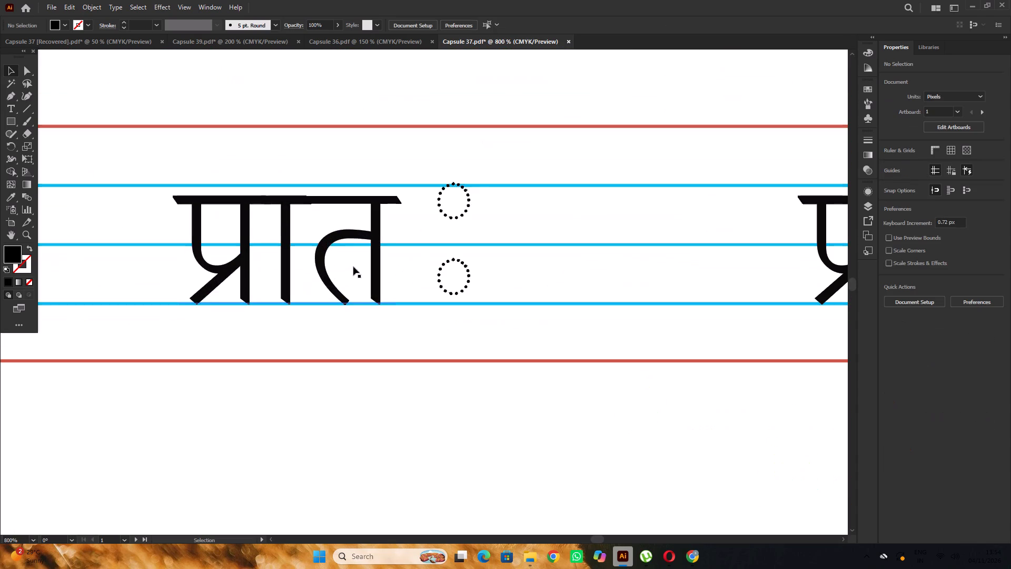
left_click_drag(361, 240, 363, 224)
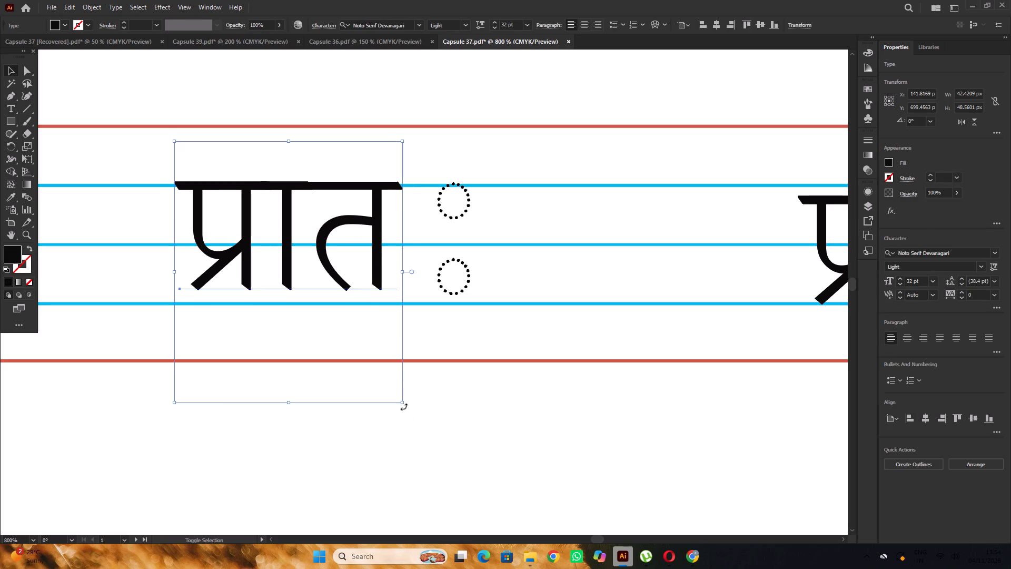
left_click_drag(403, 403, 420, 439, "shift")
left_click_drag(398, 279, 390, 276)
scroll(329, 264, "down", 7, "alt")
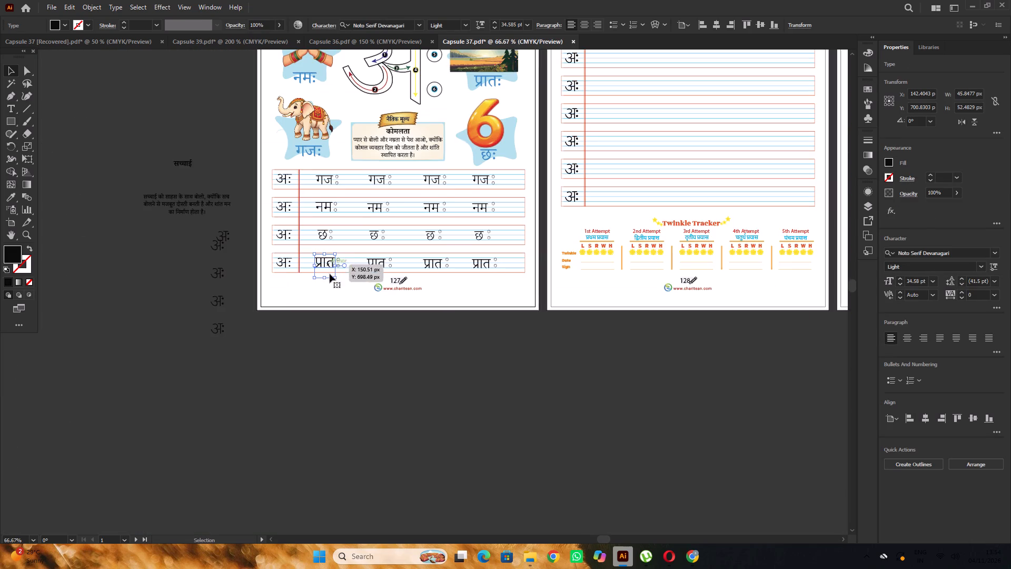
left_click(439, 363)
Raise the first गज practice word to the upper blue line and enlarge it to about 34.6 pt to fit the lines.
scroll(428, 340, "up", 10)
scroll(260, 256, "up", 3)
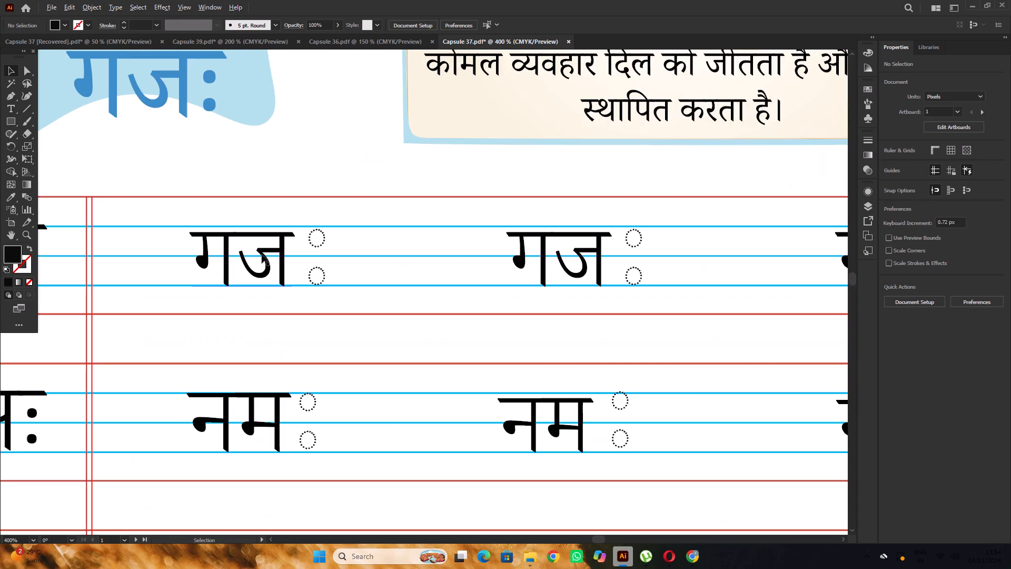
left_click(264, 252)
scroll(264, 252, "up", 2, "alt")
left_click_drag(264, 252, 264, 237)
left_click_drag(323, 414, 331, 425, "shift")
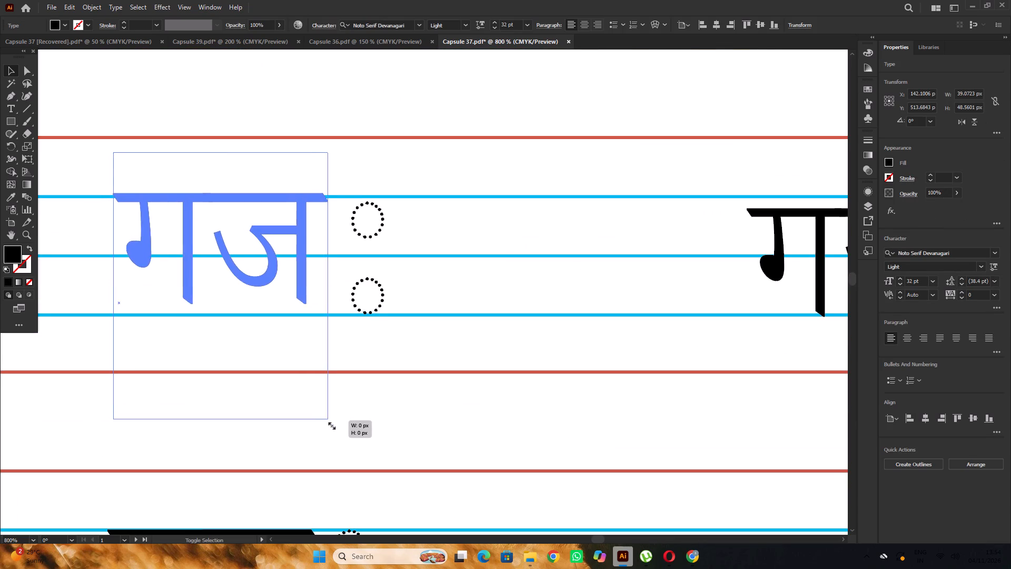
left_click_drag(331, 425, 341, 440, "shift")
left_click_drag(318, 281, 306, 278)
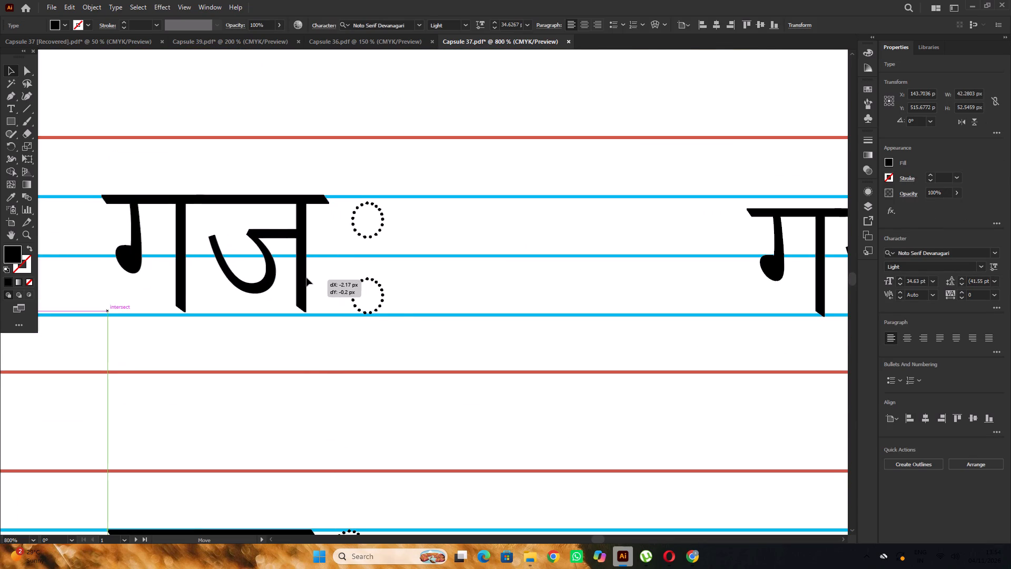
left_click_drag(306, 278, 304, 279)
scroll(302, 273, "down", 7, "alt")
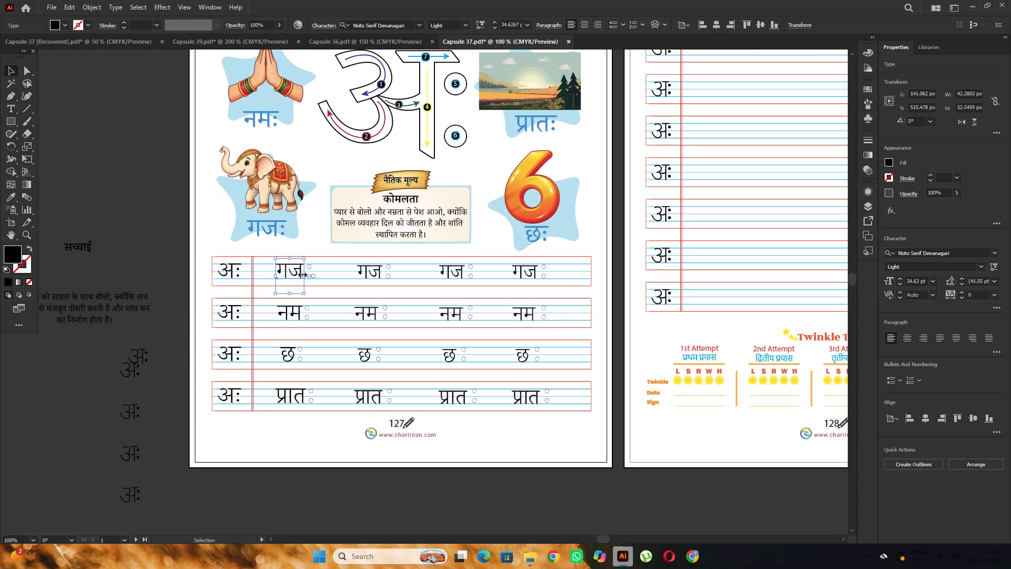
scroll(287, 321, "up", 4, "alt")
left_click(309, 297)
scroll(309, 297, "down", 5, "alt")
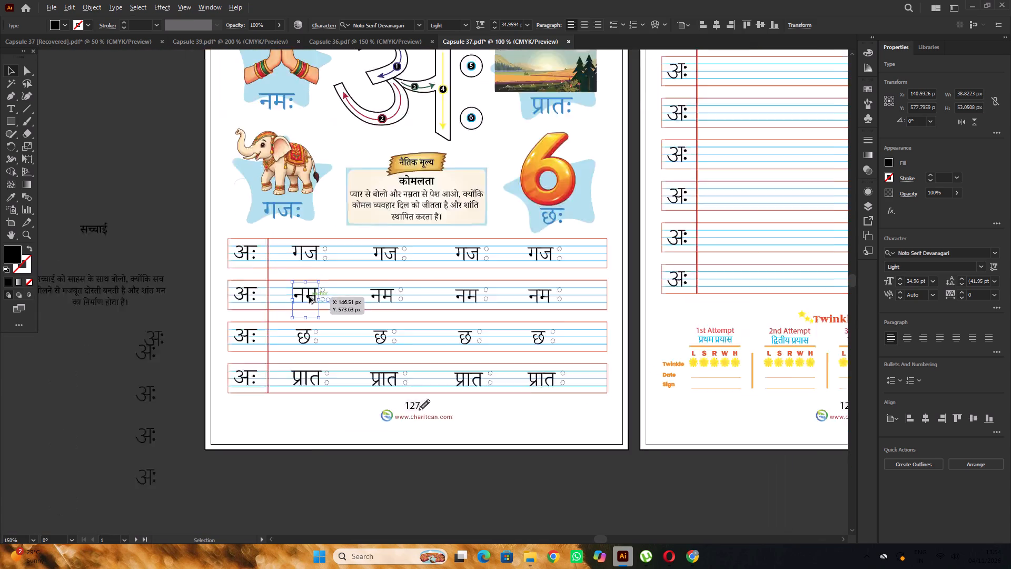
left_click(222, 258)
Delete the second practice word in each of page 127's four rows, keeping the dotted circles.
scroll(254, 259, "down", 4)
scroll(313, 258, "up", 2, "alt")
left_click(412, 232)
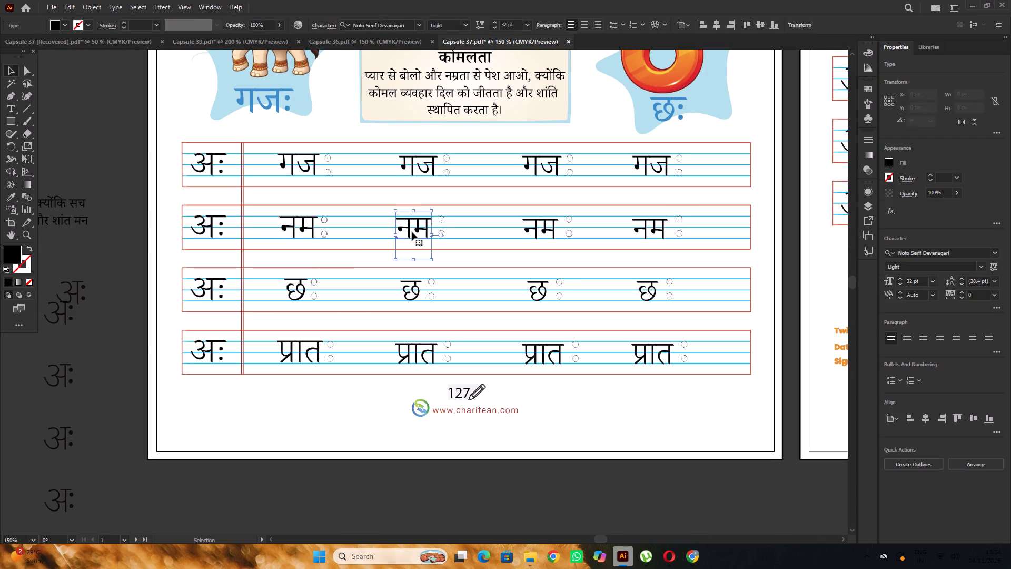
key("Delete")
left_click(423, 168)
key("Delete")
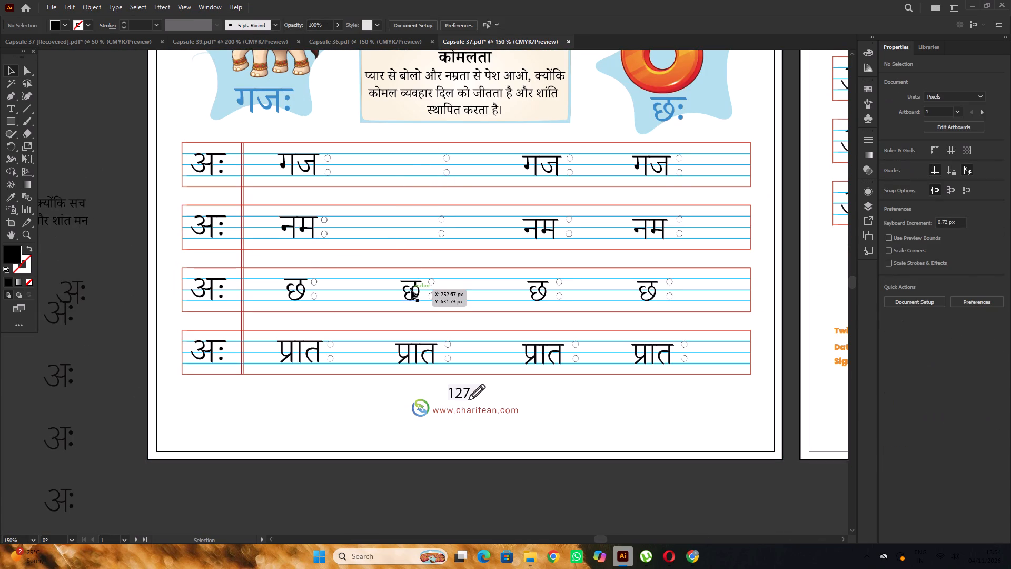
left_click(411, 291)
key("Delete")
left_click(411, 351)
key("Delete")
Delete the third practice word in each of page 127's four rows, keeping the dotted circles.
left_click(543, 356)
key("Delete")
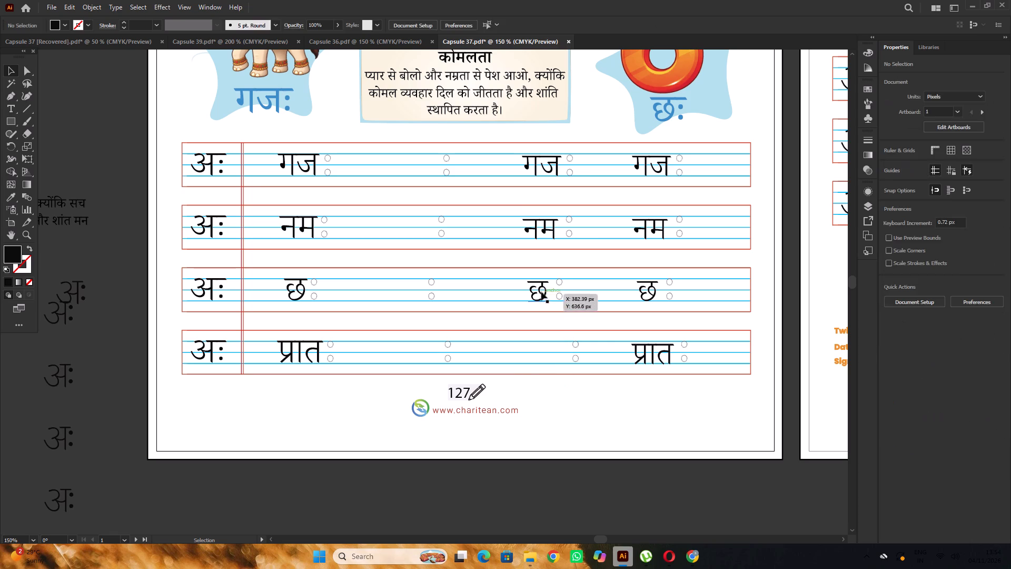
left_click(541, 291)
key("Delete")
left_click(543, 229)
key("Delete")
left_click(549, 169)
key("Delete")
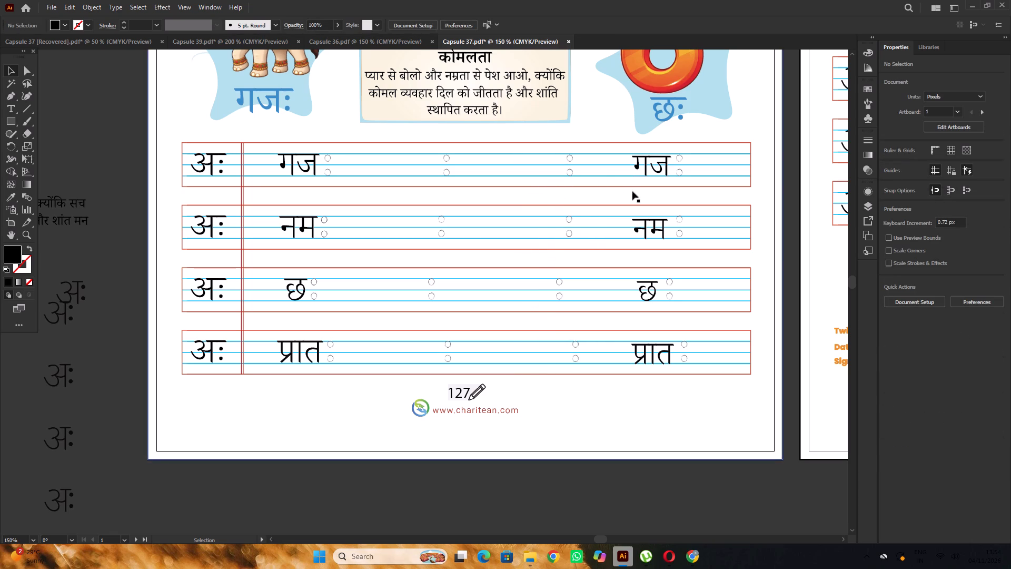
Delete the fourth practice word in each of page 127's four rows, keeping the dotted circles.
left_click(661, 173)
key("Delete")
left_click(652, 230)
key("Delete")
left_click(653, 295)
key("Delete")
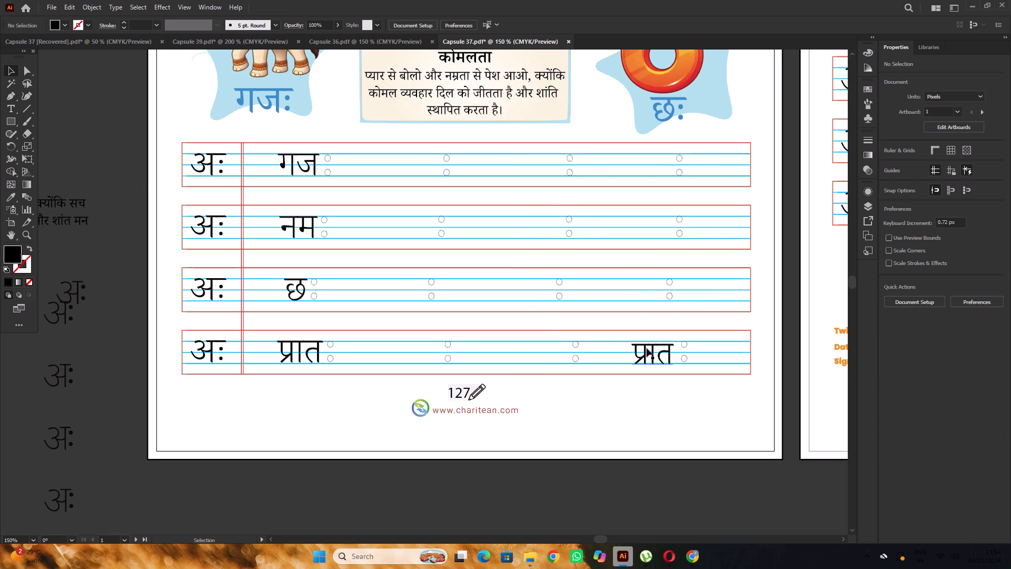
left_click(647, 348)
key("Delete")
Copy the four resized words गज, नम, छ and प्रात straight across to the second column, before its dotted circles.
left_click(295, 163)
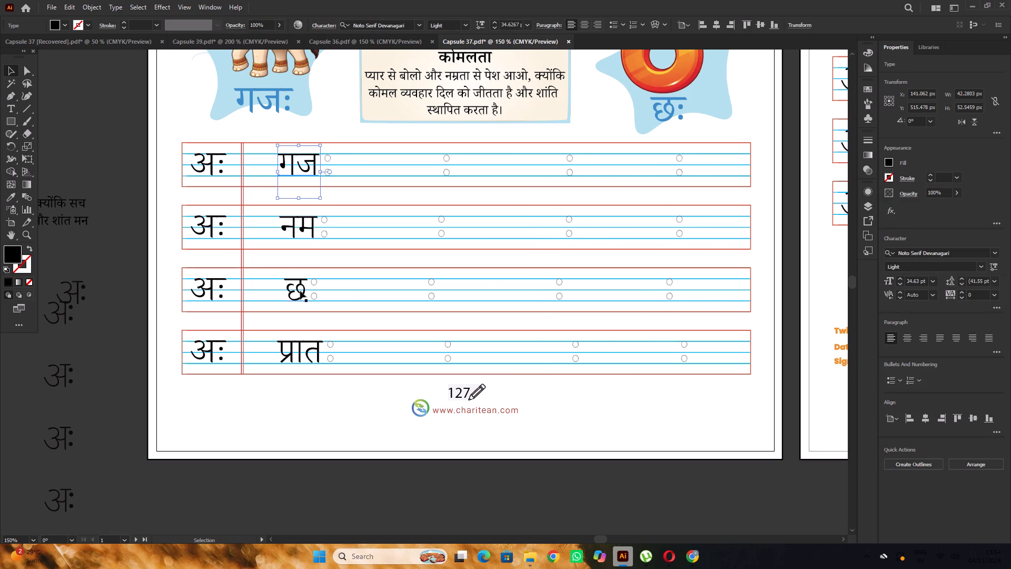
left_click(306, 227, "shift")
left_click(299, 283, "shift")
left_click(306, 353, "shift")
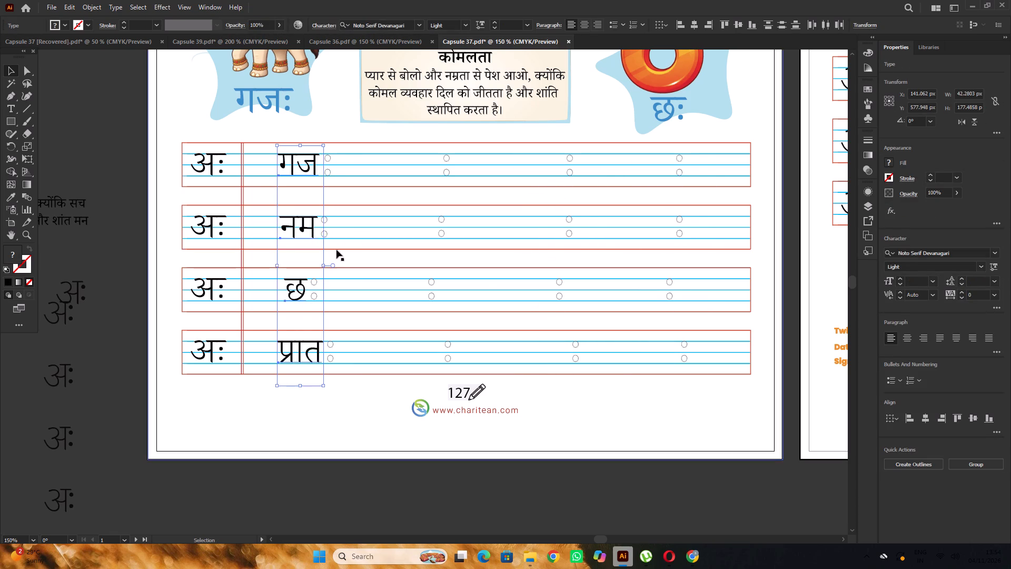
scroll(301, 220, "down", 1, "alt")
scroll(394, 213, "up", 2, "alt")
left_click_drag(217, 153, 318, 154)
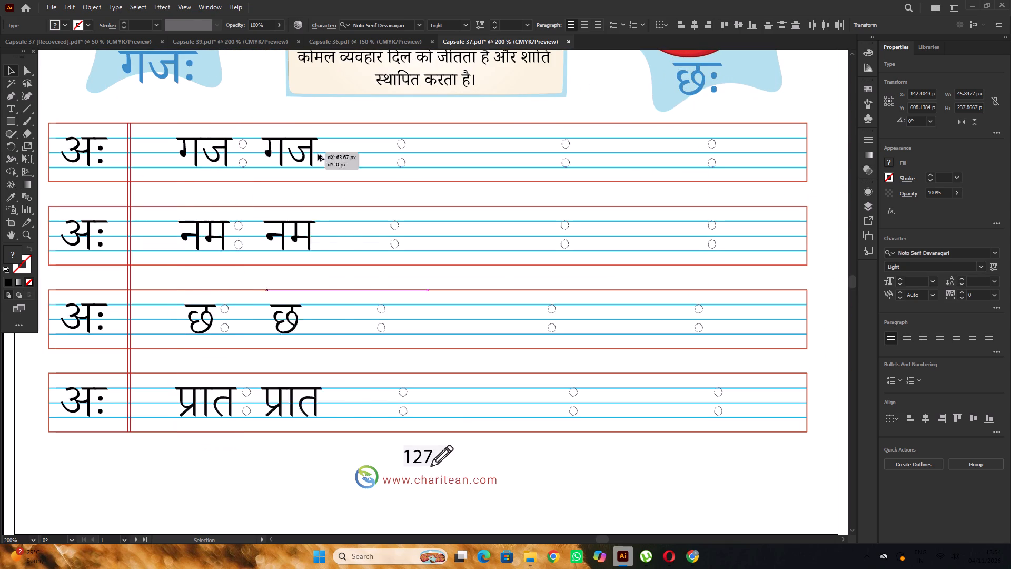
left_click_drag(318, 154, 373, 152)
Copy the column of four words straight across into the third and fourth columns, before their dotted circles.
scroll(222, 168, "down", 2, "alt")
scroll(362, 164, "up", 2, "alt")
left_click_drag(238, 159, 403, 163, "alt")
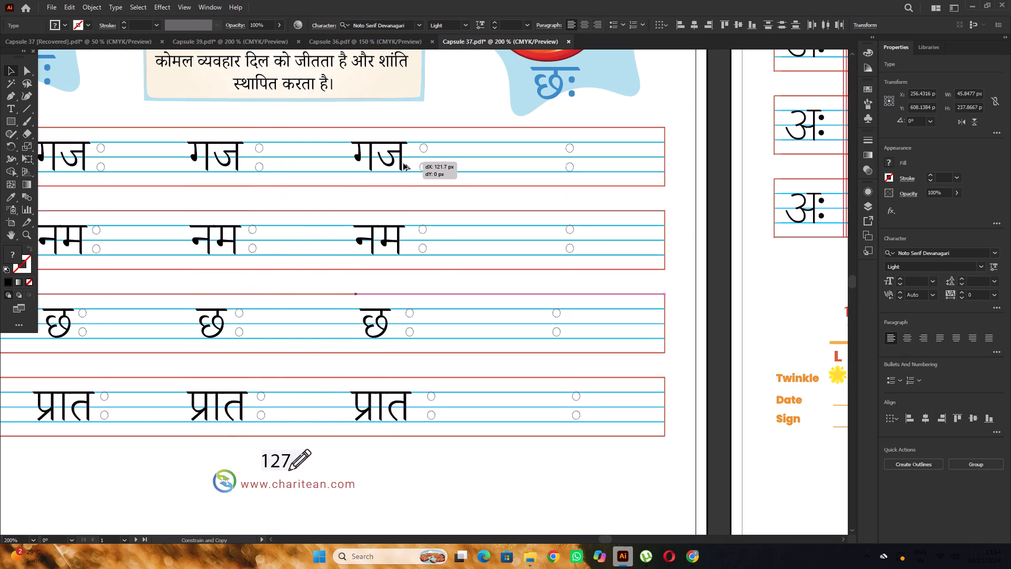
left_click_drag(403, 163, 404, 164, "alt")
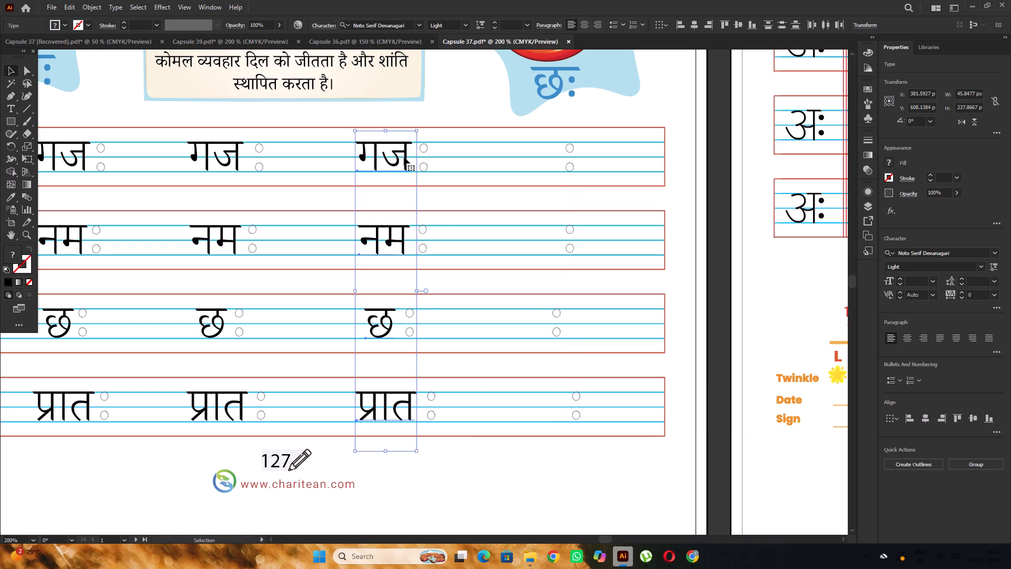
left_click_drag(404, 157, 551, 156)
scroll(362, 184, "down", 6, "alt")
scroll(438, 281, "down", 3, "alt")
key("space")
left_click_drag(607, 319, 497, 351)
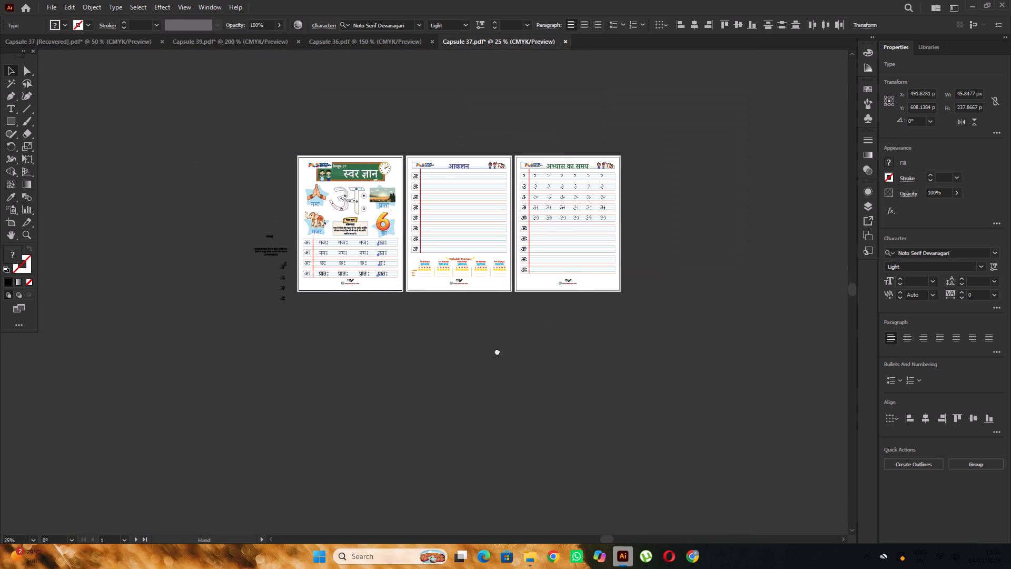
left_click_drag(497, 351, 439, 363)
left_click(537, 368)
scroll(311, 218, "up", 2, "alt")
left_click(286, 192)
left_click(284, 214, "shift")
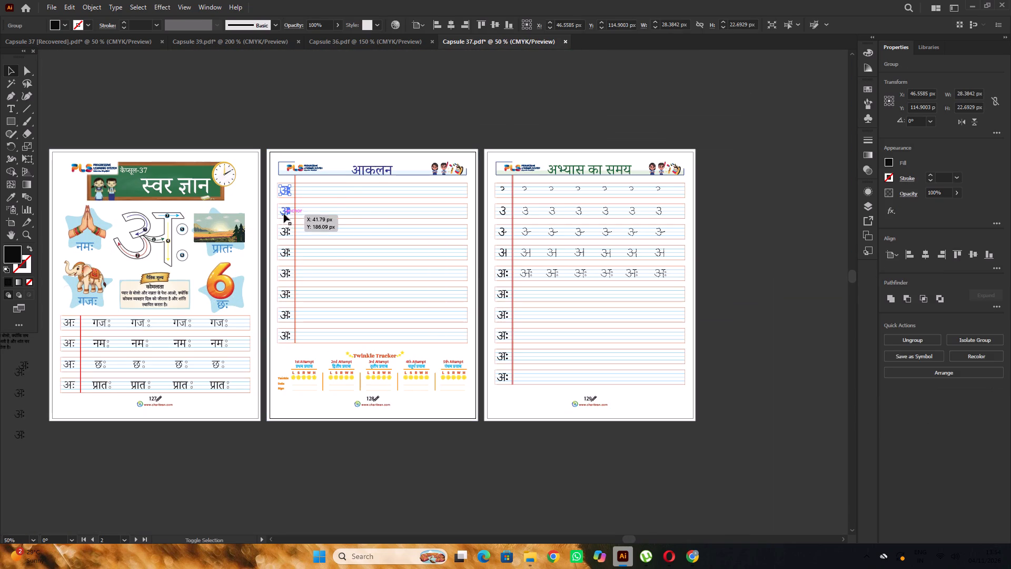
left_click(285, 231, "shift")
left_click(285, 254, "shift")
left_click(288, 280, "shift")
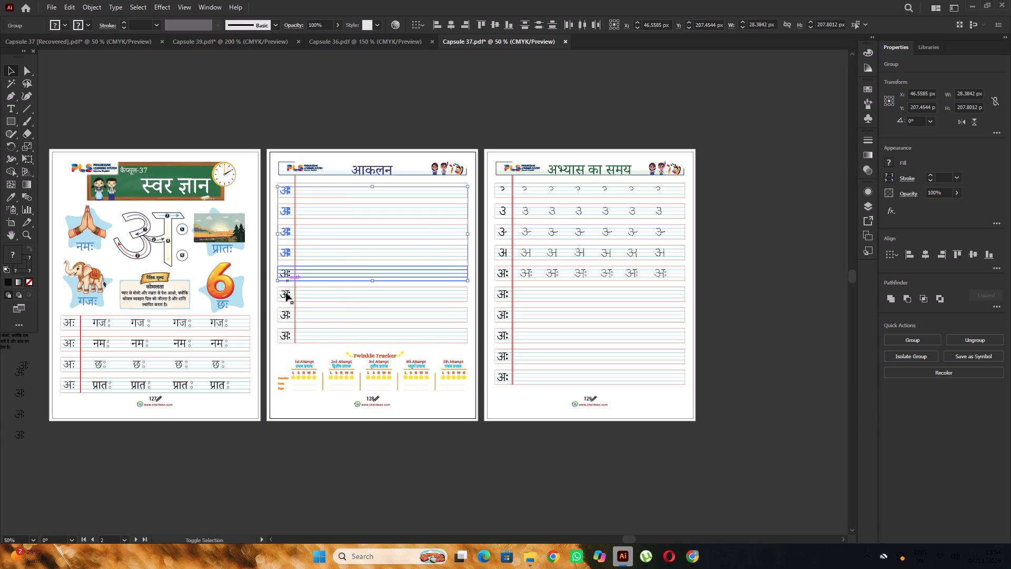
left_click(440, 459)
Delete the starting अः letters from the first four rows of the आकलन page 128.
scroll(281, 214, "up", 2, "alt")
left_click(292, 168)
left_click(292, 206, "shift")
left_click(291, 250, "shift")
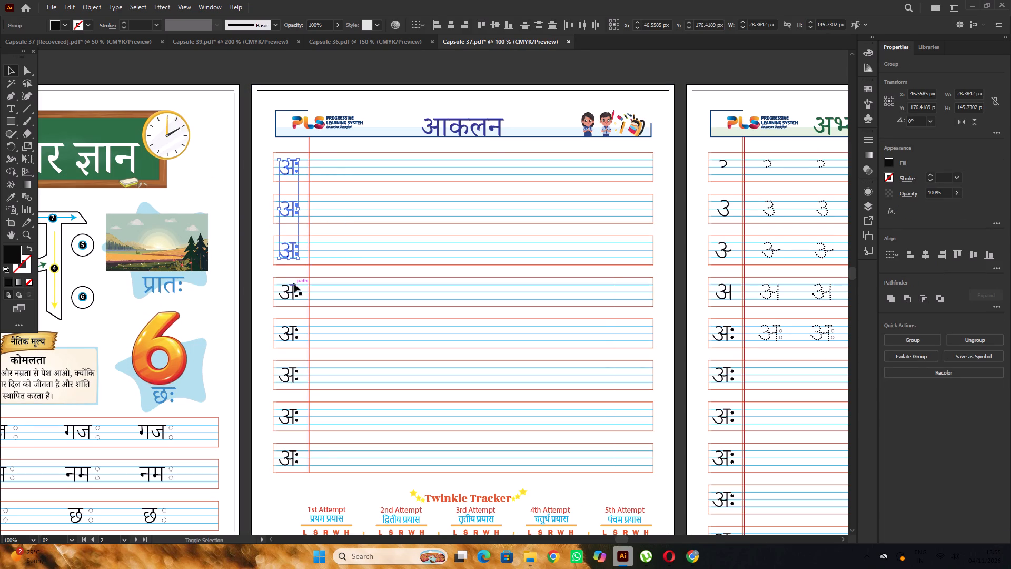
left_click(294, 284, "shift")
key("Delete")
Delete the starting अः letters from the last four rows of page 128.
left_click(290, 330)
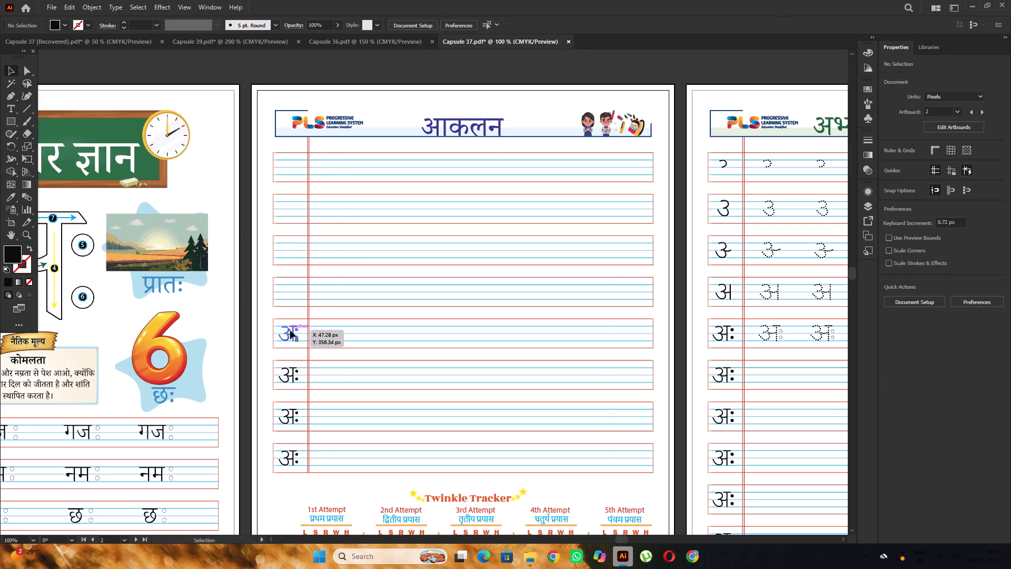
key("Delete")
left_click(293, 374)
key("Delete")
left_click(292, 415)
key("Delete")
left_click(292, 448)
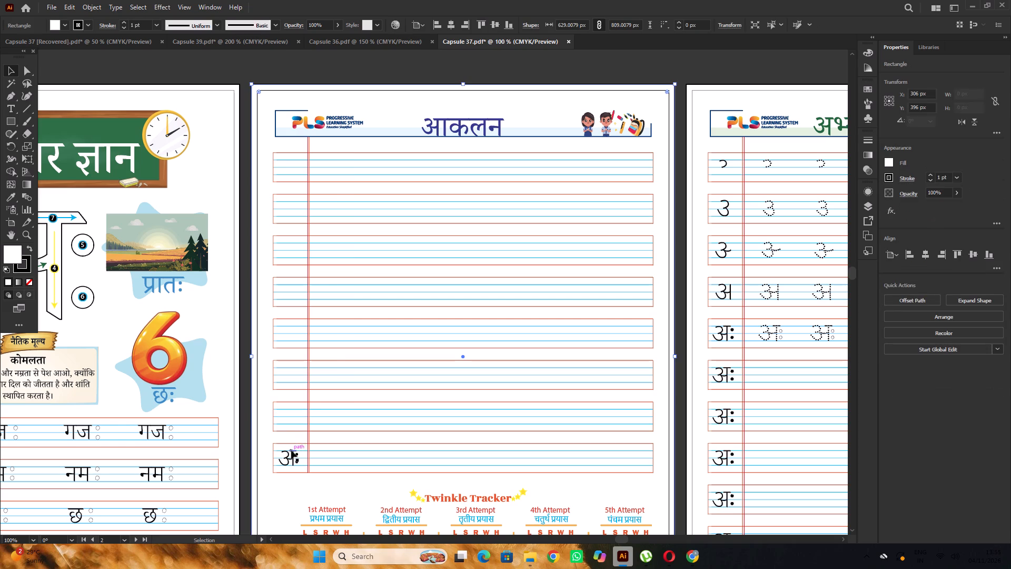
left_click(251, 397)
left_click(245, 395)
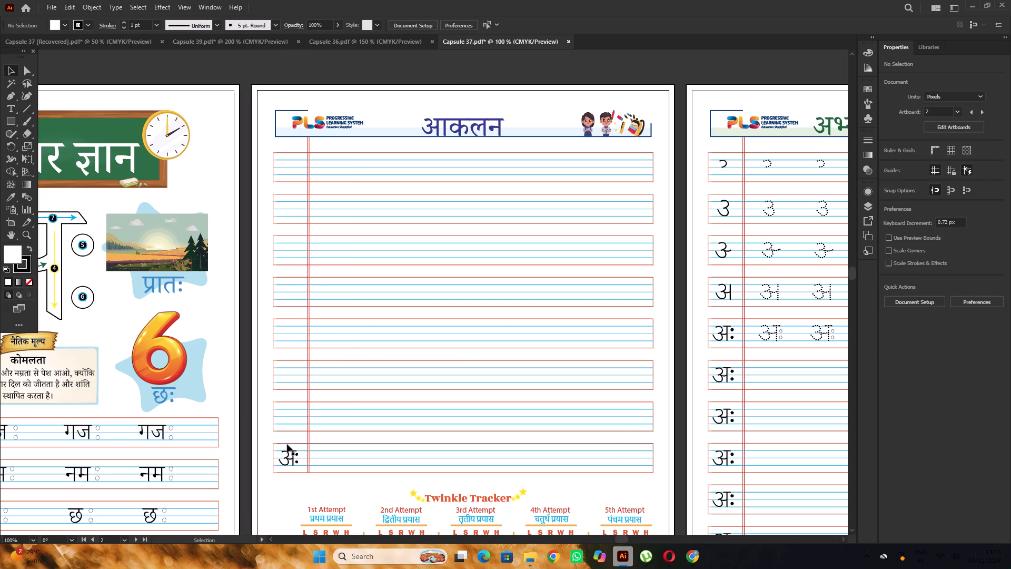
left_click(287, 455)
key("Delete")
Copy page 127's first अः letter into page 128's first row, align it to the upper blue line and reduce it to about 34.6 pt.
scroll(446, 273, "down", 2, "alt")
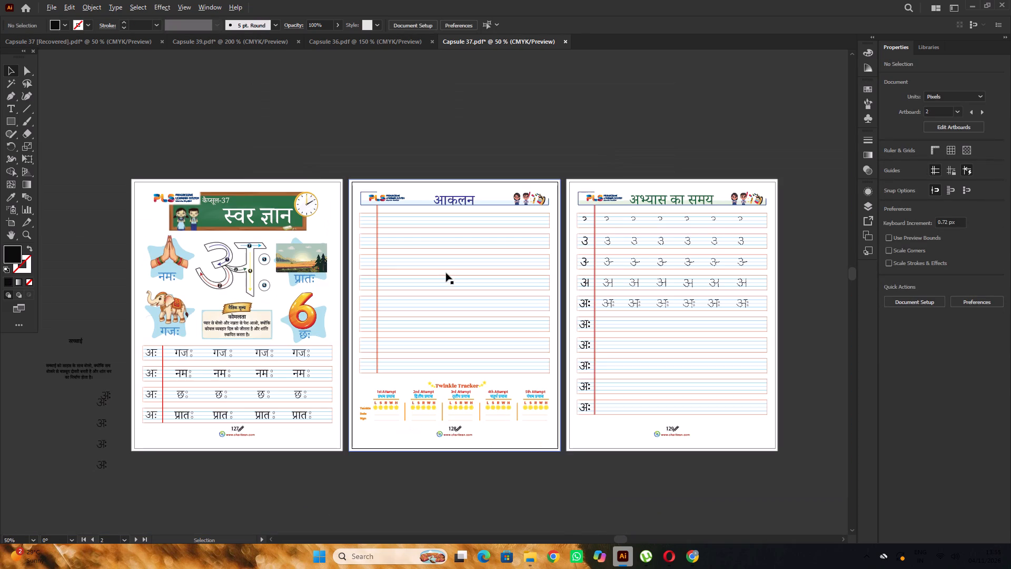
left_click_drag(153, 356, 362, 220)
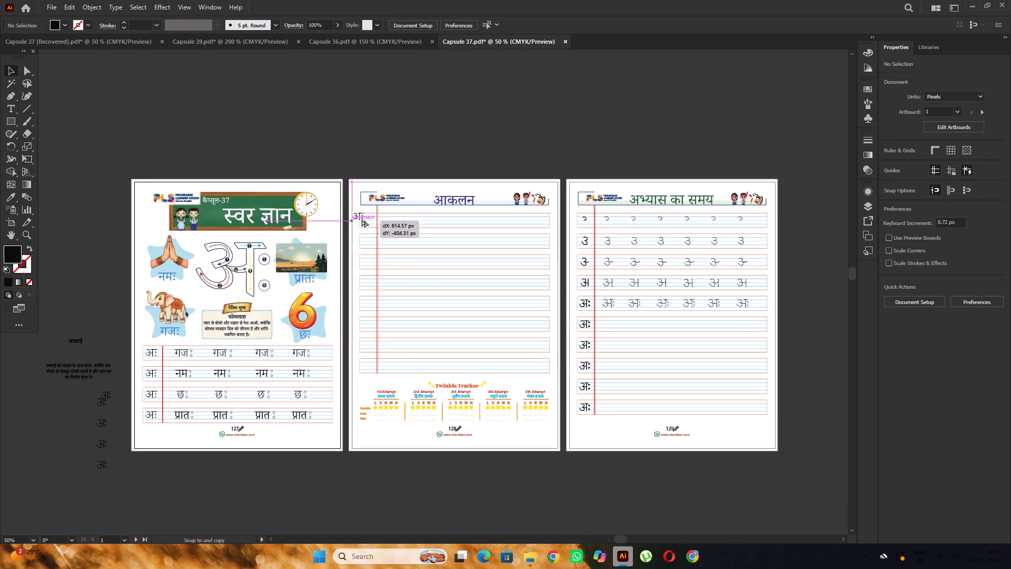
left_click_drag(362, 220, 368, 223)
scroll(369, 222, "up", 7, "alt")
left_click_drag(372, 233, 380, 246)
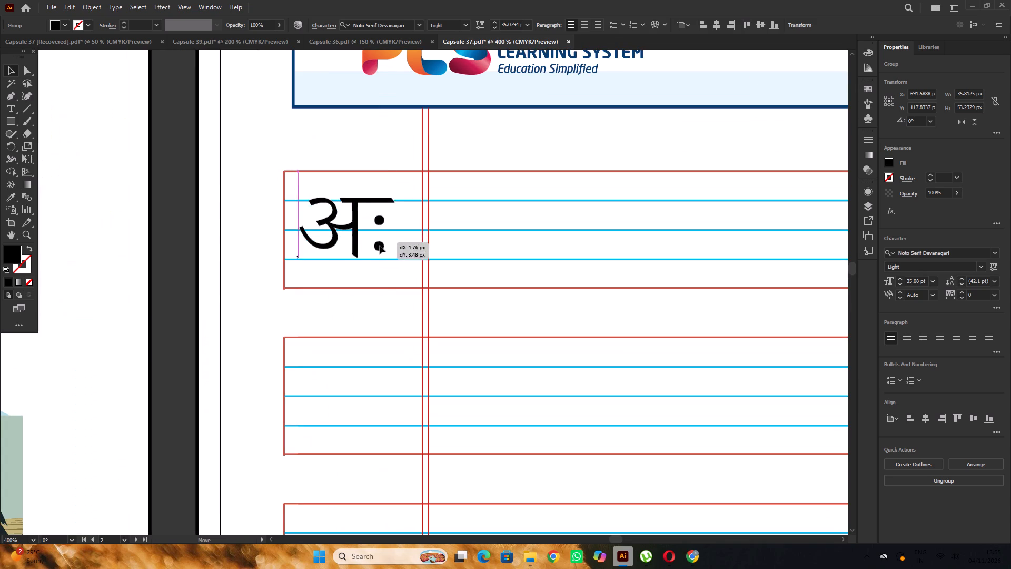
left_click_drag(380, 246, 379, 243)
scroll(379, 243, "up", 3, "alt")
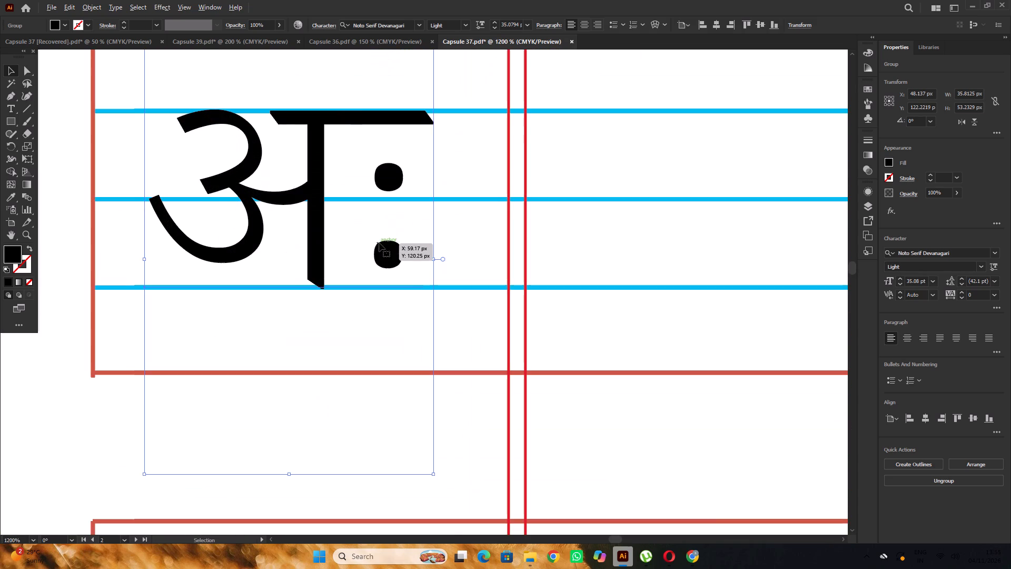
left_click_drag(382, 254, 381, 247)
scroll(378, 243, "down", 3, "alt")
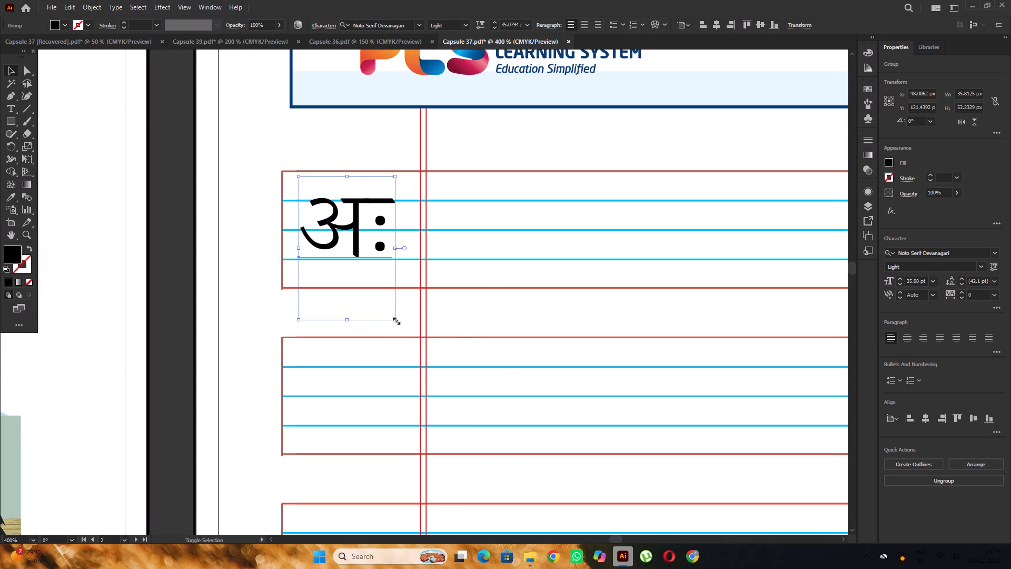
left_click(395, 320, "shift")
scroll(367, 269, "down", 8)
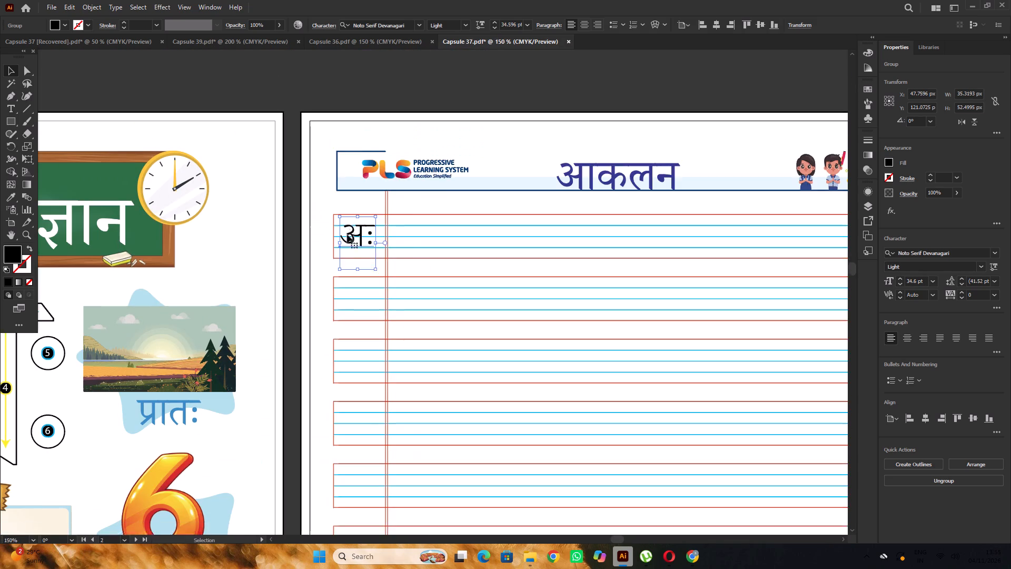
Copy the first row's अः letter straight down into the second row of page 128, with its top on the upper blue line.
scroll(347, 234, "down", 1)
left_click_drag(359, 194, 361, 258, "alt")
scroll(359, 232, "down", 4)
scroll(364, 224, "up", 3)
scroll(365, 218, "up", 2, "alt")
scroll(359, 211, "down", 1, "alt")
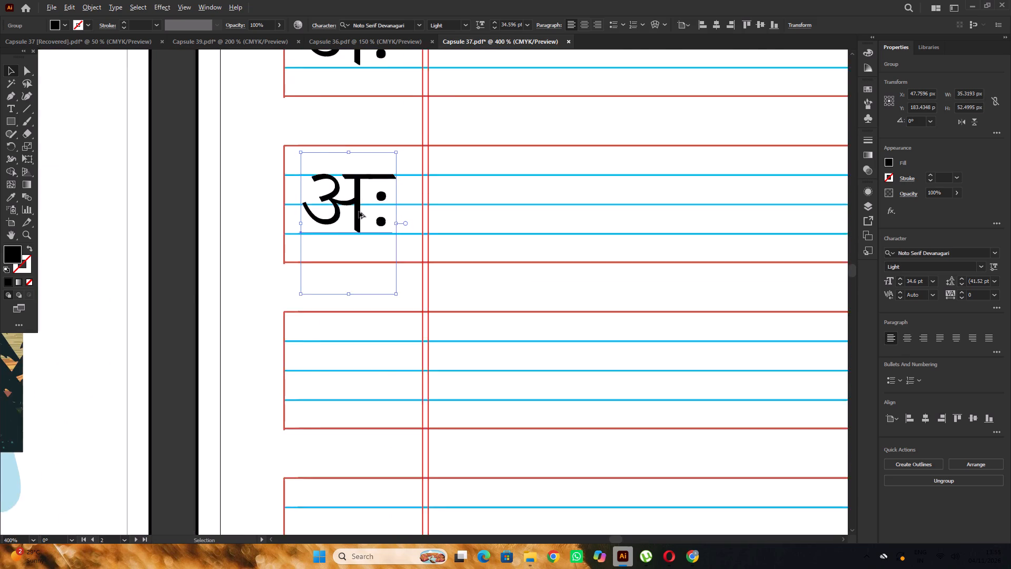
Copy the अः letter straight down into page 128's third row and nudge it down onto the upper blue line.
scroll(359, 211, "down", 2, "alt")
left_click_drag(358, 209, 361, 269)
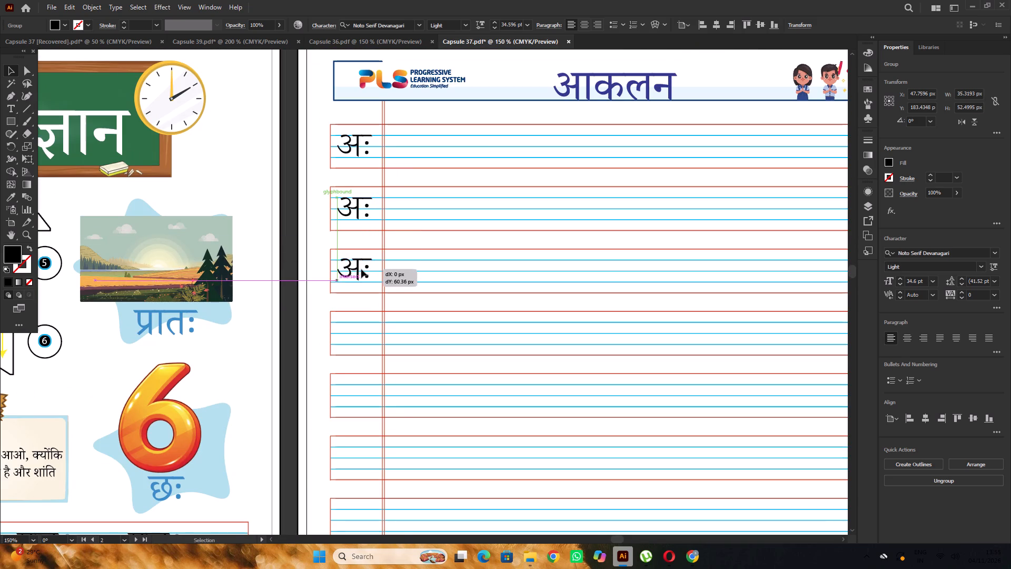
scroll(363, 269, "up", 3, "alt")
scroll(364, 266, "down", 8, "alt")
scroll(369, 211, "down", 4)
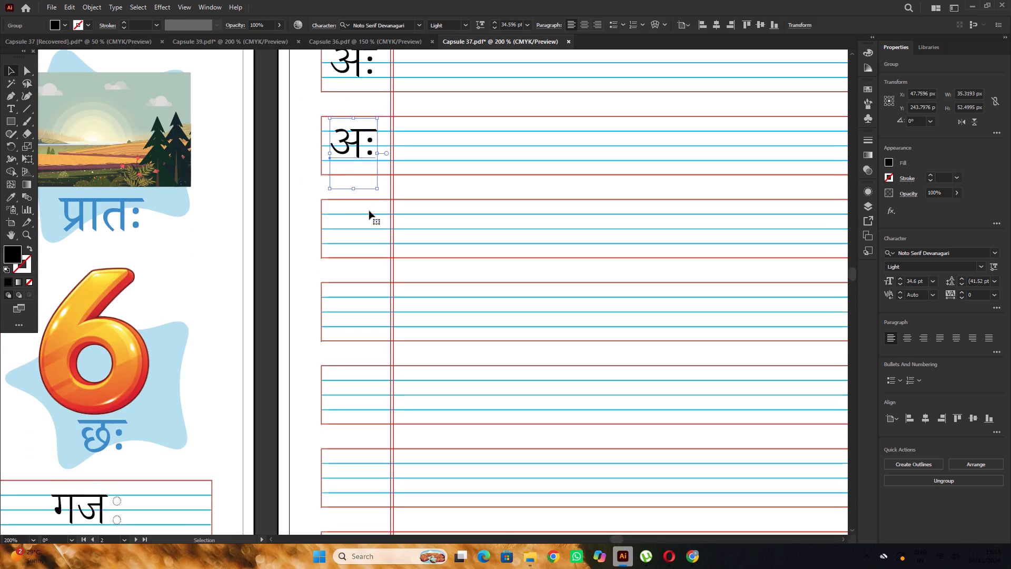
scroll(370, 182, "up", 2, "alt")
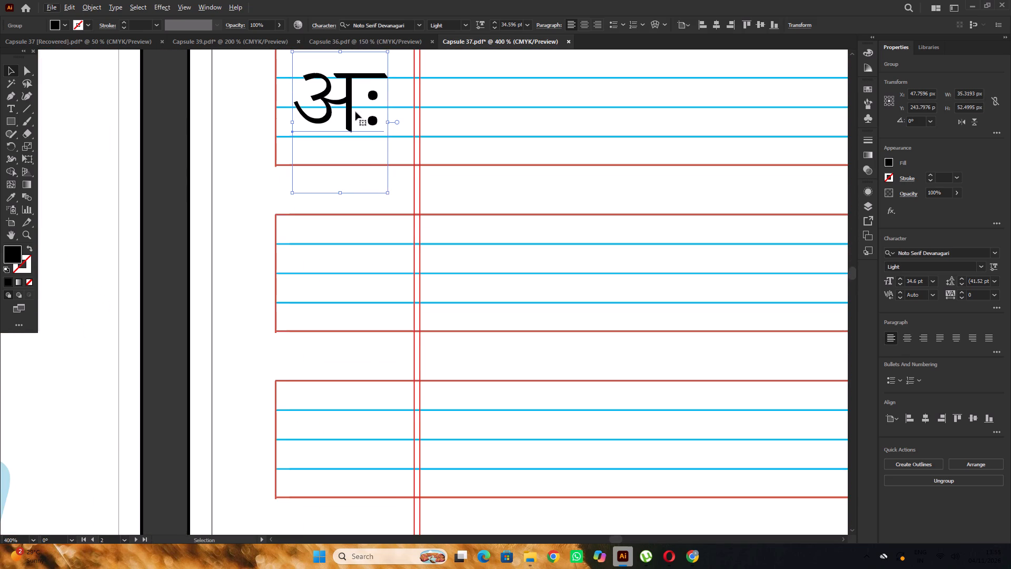
scroll(353, 105, "up", 6)
left_click_drag(349, 143, 350, 150)
scroll(348, 149, "down", 2, "alt")
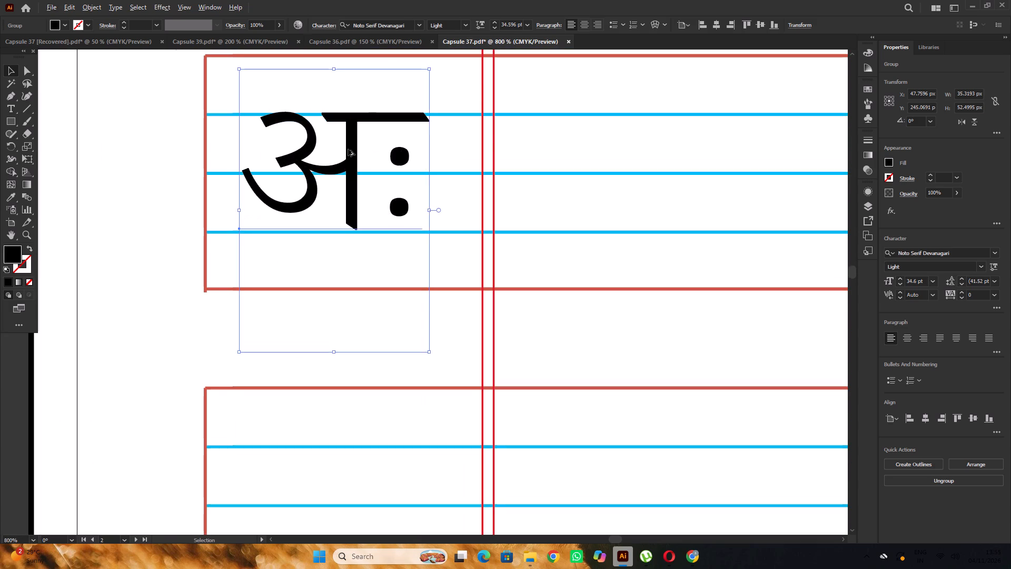
Copy the अः letter straight down into the fourth and fifth rows of page 128, aligning each to its upper blue line.
scroll(348, 149, "down", 1, "alt")
left_click_drag(348, 152, 342, 277)
scroll(333, 246, "down", 9, "alt")
scroll(338, 212, "up", 4, "alt")
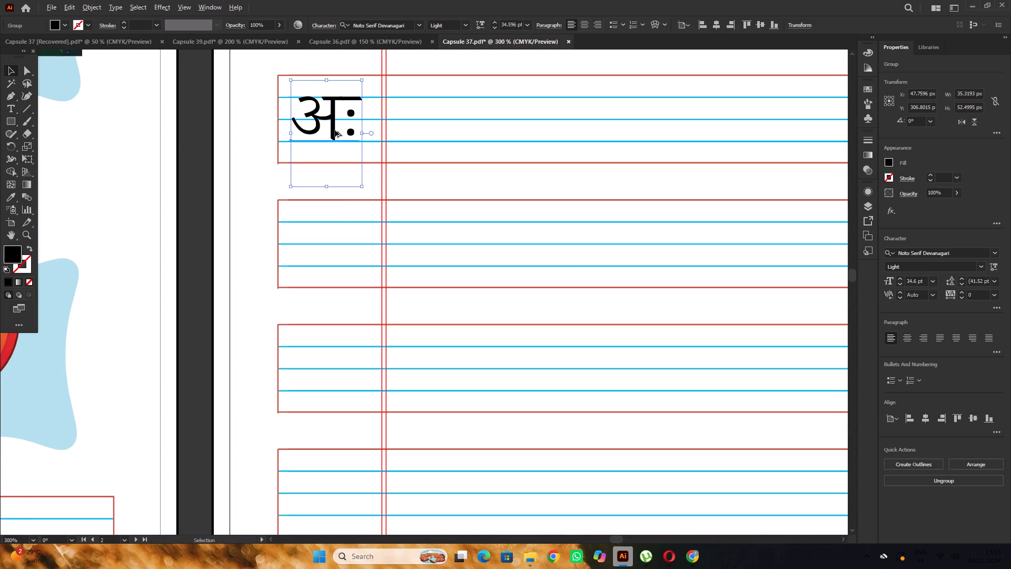
left_click_drag(335, 130, 337, 254, "alt")
scroll(335, 246, "up", 3)
scroll(331, 268, "up", 3, "alt")
left_click_drag(332, 267, 332, 262)
scroll(328, 253, "down", 5, "alt")
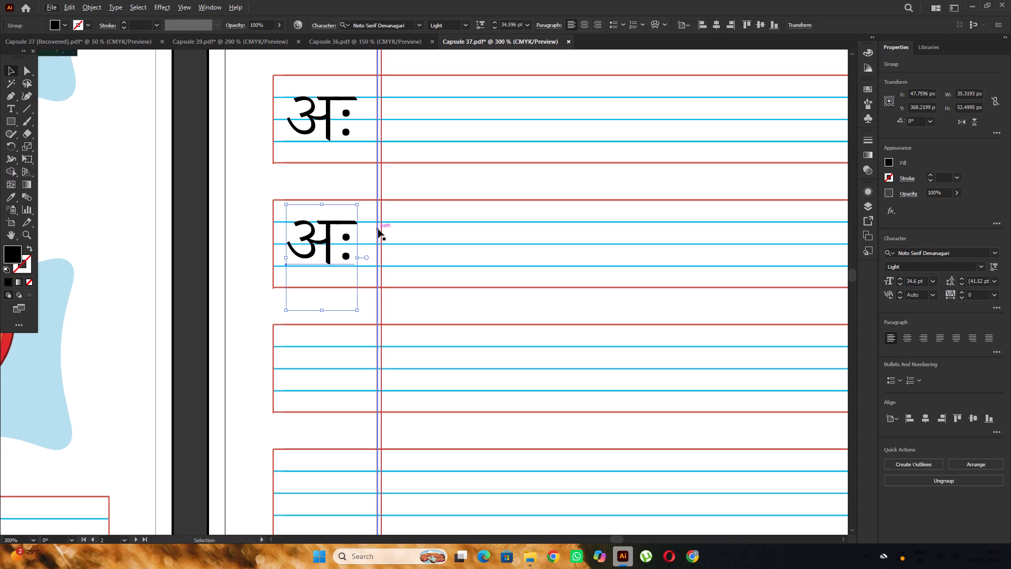
Copy the fifth row's अः letter straight down into page 128's sixth row, aligned to the upper blue line.
scroll(346, 234, "down", 7, "alt")
scroll(338, 221, "up", 7, "alt")
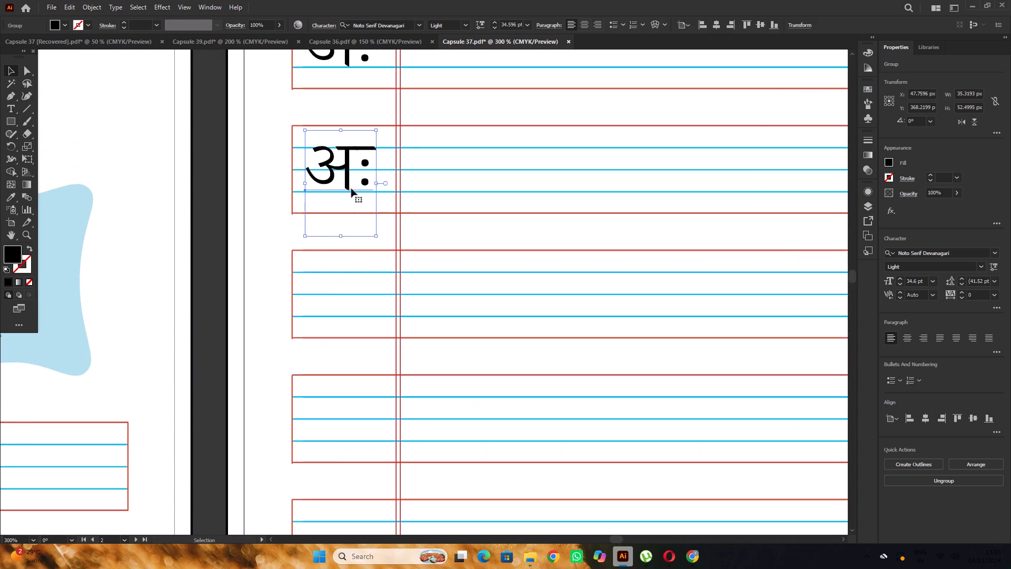
scroll(351, 184, "up", 2, "alt")
left_click_drag(344, 184, 326, 436, "alt")
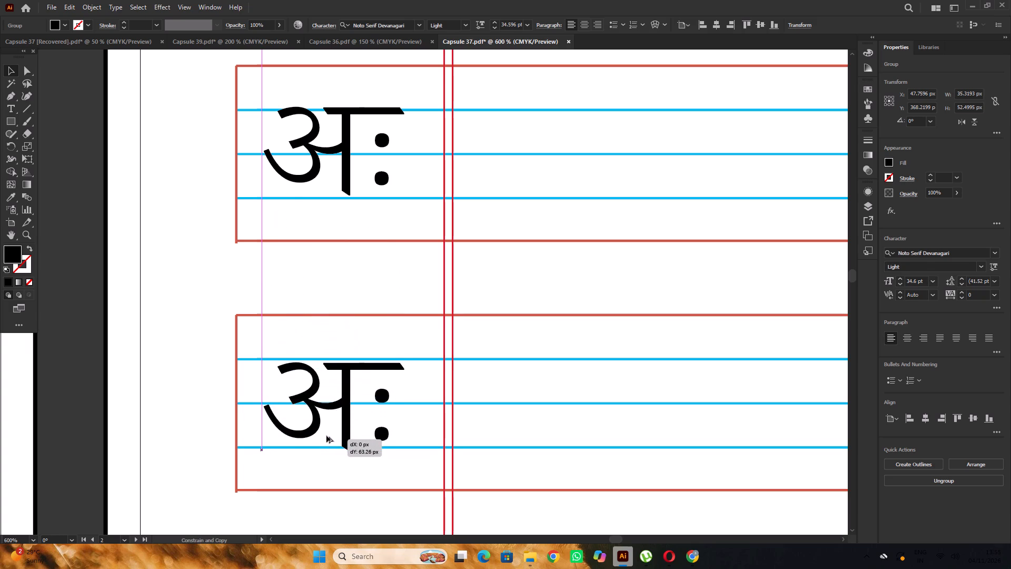
left_click_drag(326, 436, 326, 433, "alt")
scroll(332, 280, "down", 8, "alt")
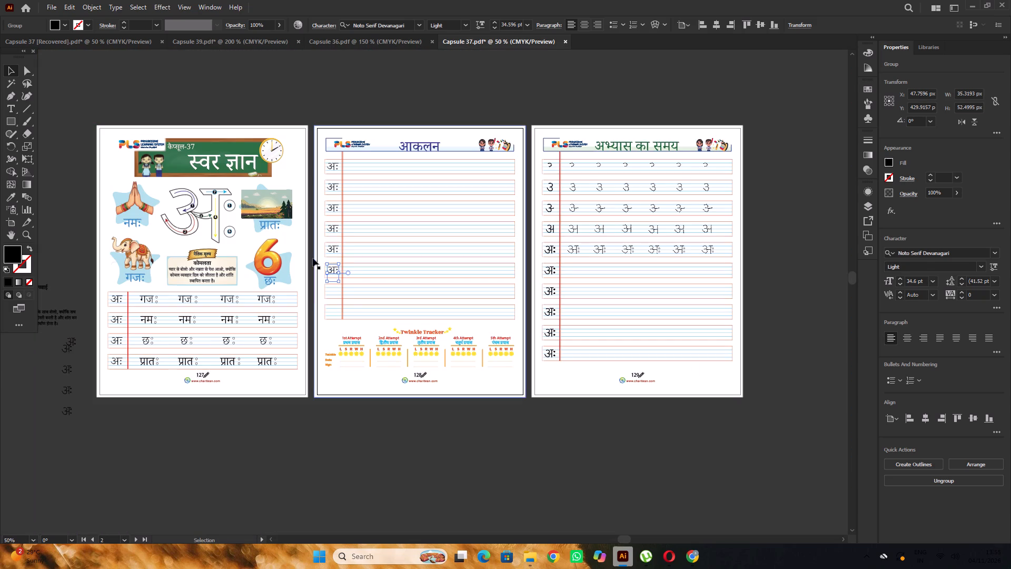
left_click(397, 448)
Copy the sixth row's अः letter straight down into page 128's seventh row, aligned to the upper blue line.
scroll(340, 297, "down", 3)
scroll(341, 237, "up", 3, "alt")
scroll(342, 246, "down", 3)
scroll(315, 210, "up", 1, "alt")
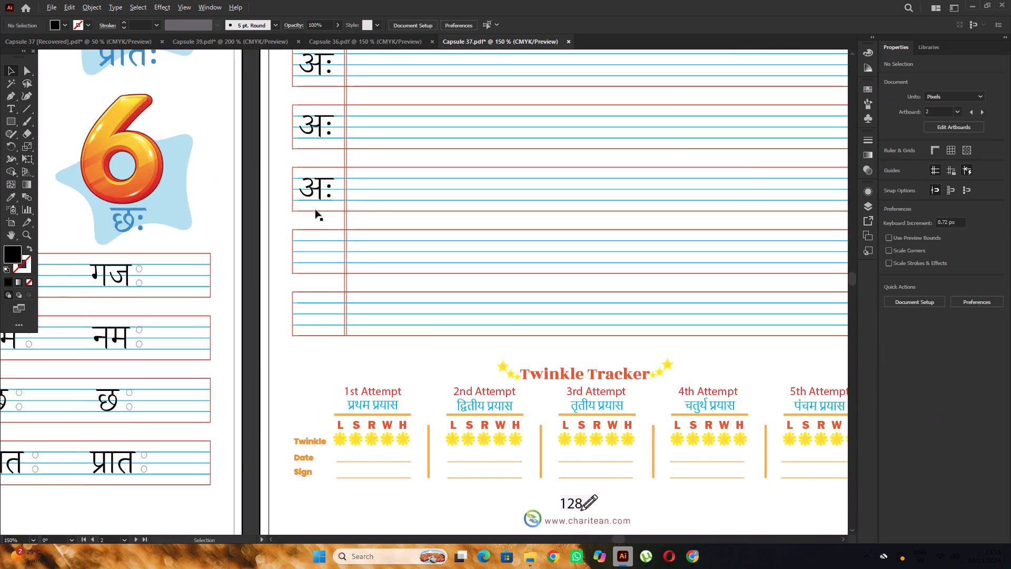
scroll(315, 210, "up", 1, "alt")
left_click_drag(326, 187, 338, 313, "alt")
scroll(324, 268, "down", 8, "alt")
scroll(316, 251, "up", 4, "alt")
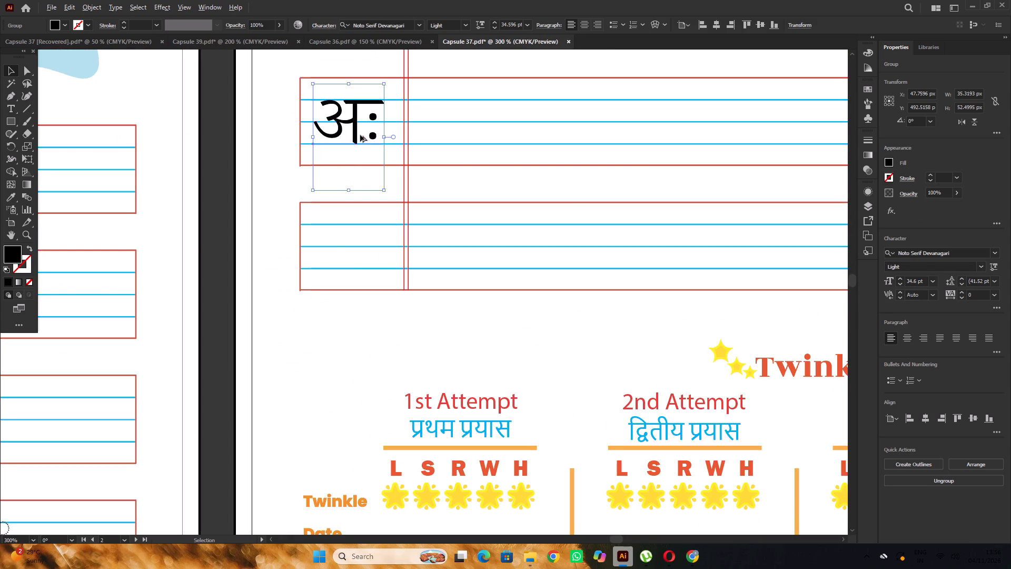
Copy the seventh row's अः letter straight down into page 128's eighth row, above the Twinkle Tracker.
left_click_drag(351, 130, 353, 246, "alt+shift")
left_click(347, 135)
left_click_drag(353, 133, 358, 158)
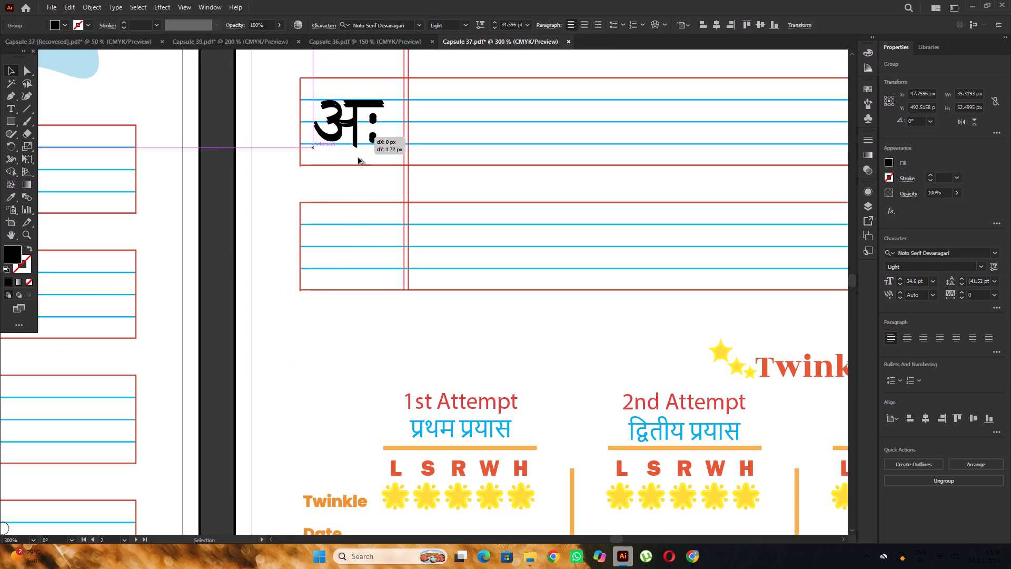
left_click_drag(358, 158, 358, 255)
scroll(354, 252, "down", 6, "alt")
left_click(562, 394)
key("space")
left_click_drag(688, 344, 592, 371)
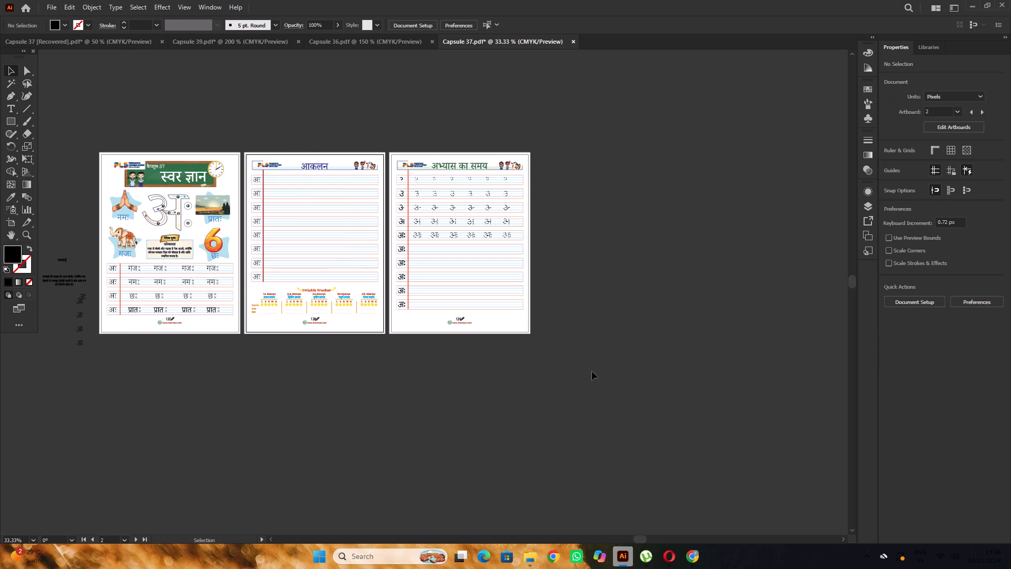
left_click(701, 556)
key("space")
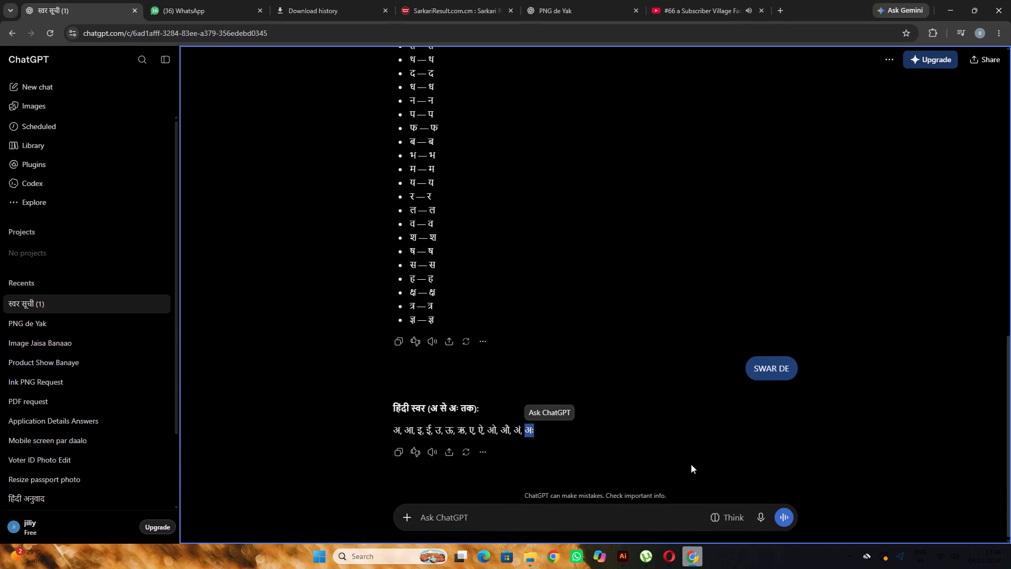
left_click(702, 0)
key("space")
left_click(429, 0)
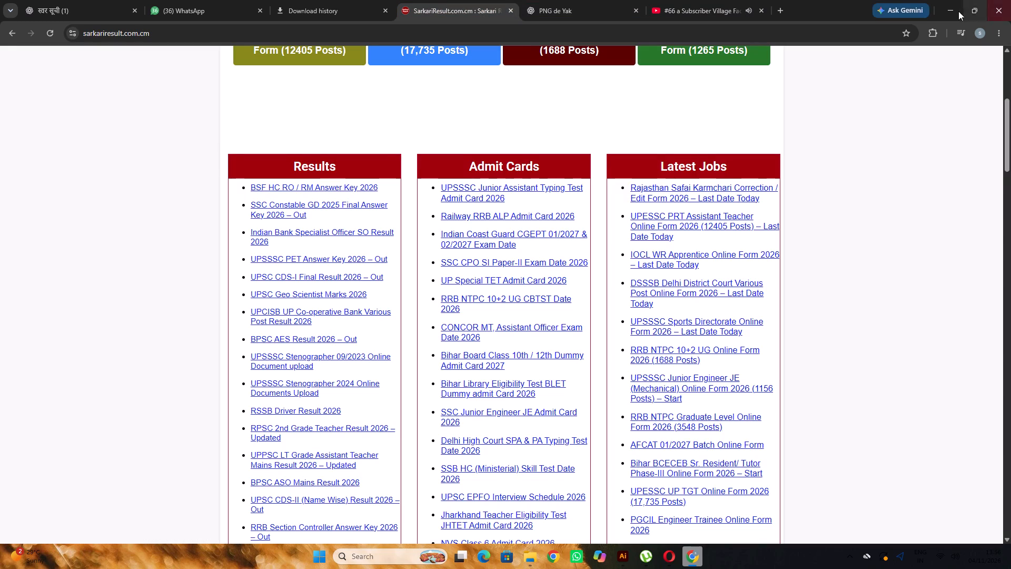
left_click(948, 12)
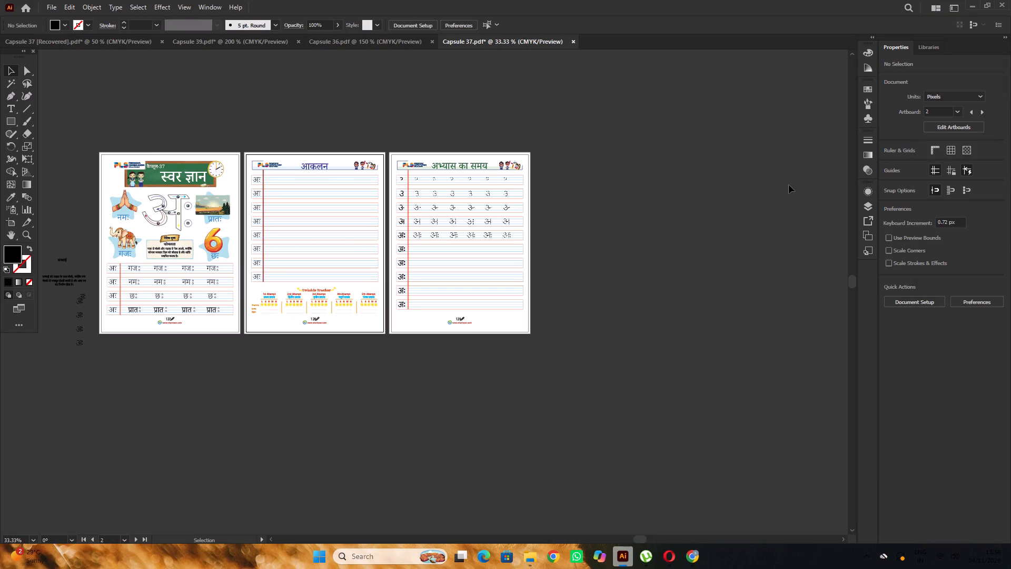
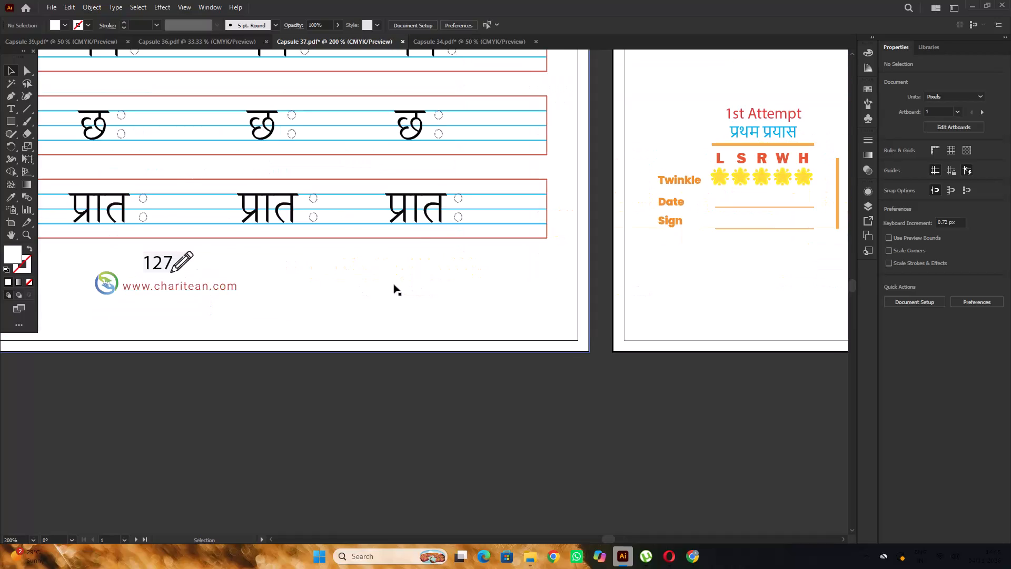
Set the page number 127 in the Sassoon Primary font.
scroll(401, 286, "down", 3, "alt")
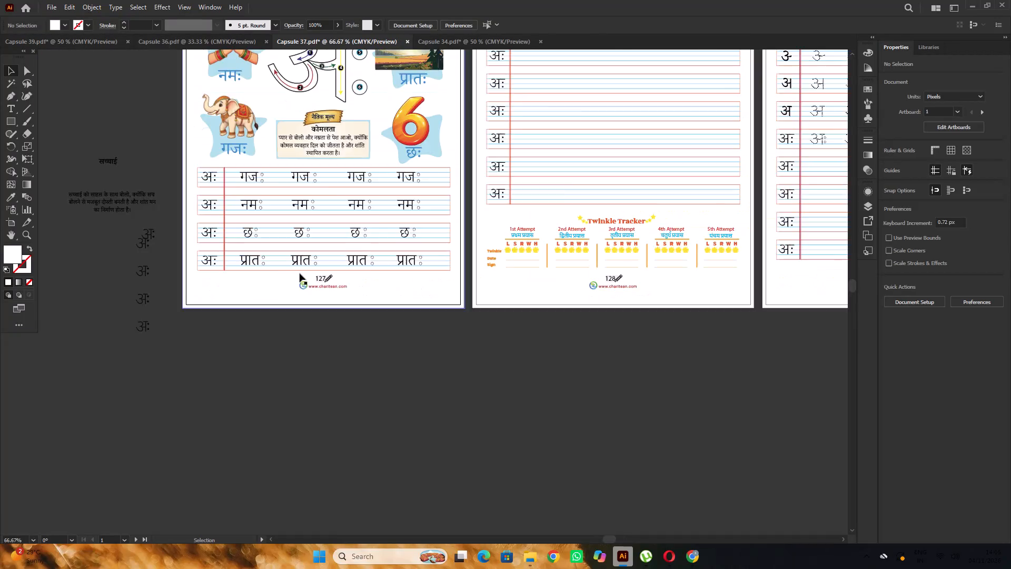
scroll(290, 273, "up", 3, "alt")
key("t")
left_click_drag(395, 293, 342, 295)
left_click(937, 255)
type("sa")
key("s")
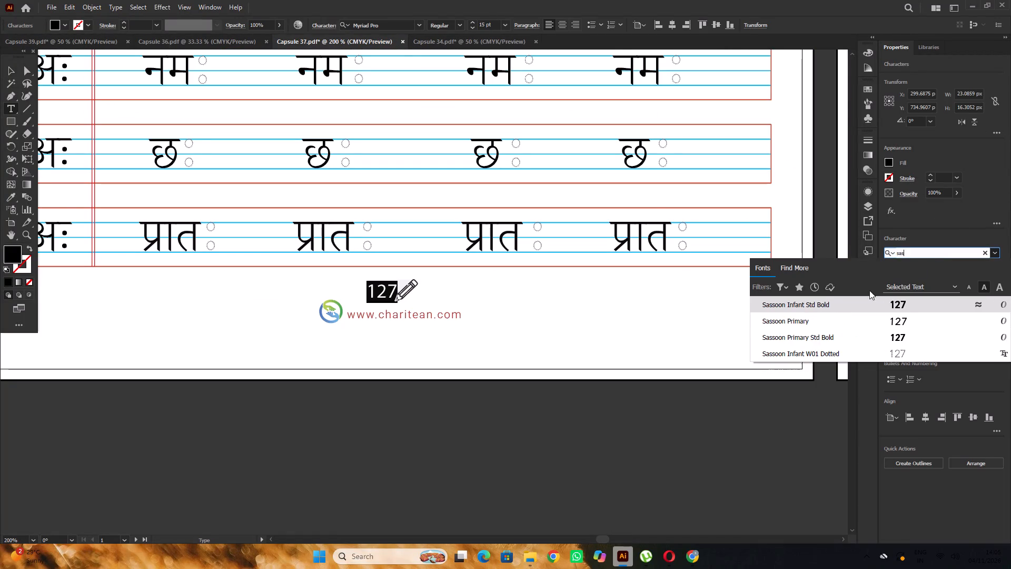
left_click(823, 319)
left_click(11, 73)
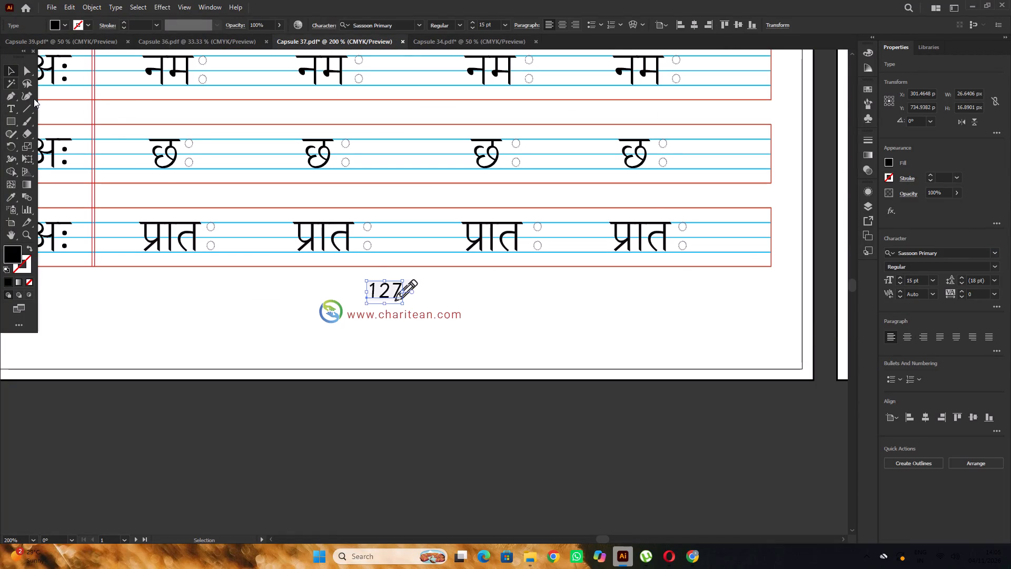
Shift the page number 127 slightly left along its baseline so it clears the pencil drawing.
scroll(390, 302, "up", 5, "alt")
left_click_drag(418, 281, 415, 281)
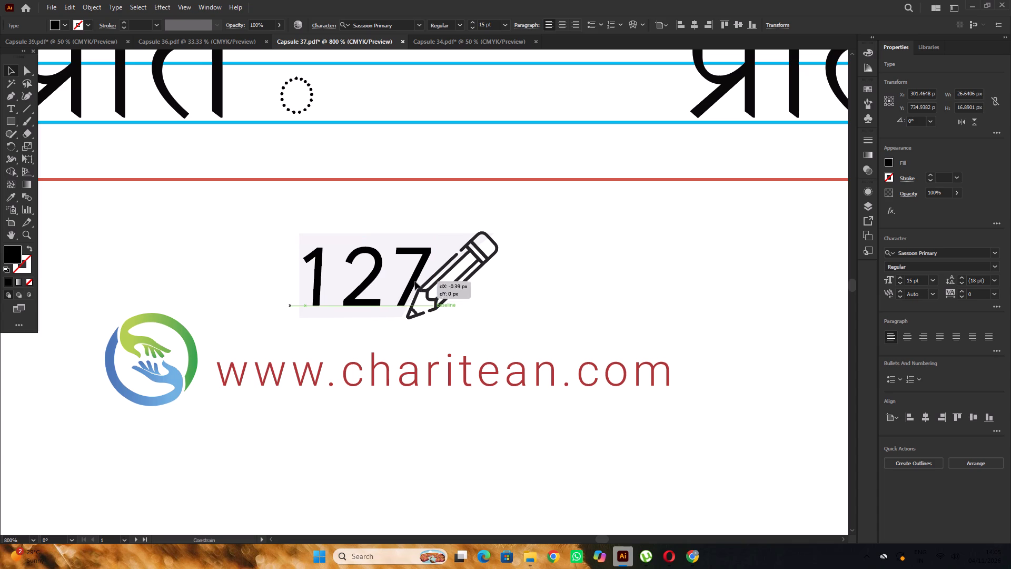
left_click_drag(415, 281, 412, 281)
scroll(240, 231, "down", 7, "alt")
left_click(421, 323)
Set the page number 128 below the Twinkle Tracker in the Sassoon Primary font.
key("space")
left_click_drag(527, 310, 399, 345)
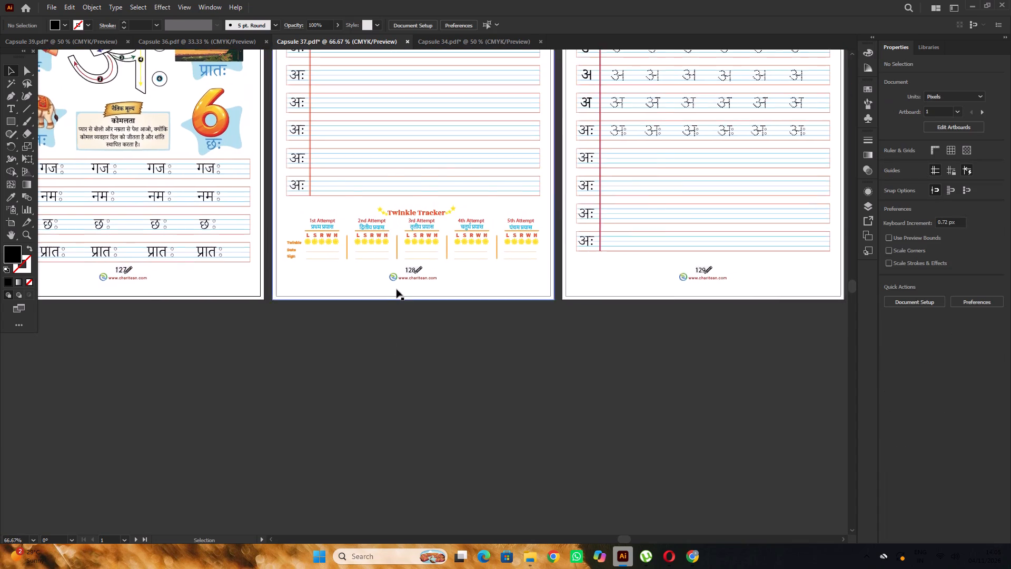
scroll(397, 282, "up", 2, "alt")
scroll(421, 272, "up", 4)
key("t")
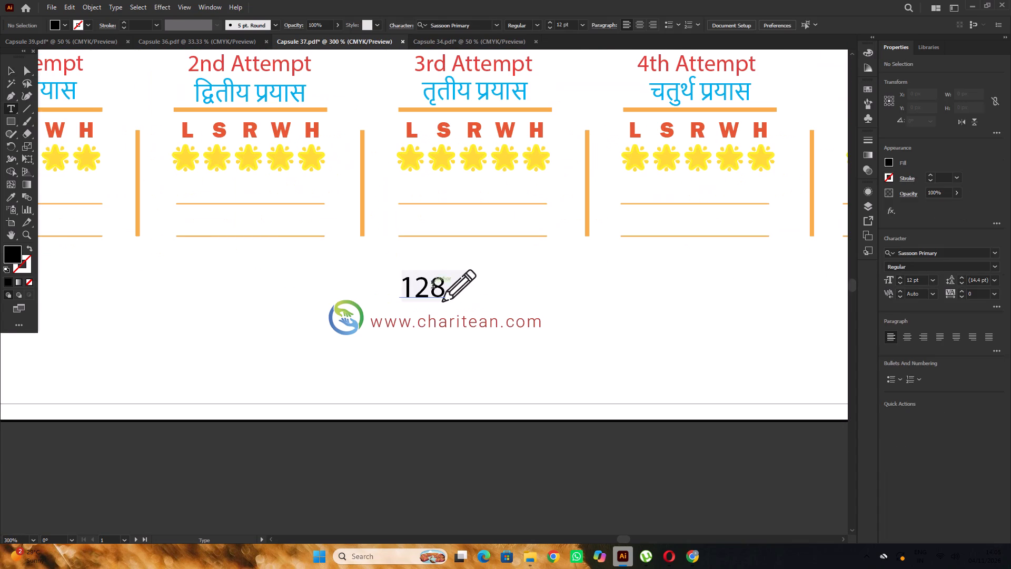
scroll(433, 291, "up", 2, "alt")
left_click_drag(448, 287, 381, 296)
left_click(411, 295)
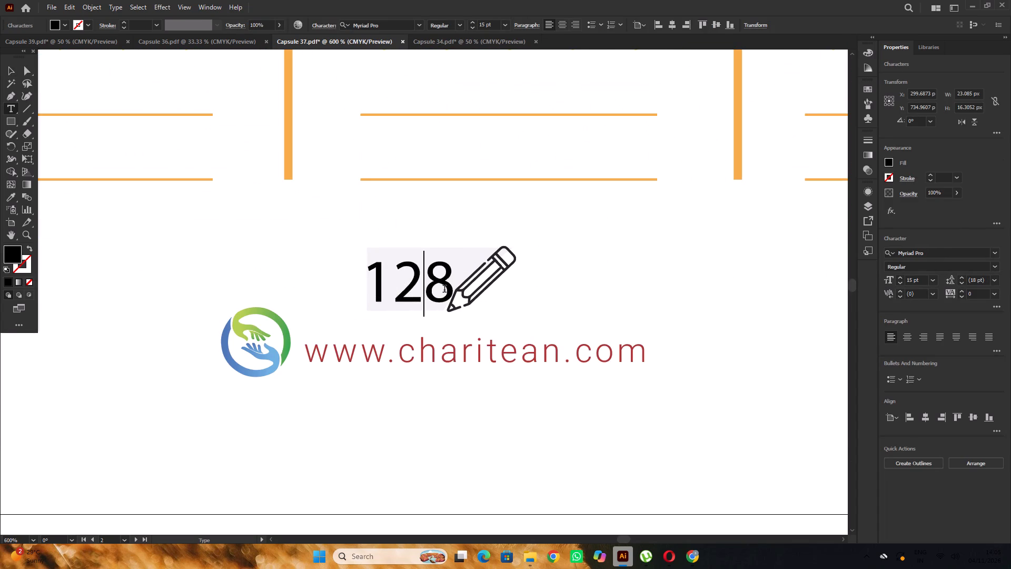
left_click_drag(444, 290, 356, 303)
left_click(933, 256)
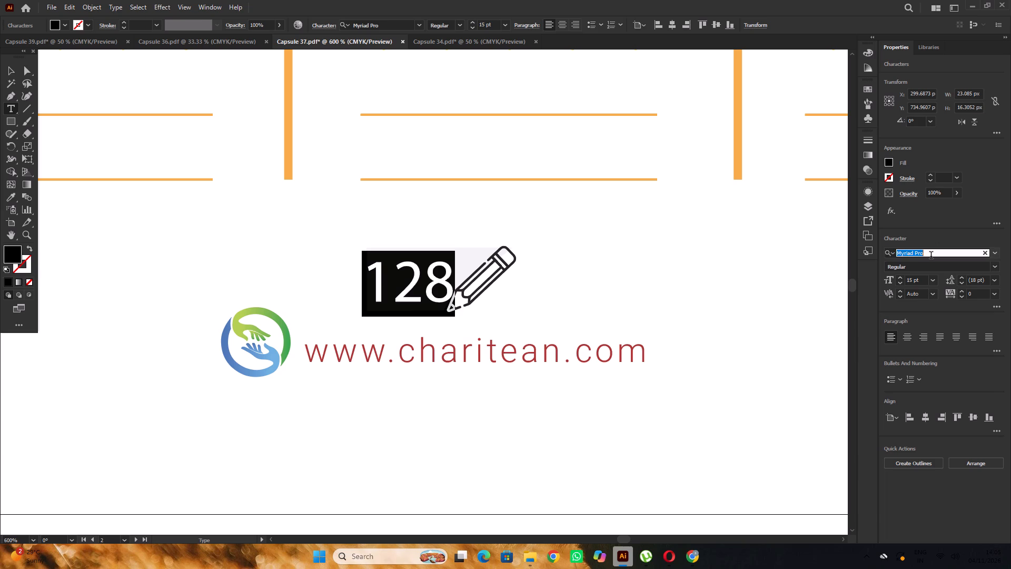
key("s")
type("as")
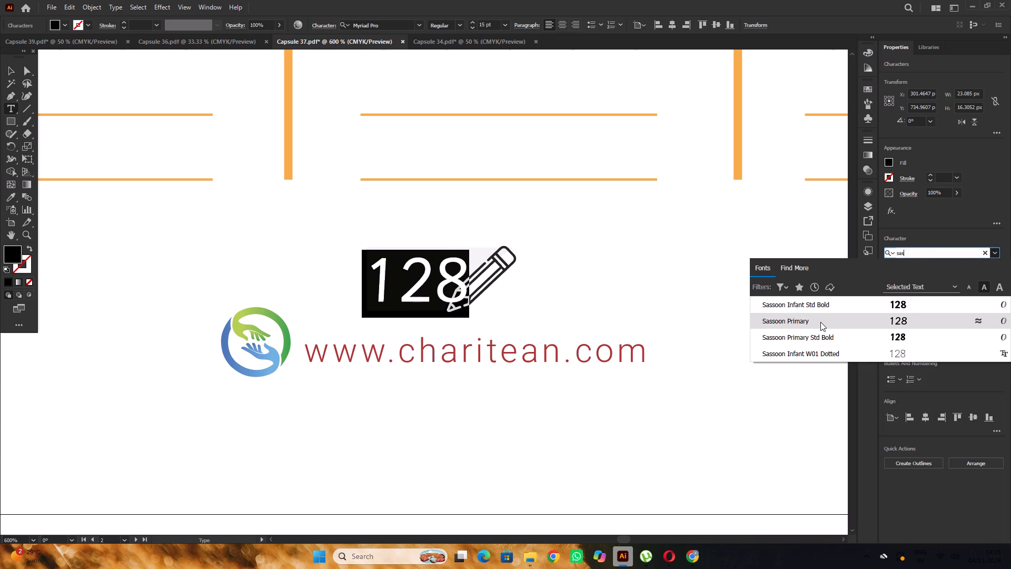
left_click(820, 322)
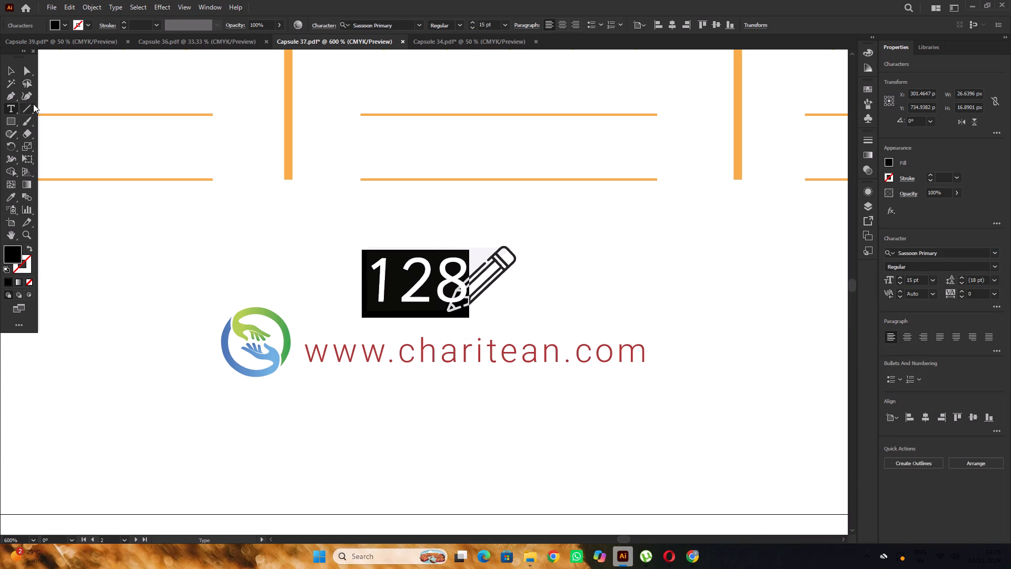
left_click(9, 71)
Shift the page number 128 about 4 px left along its baseline, clear of the pencil drawing.
scroll(434, 305, "up", 3, "alt")
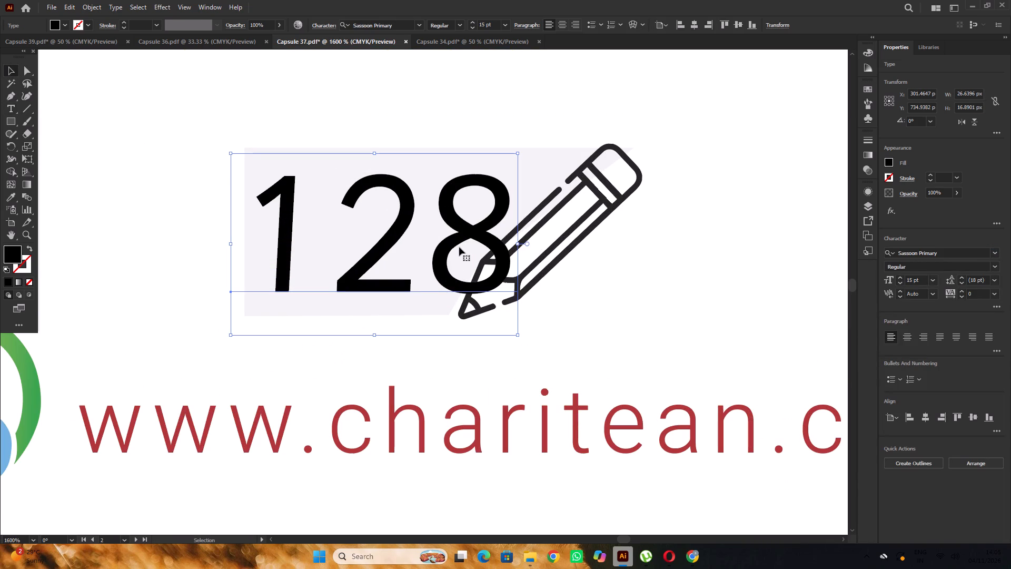
left_click(459, 247)
left_click_drag(474, 228, 432, 226)
Set the page number 129 at the foot of the third page in the Sassoon Primary font.
scroll(308, 228, "down", 7, "alt")
key("space")
key("space")
key("space")
key("space")
key("space")
key("space")
key("space")
key("space")
left_click_drag(602, 342, 342, 387)
left_click_drag(580, 374, 272, 372)
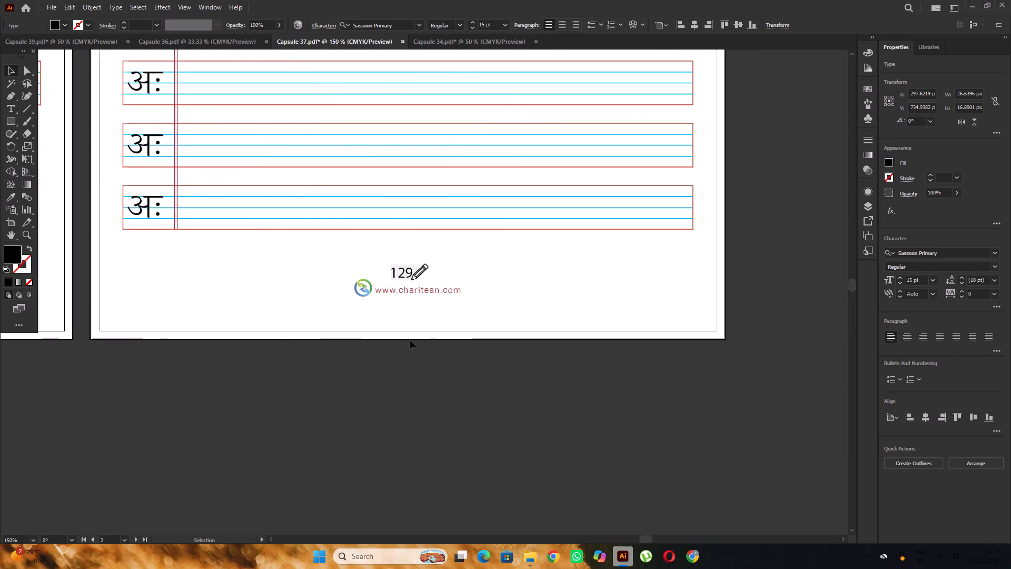
scroll(437, 327, "down", 2, "alt")
scroll(424, 295, "up", 6, "alt")
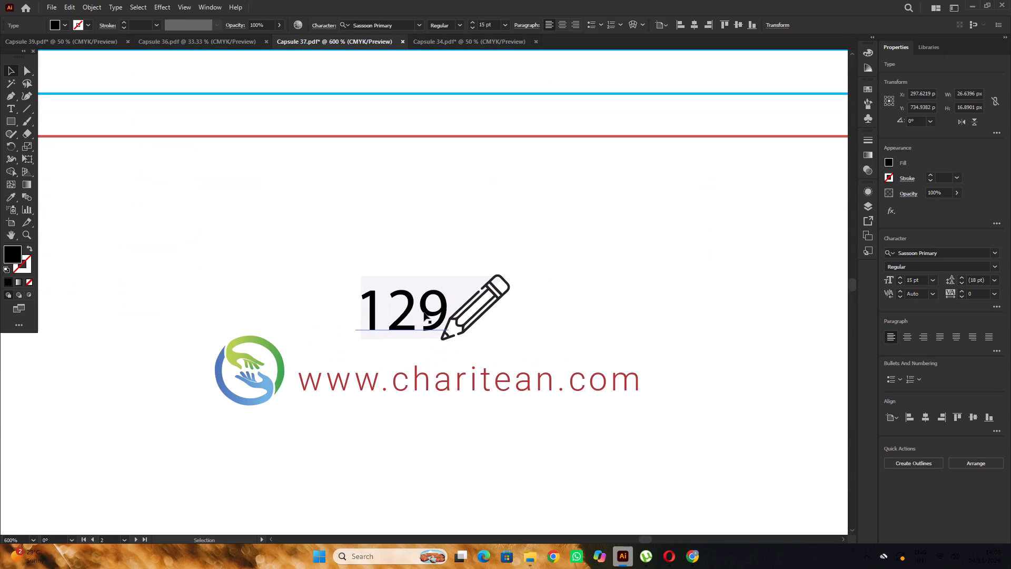
key("t")
left_click_drag(443, 313, 336, 326)
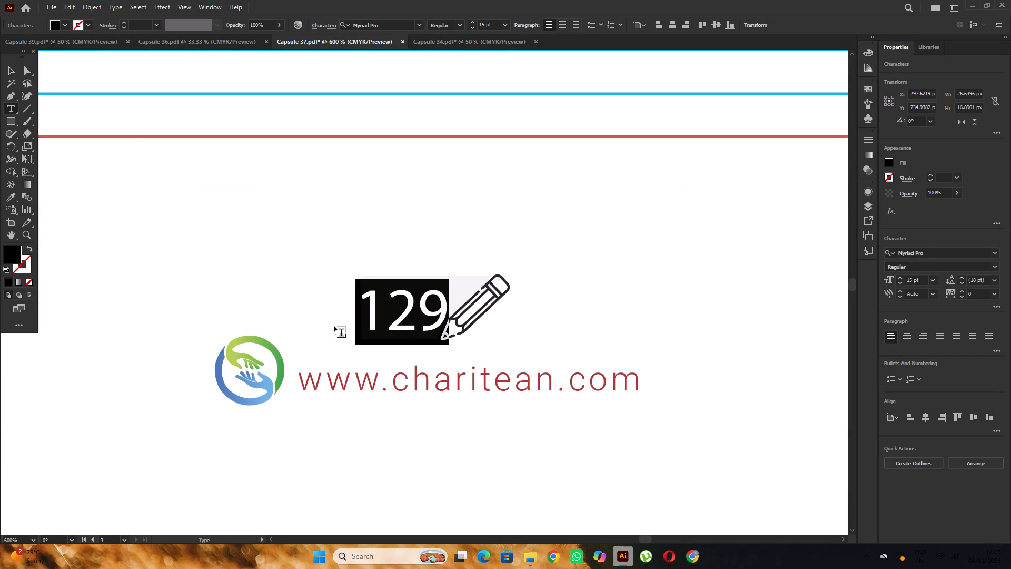
left_click(928, 249)
type("sa")
key("s")
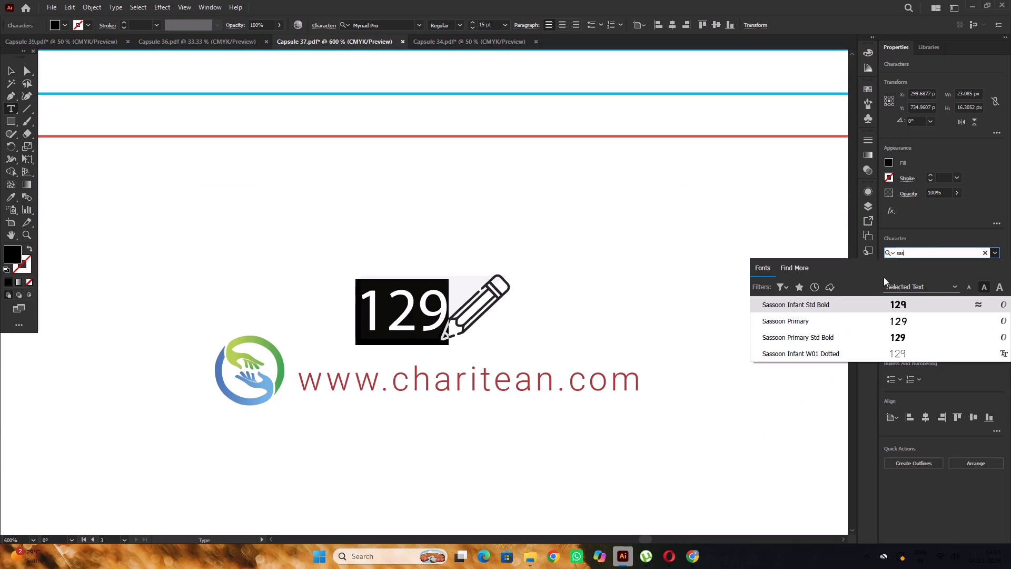
left_click(825, 320)
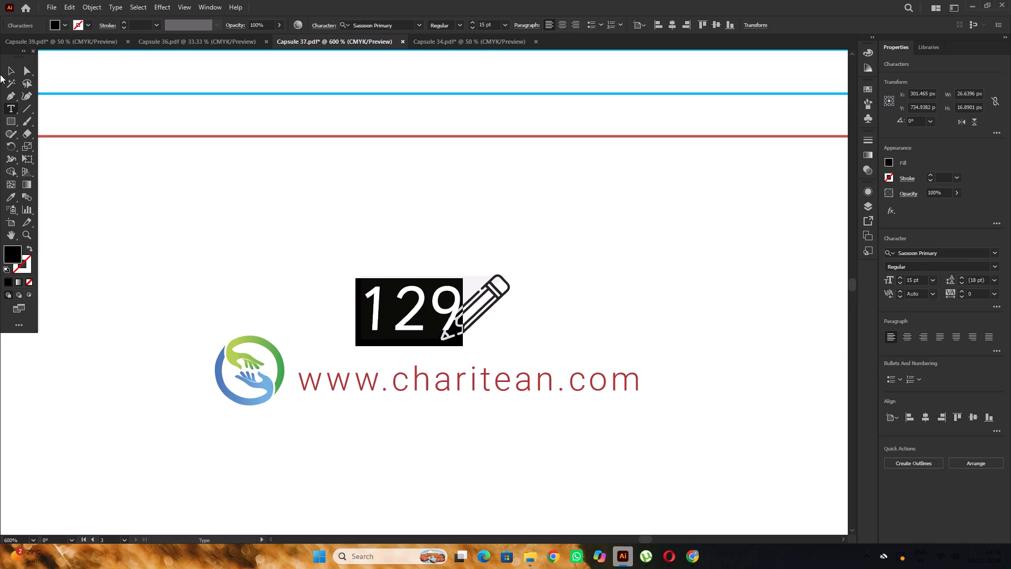
left_click(5, 70)
Shift the page number 129 slightly left along its baseline, clear of the pencil drawing.
scroll(332, 239, "down", 3)
scroll(405, 270, "up", 1, "alt")
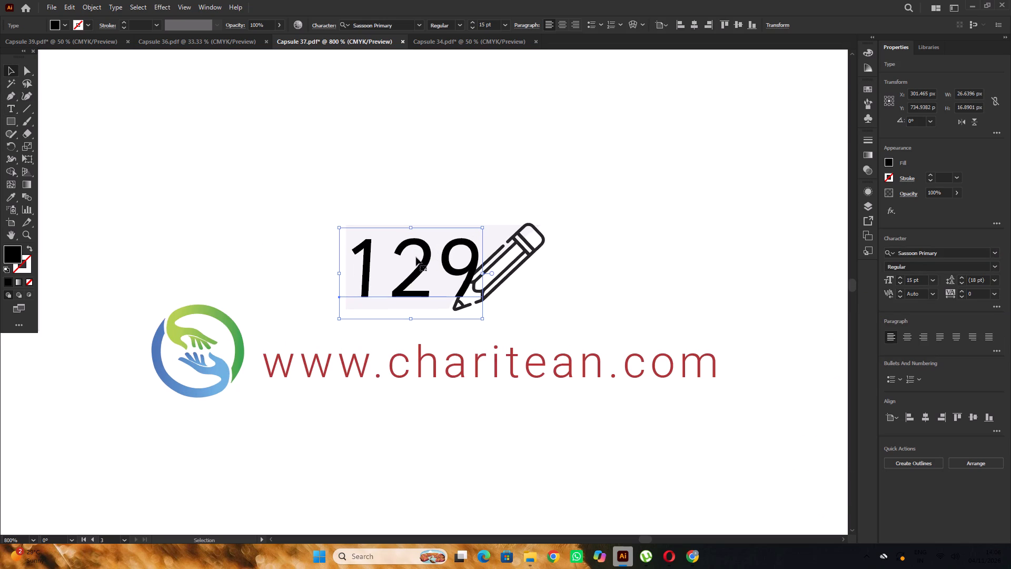
scroll(416, 261, "up", 1, "alt")
left_click_drag(421, 264, 399, 265)
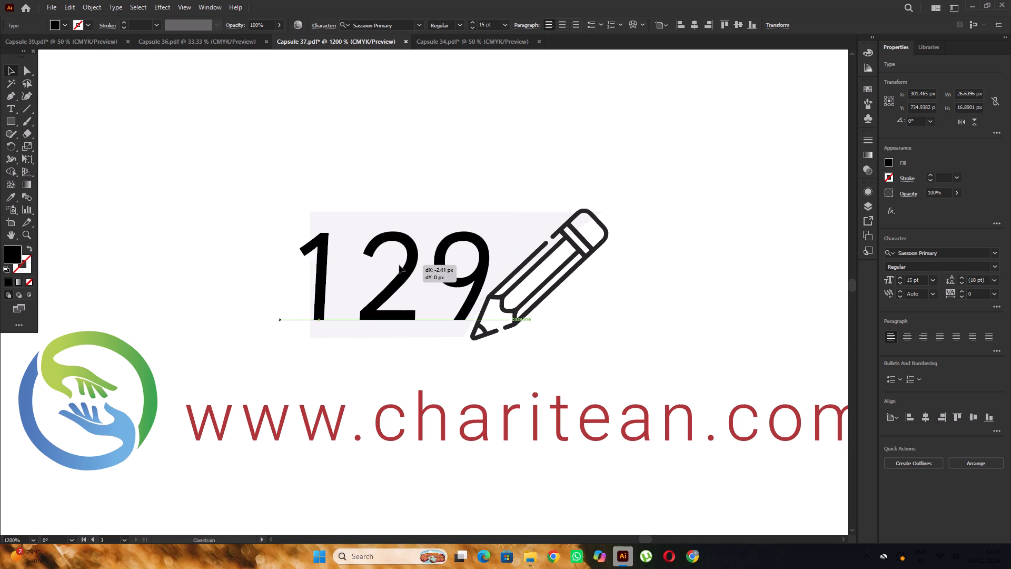
left_click_drag(399, 265, 395, 265)
scroll(394, 265, "up", 1, "alt")
scroll(394, 265, "down", 8, "alt")
left_click(488, 349)
Save the Capsule 37 document with nothing selected.
scroll(488, 344, "down", 4, "alt")
key("space")
left_click_drag(489, 384, 548, 372)
scroll(545, 368, "down", 2, "alt")
key("space")
left_click_drag(478, 366, 581, 398)
left_click(579, 393)
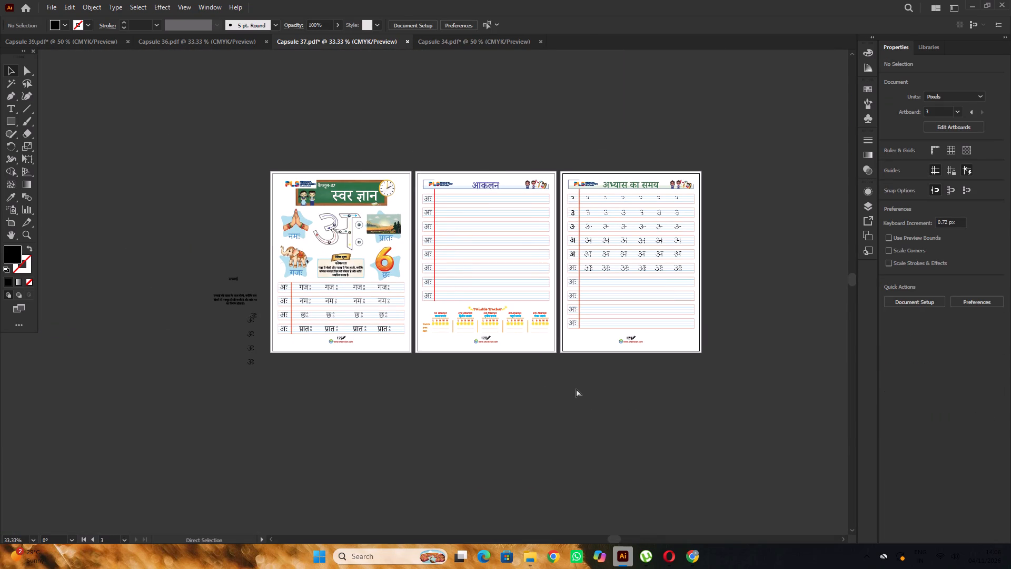
key("ctrl+s")
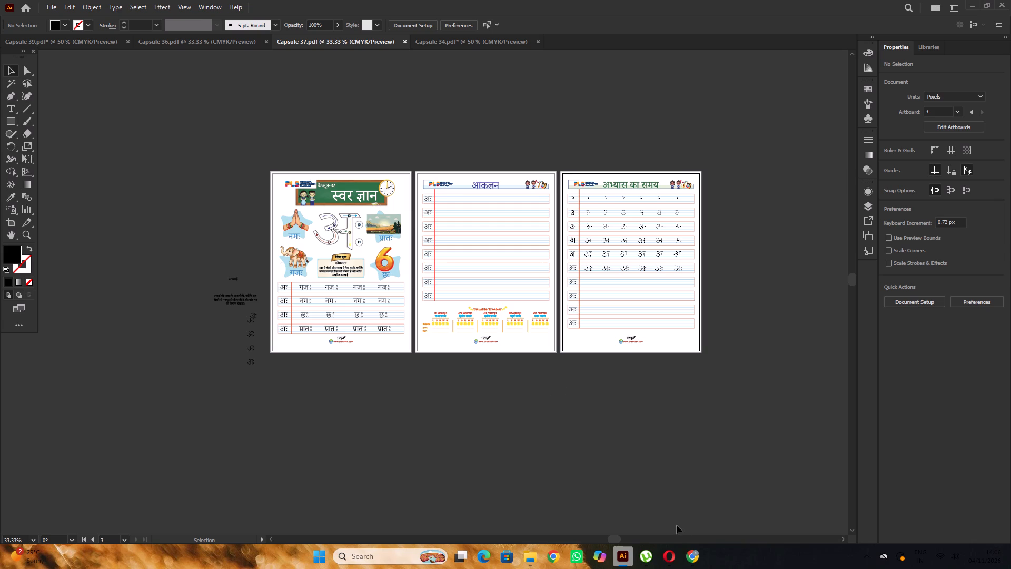
Switch to Chrome and check the New Zealand vs India 1st ODI score and commentary on Cricbuzz in a new tab, closing it when done.
left_click(700, 560)
left_click(570, 0)
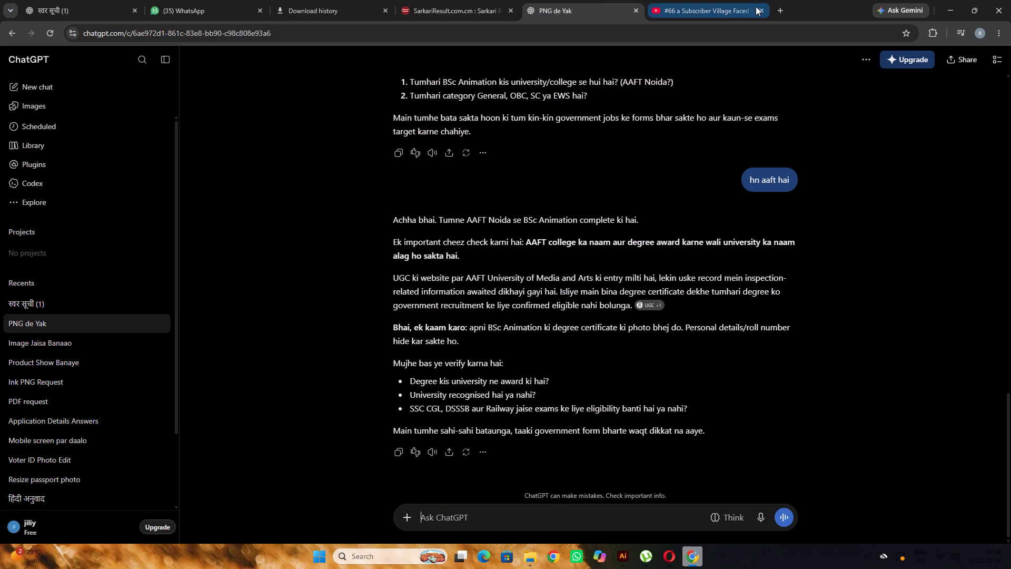
left_click(786, 10)
left_click(410, 234)
left_click(415, 221)
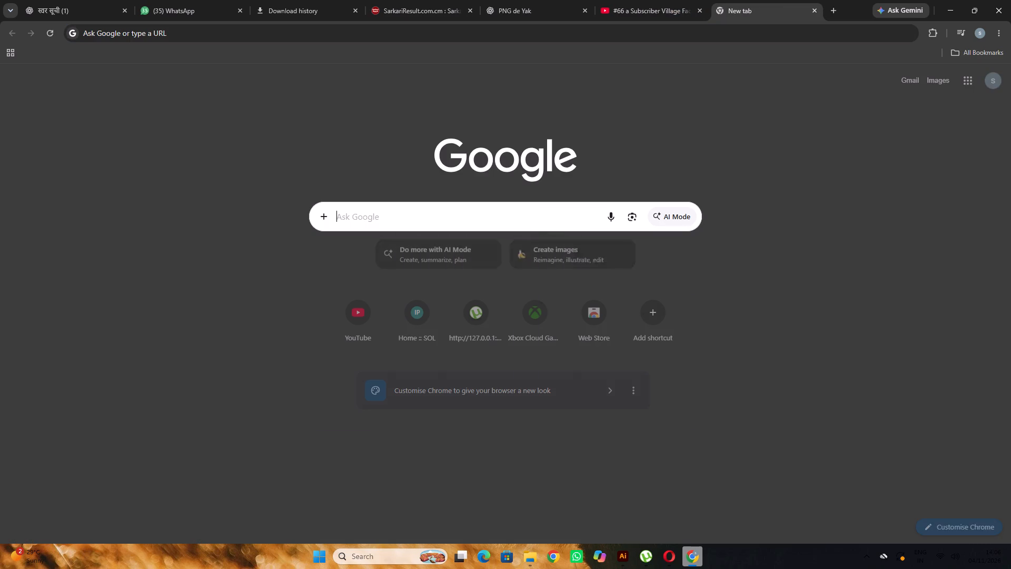
left_click(378, 249)
left_click(162, 156)
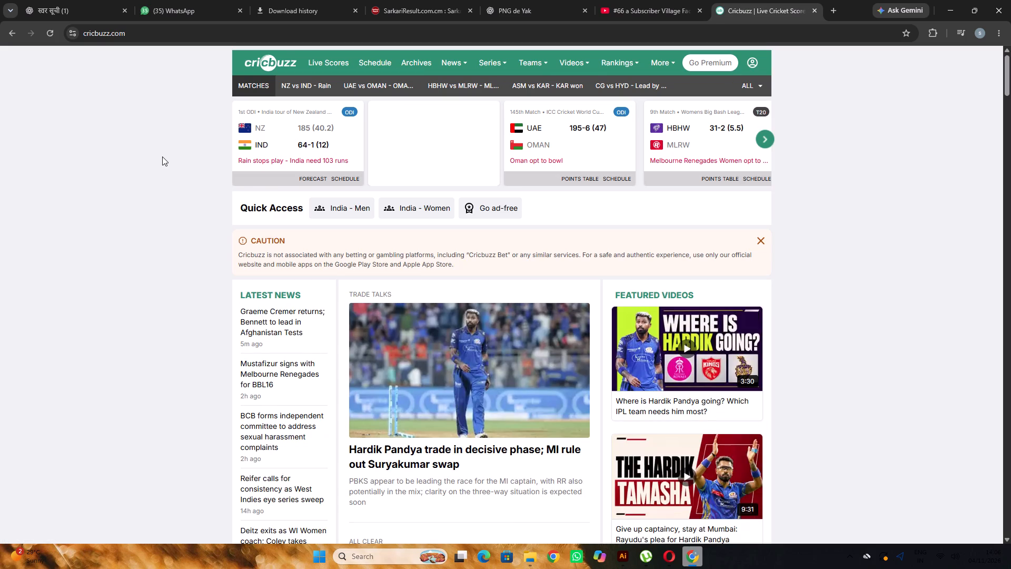
left_click(280, 153)
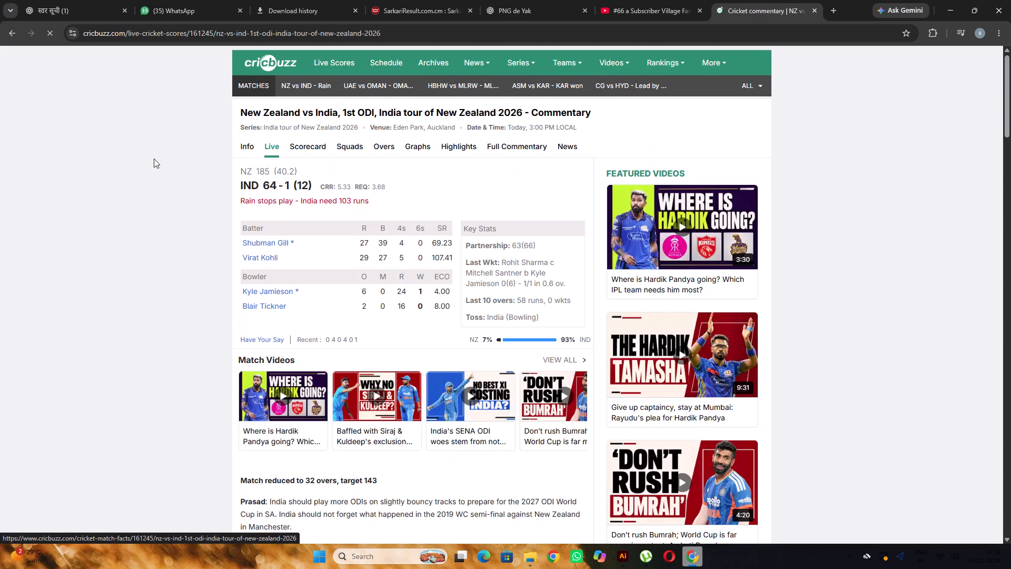
scroll(61, 174, "down", 5)
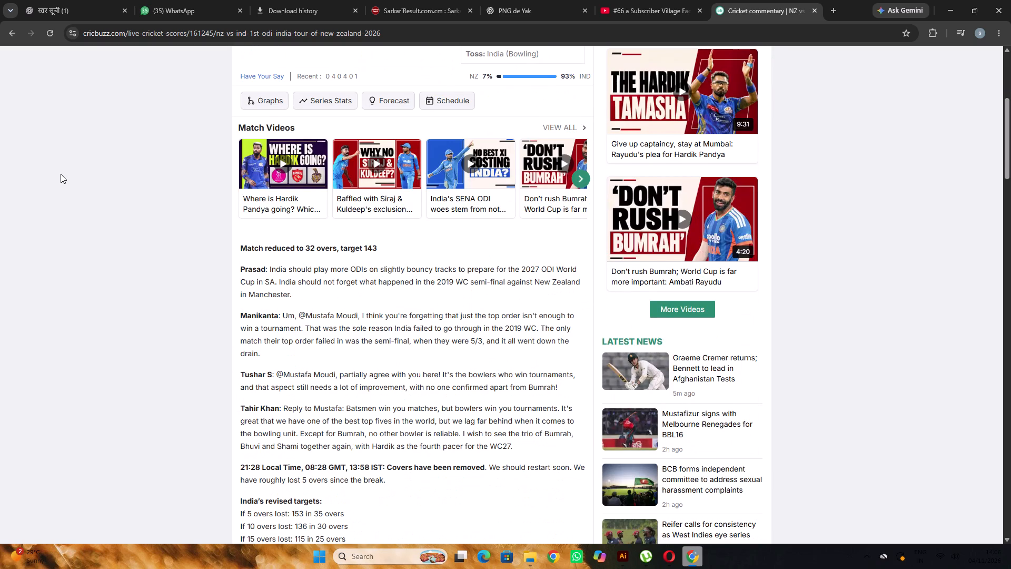
scroll(61, 174, "down", 2)
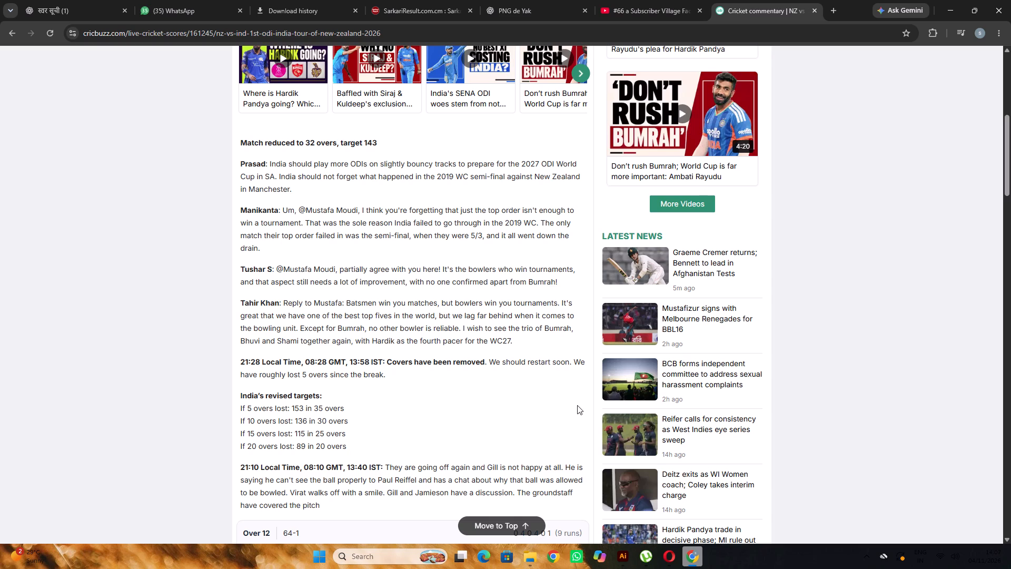
scroll(570, 401, "up", 5)
scroll(570, 401, "down", 4)
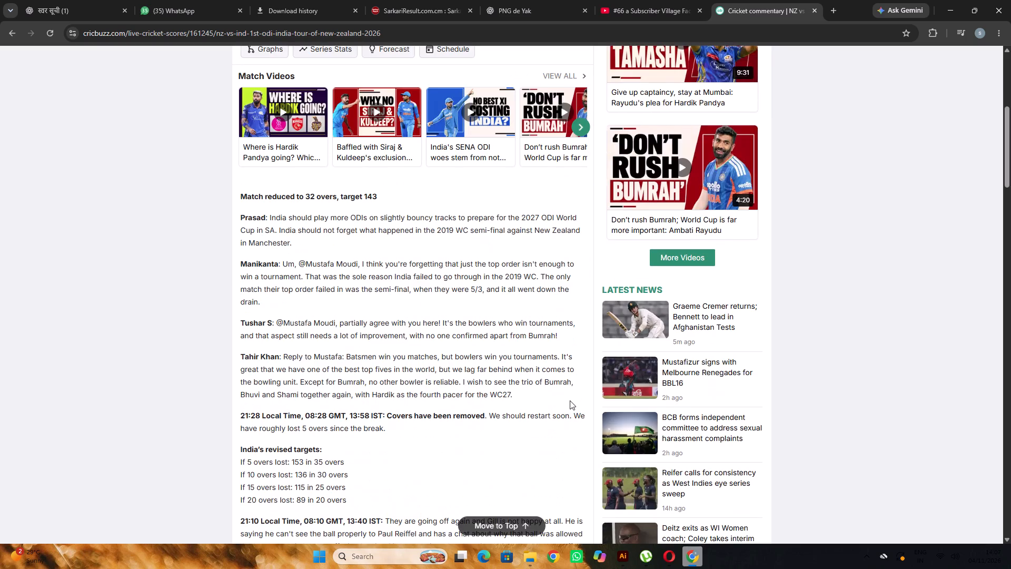
scroll(570, 400, "up", 10)
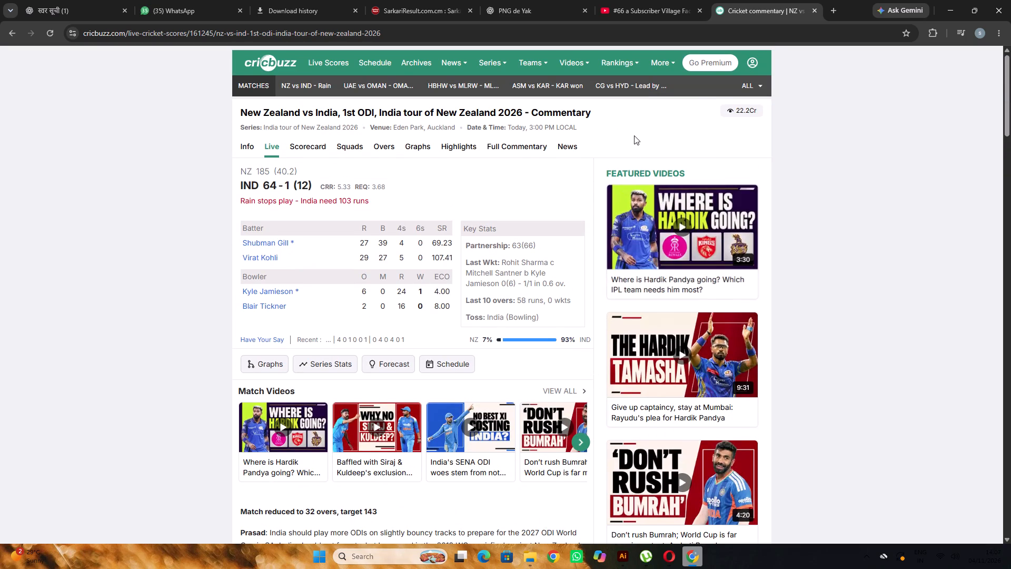
left_click(815, 9)
Toggle playback of the open YouTube video and return to Illustrator.
key("space")
left_click(706, 16)
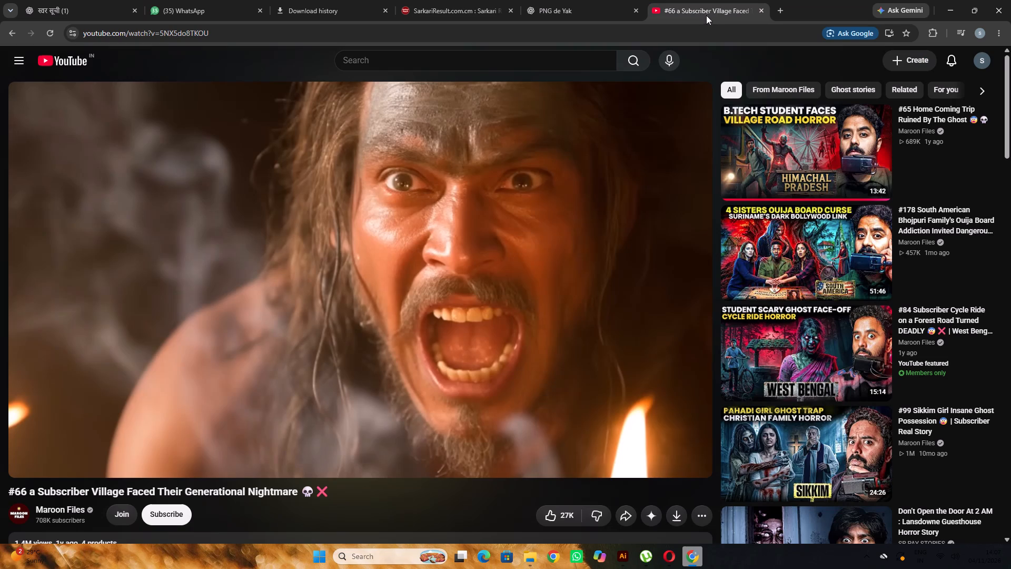
key("space")
left_click(953, 0)
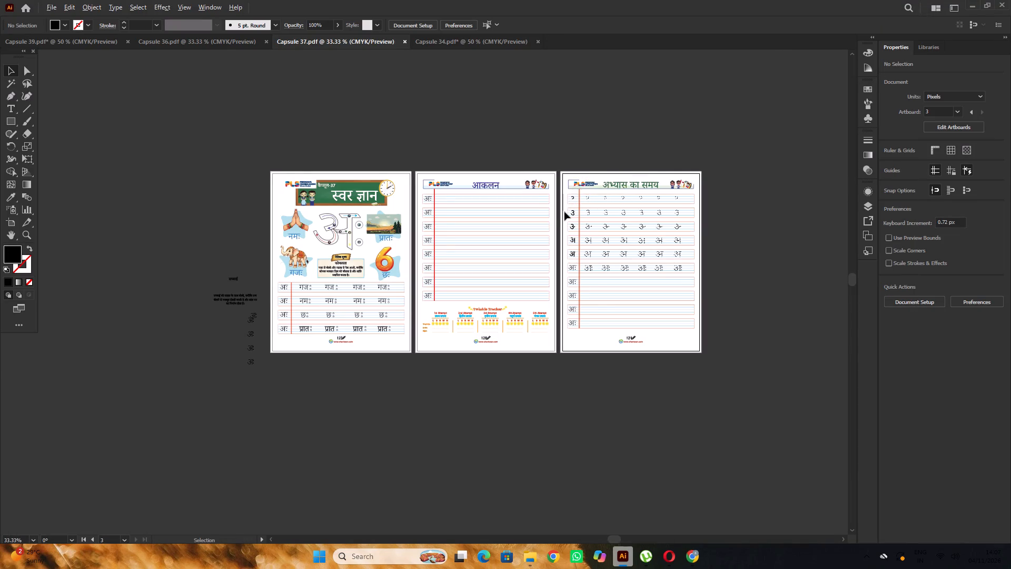
Compare Capsule 39's Recall Time page with Capsule 37's pages, examining the अः letters in their writing rows.
scroll(564, 212, "up", 2, "alt")
scroll(566, 209, "down", 1, "alt")
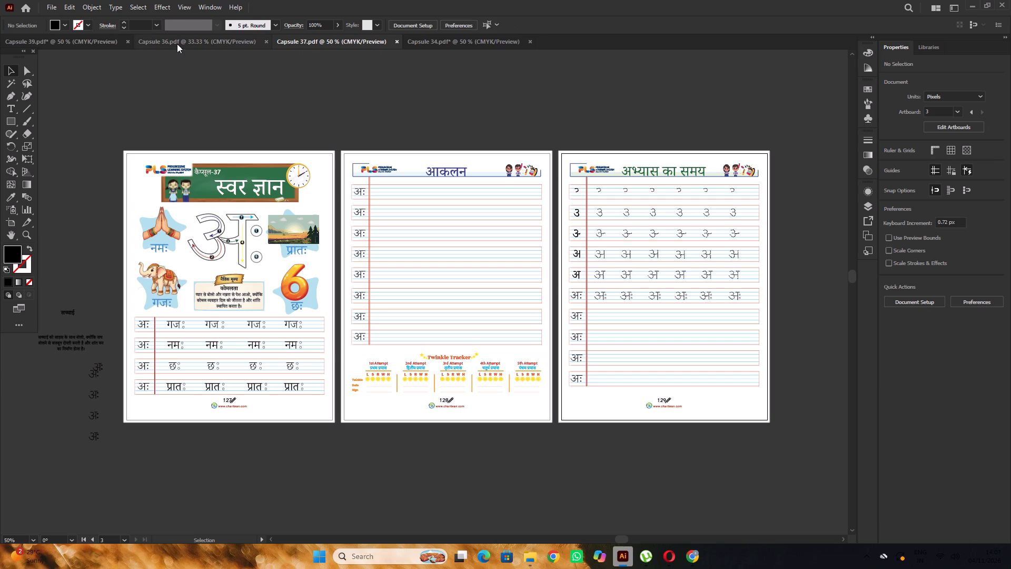
left_click(51, 34)
scroll(545, 224, "down", 2, "alt")
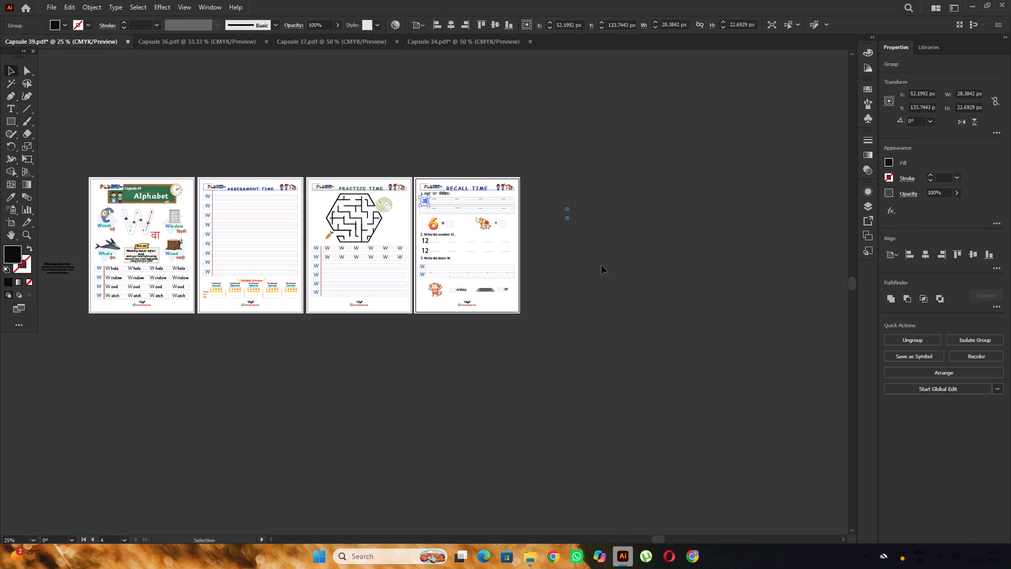
left_click(601, 266)
scroll(410, 195, "up", 5, "alt")
scroll(466, 200, "down", 3, "alt")
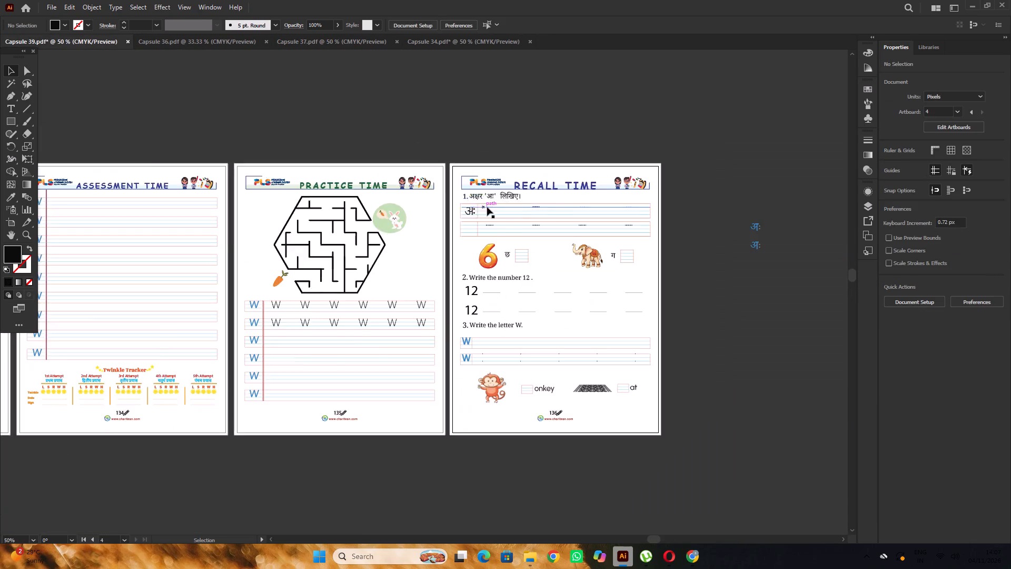
scroll(487, 207, "up", 3, "alt")
left_click(443, 32)
left_click(329, 48)
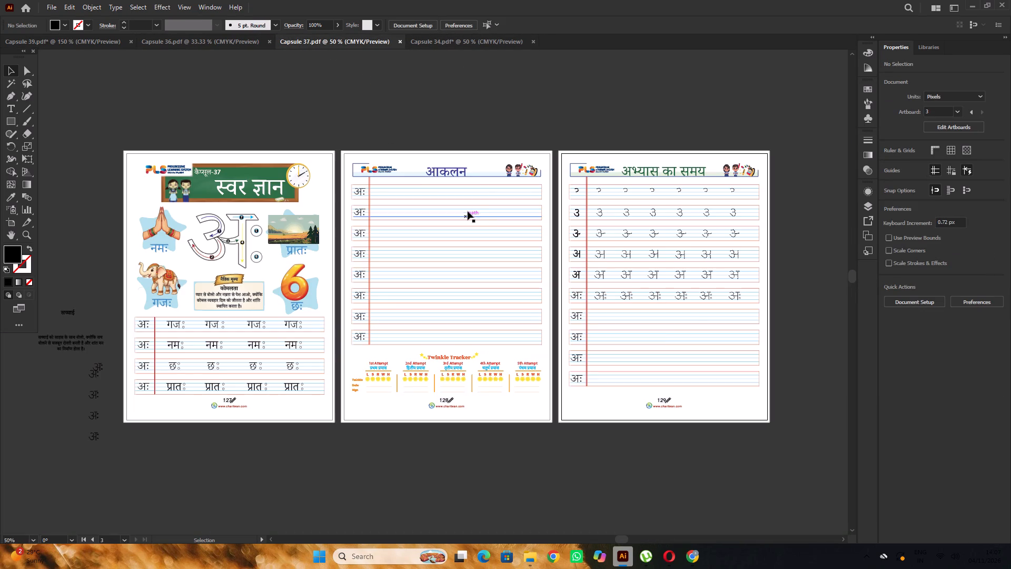
scroll(646, 216, "up", 3, "alt")
scroll(557, 219, "down", 2, "alt")
scroll(326, 213, "up", 2, "alt")
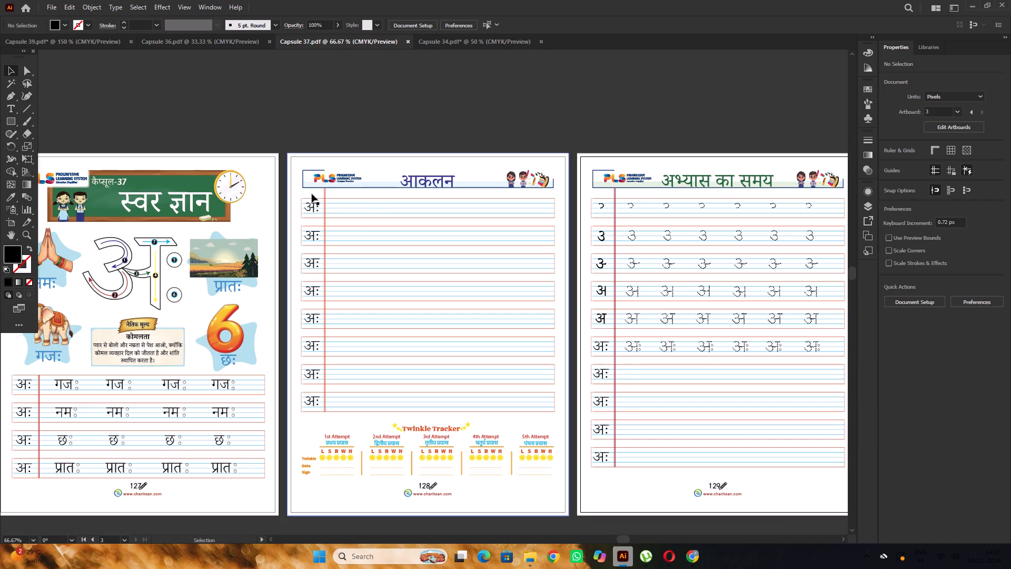
Replace the first-row letter on Capsule 39's Recall Time page with the अः copied from Capsule 37's page 128, aligned to the writing lines.
left_click(313, 206)
key("ctrl+c")
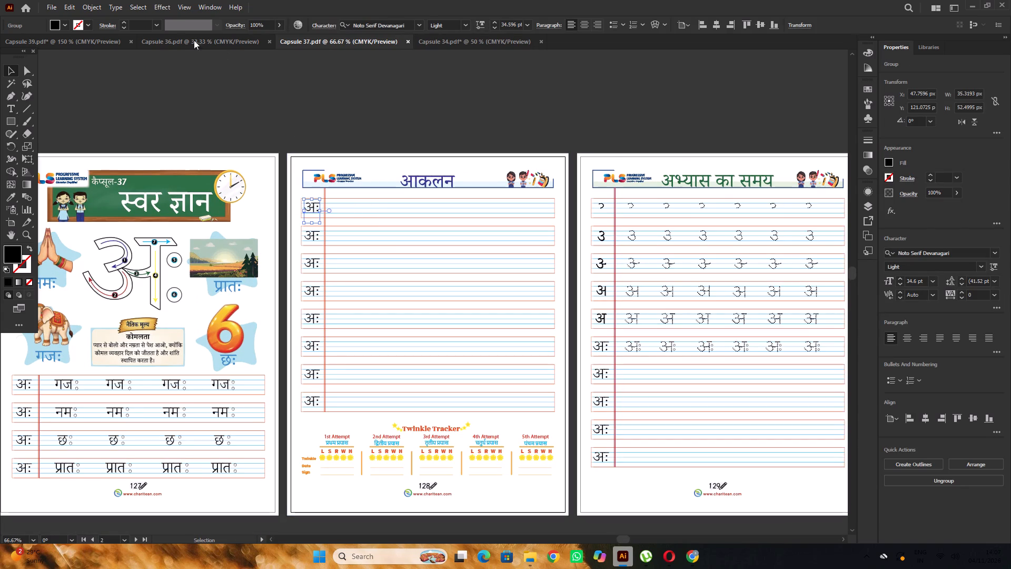
left_click(113, 44)
left_click(436, 217)
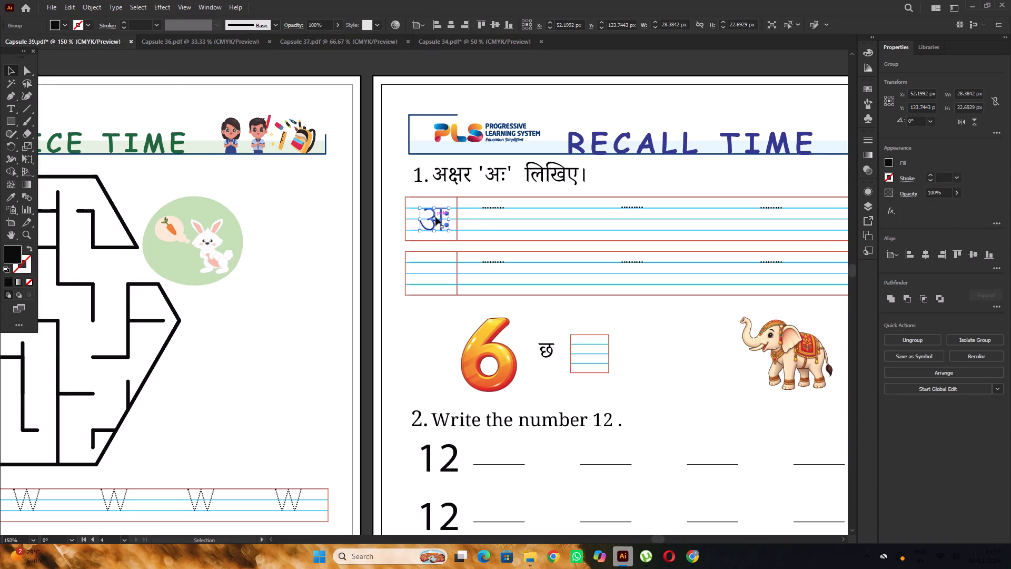
key("Delete")
key("ctrl+f")
scroll(430, 191, "up", 2, "alt")
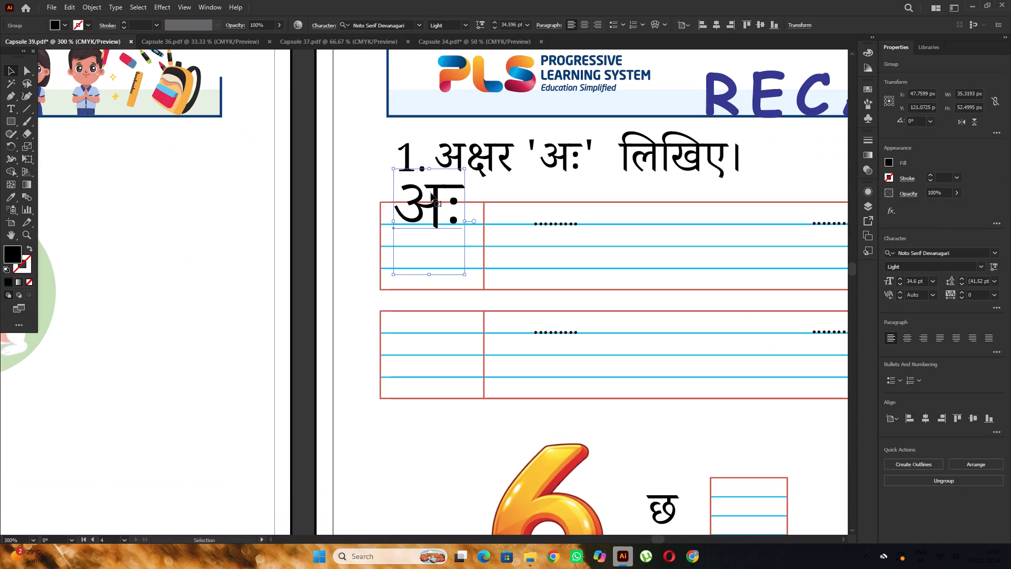
left_click_drag(435, 199, 432, 238)
scroll(433, 237, "up", 3, "alt")
left_click_drag(435, 229, 433, 224)
scroll(430, 217, "down", 9, "alt")
left_click(473, 148)
Copy the fill colour code 248bcb from the blue W of the Watch practice row and select the first-row अः on the Recall Time page.
scroll(477, 146, "down", 1, "alt")
key("space")
left_click_drag(415, 138, 524, 154)
scroll(119, 336, "up", 1, "alt")
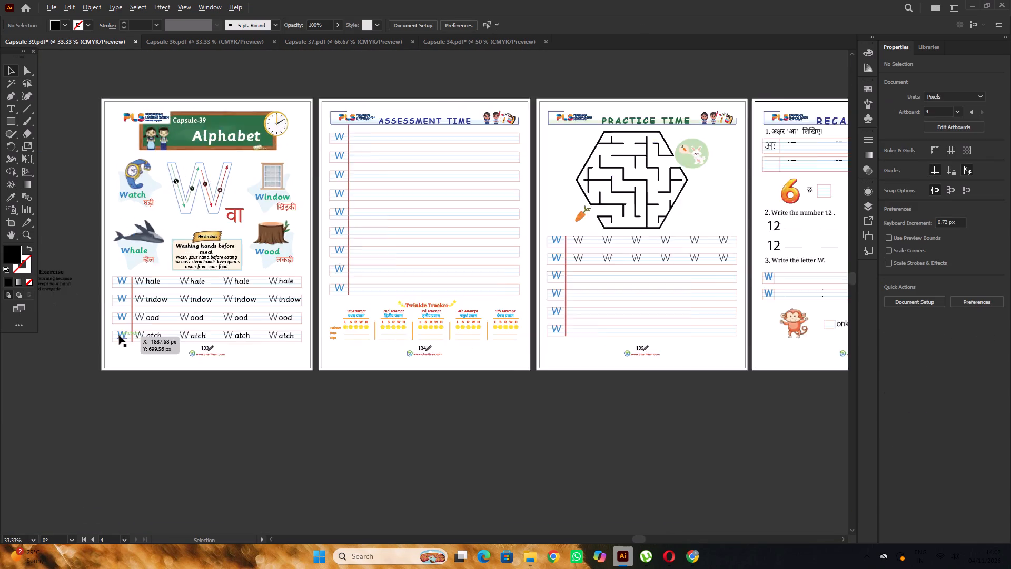
scroll(119, 336, "up", 1, "alt")
left_click(120, 333)
scroll(120, 331, "down", 2, "alt")
double_click(11, 246)
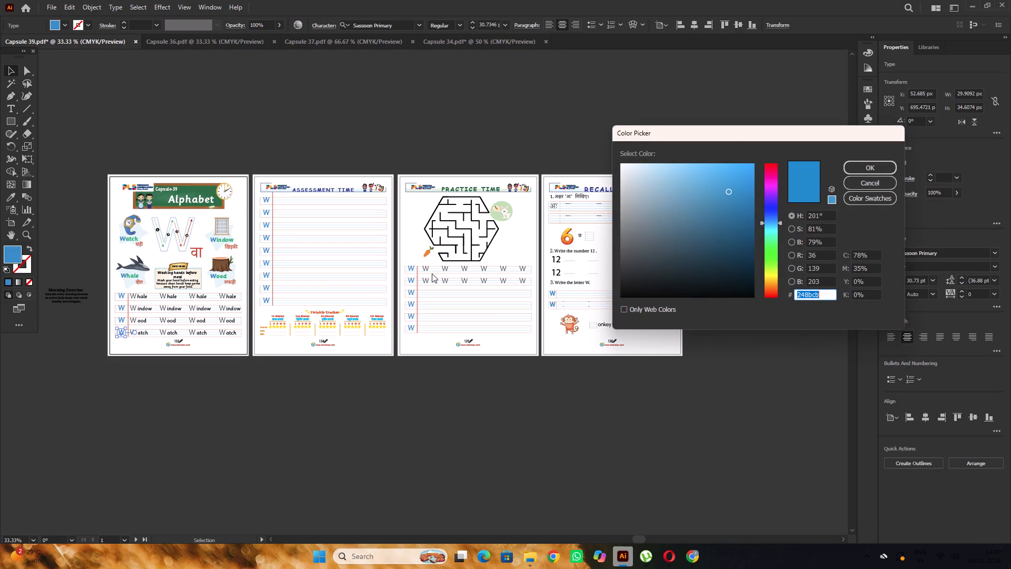
key("ctrl+c")
left_click(885, 169)
key("space")
left_click_drag(756, 205, 646, 205)
scroll(471, 214, "up", 2, "alt")
left_click(420, 202)
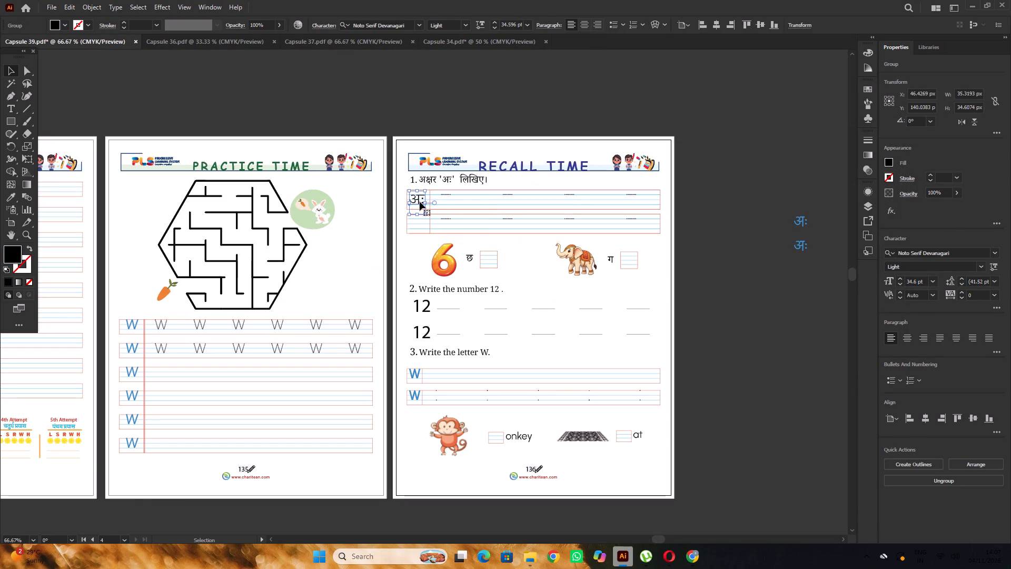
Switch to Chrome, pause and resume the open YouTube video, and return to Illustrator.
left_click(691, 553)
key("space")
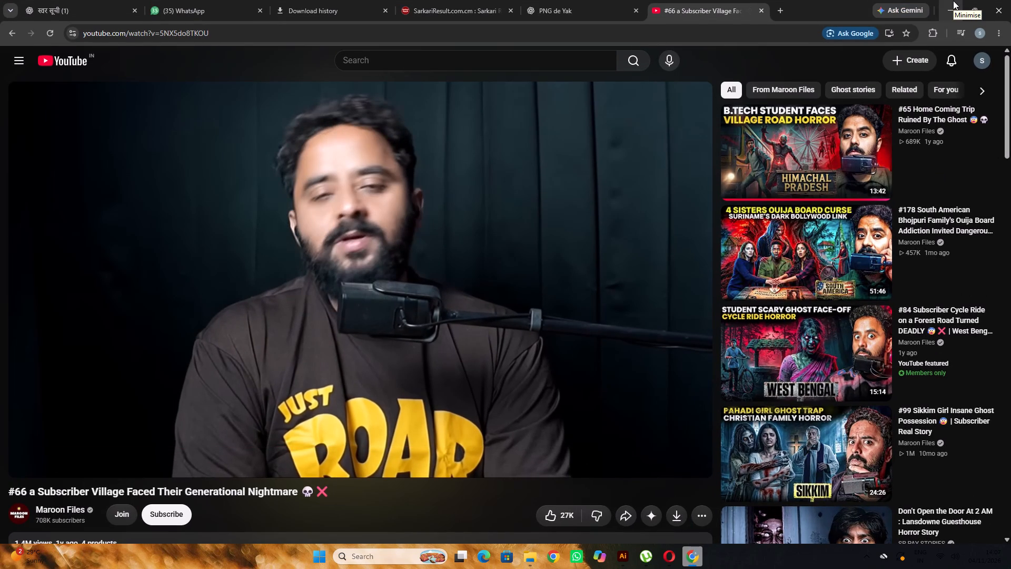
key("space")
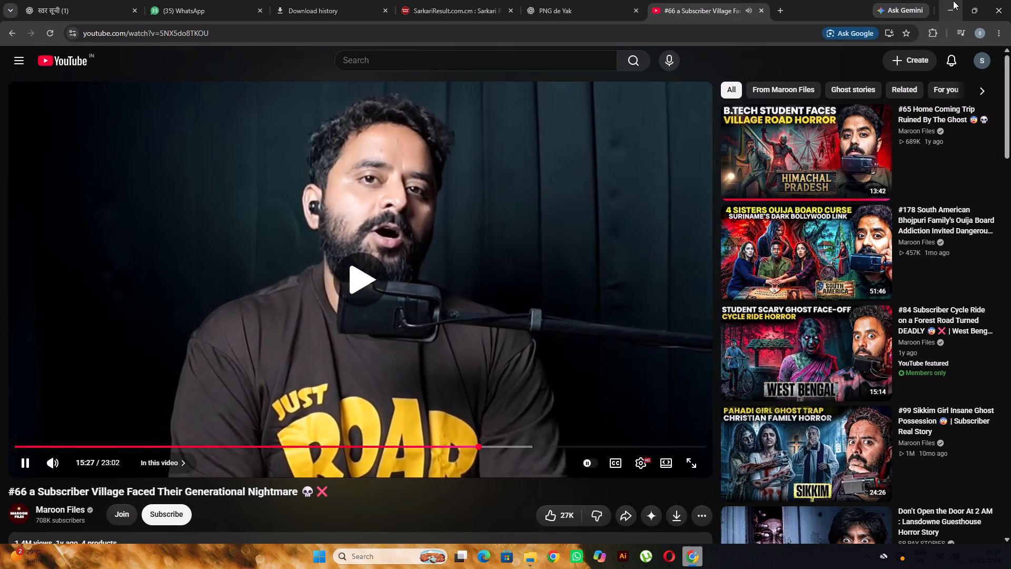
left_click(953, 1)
Fill the first-row अः on the Recall Time page with colour 248bcb.
scroll(411, 214, "up", 3, "alt")
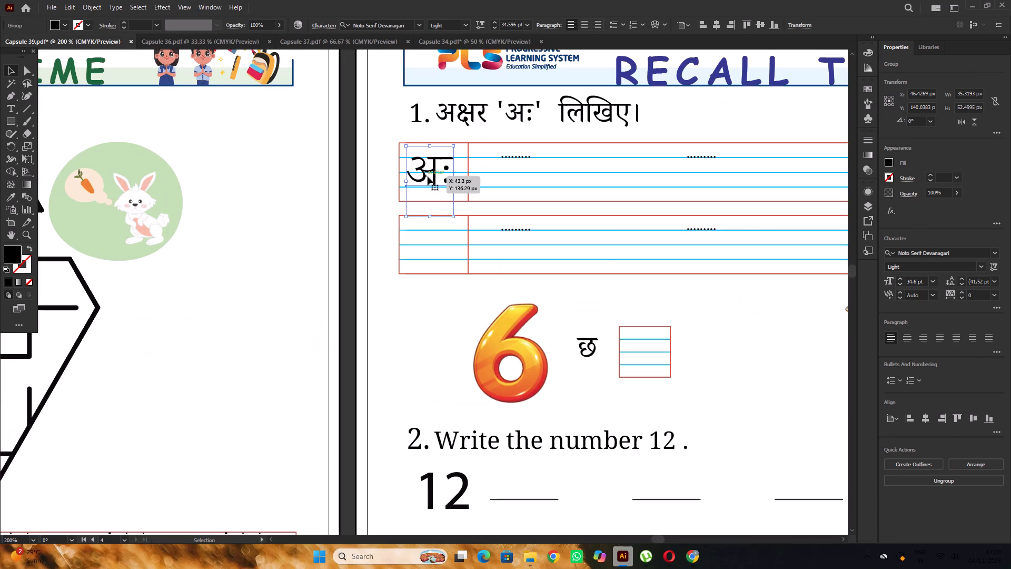
left_click(428, 176)
double_click(8, 252)
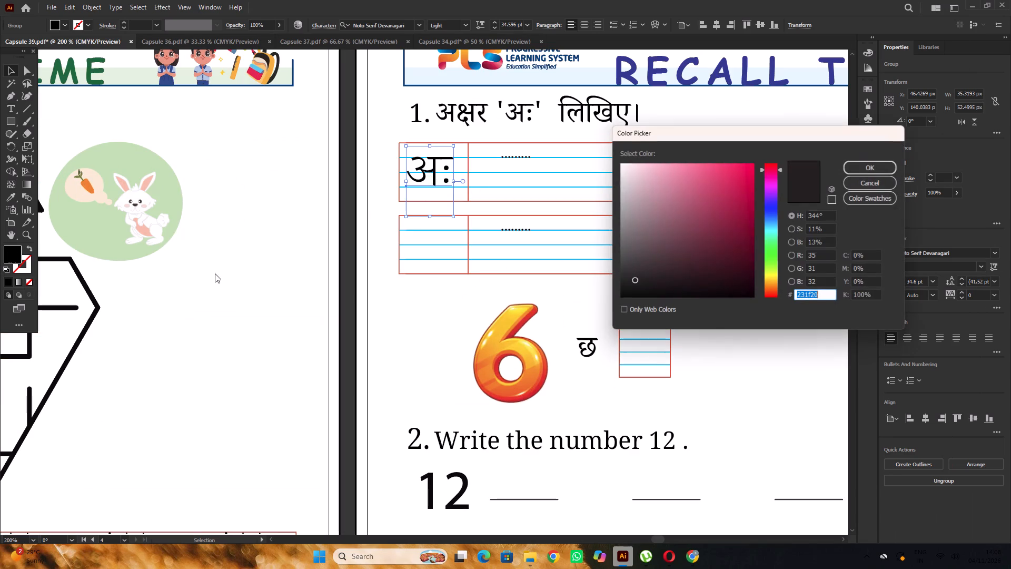
key("ctrl+v")
left_click(869, 161)
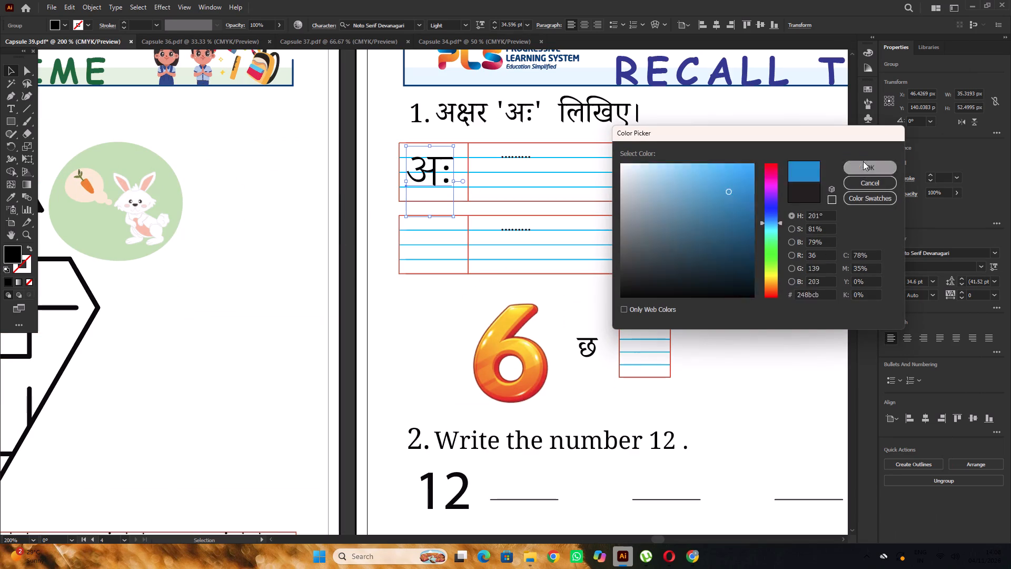
Duplicate the blue अः straight down into the second writing row, about 52 px below, and deselect it.
scroll(434, 181, "up", 2, "alt")
left_click_drag(433, 179, 418, 320, "alt")
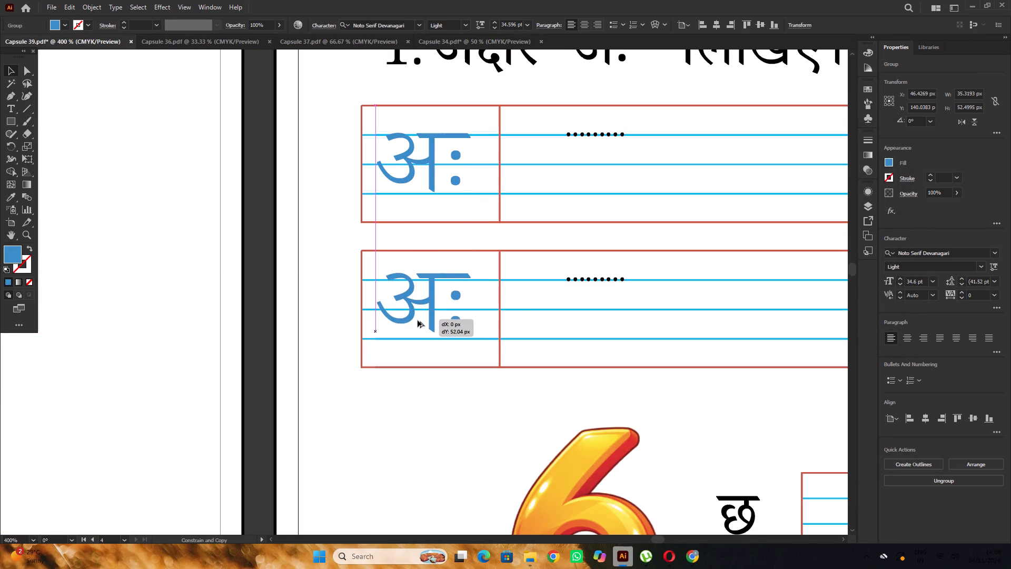
left_click_drag(418, 320, 415, 322, "alt")
scroll(421, 300, "up", 1, "alt")
scroll(421, 300, "down", 2, "alt")
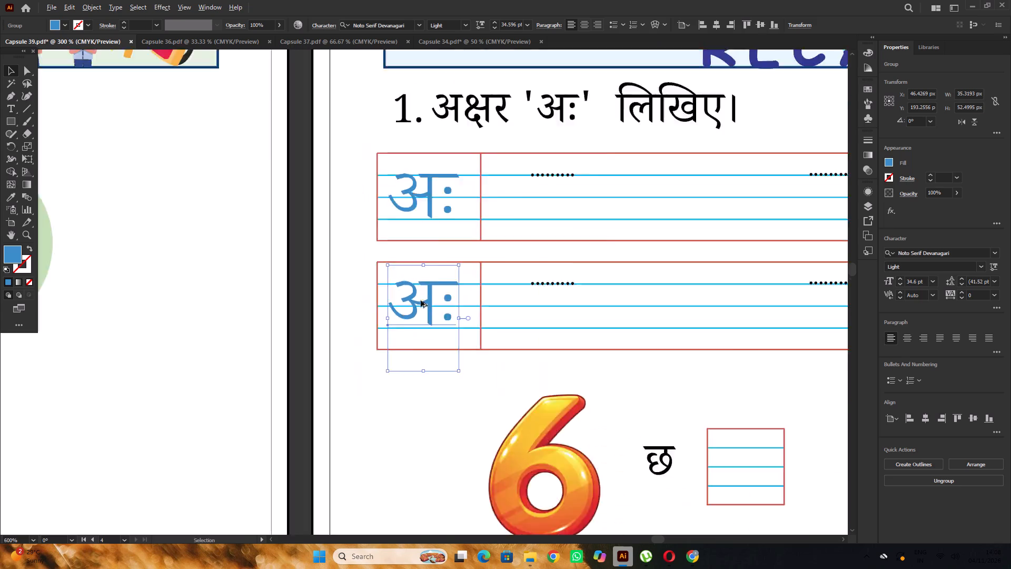
scroll(421, 300, "down", 6, "alt")
left_click(430, 169)
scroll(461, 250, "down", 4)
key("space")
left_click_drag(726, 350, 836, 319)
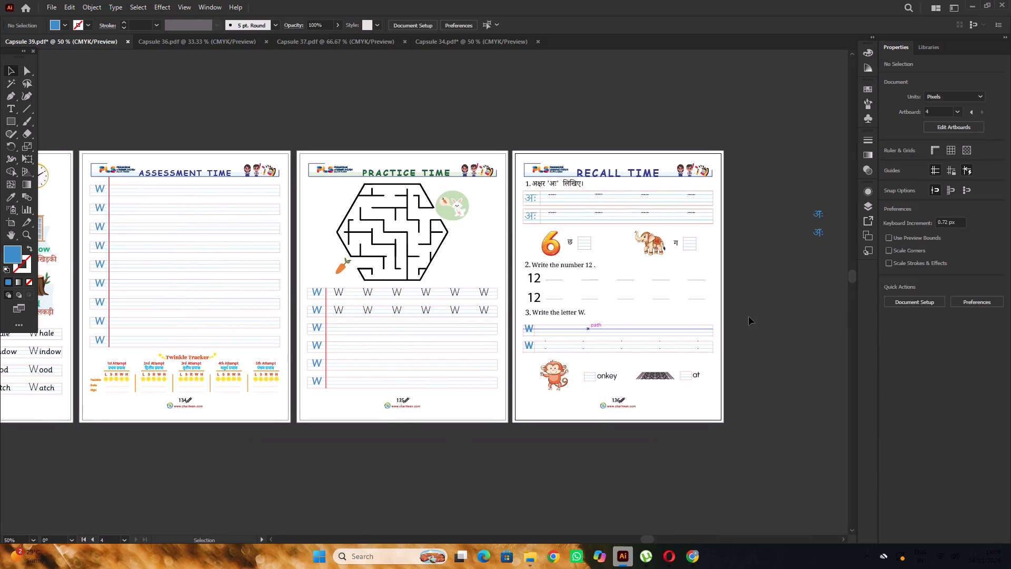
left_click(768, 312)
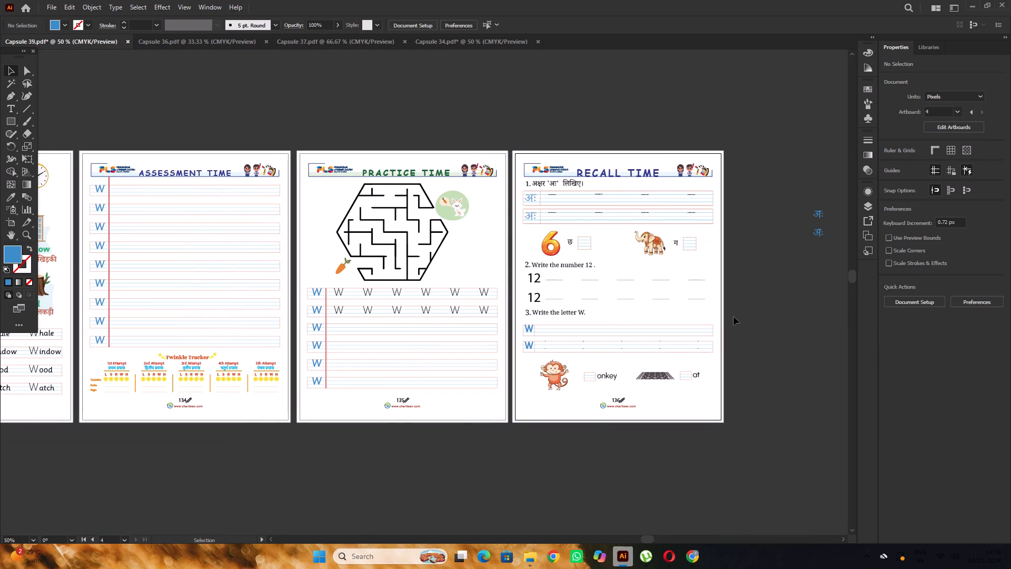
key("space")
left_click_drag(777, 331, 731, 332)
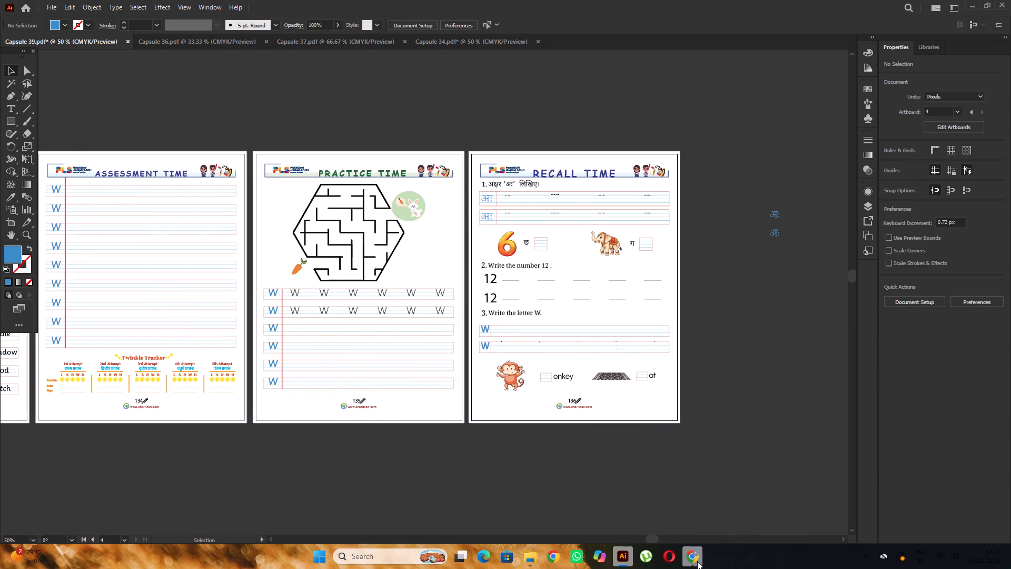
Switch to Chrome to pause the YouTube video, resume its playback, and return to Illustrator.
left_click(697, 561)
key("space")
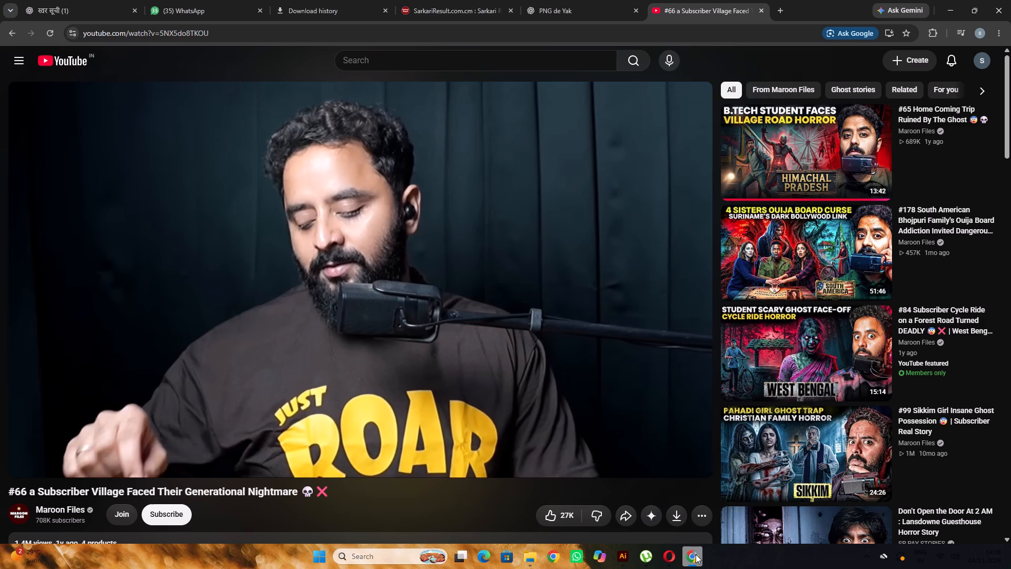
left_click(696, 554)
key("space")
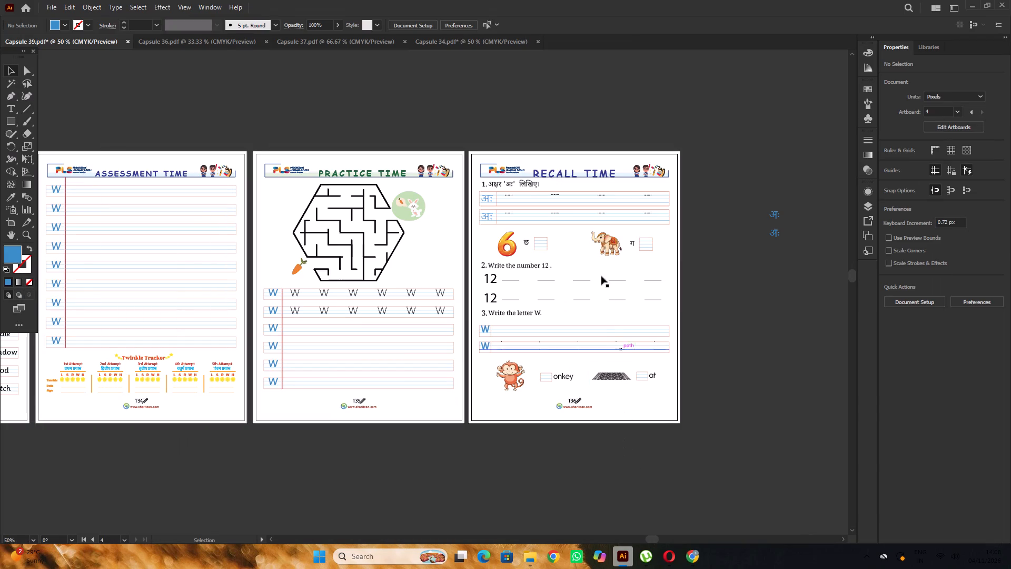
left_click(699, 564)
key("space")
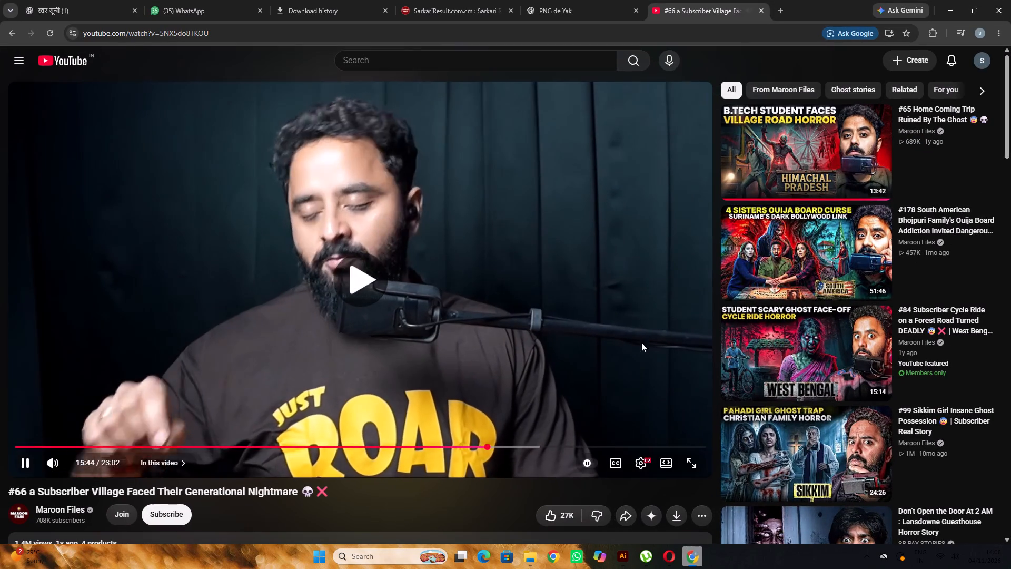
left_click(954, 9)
Correct the Moral values heading on Capsule 39's Alphabet page to read "Washing hands before meals".
scroll(642, 222, "up", 3, "alt")
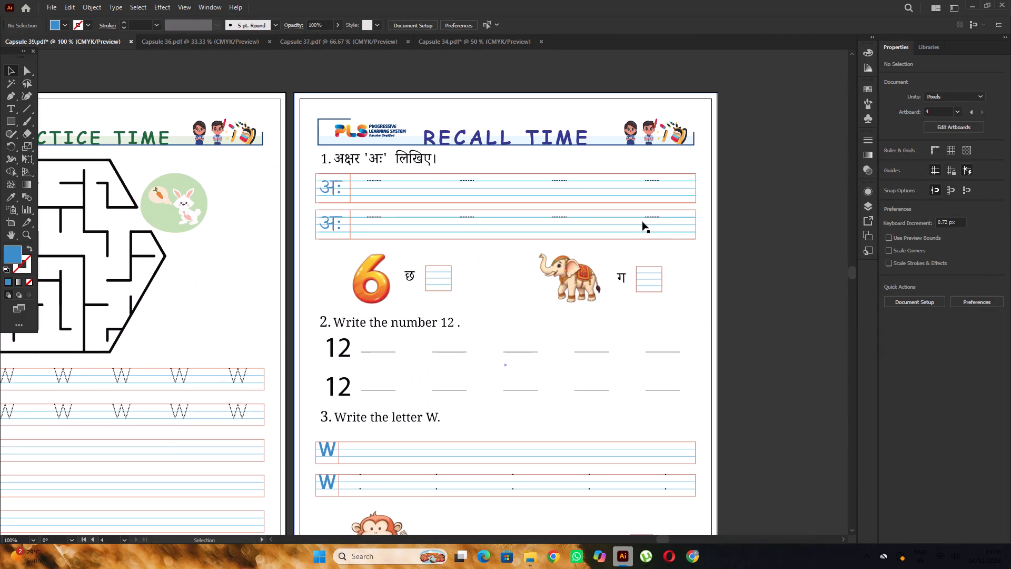
scroll(642, 222, "down", 2, "alt")
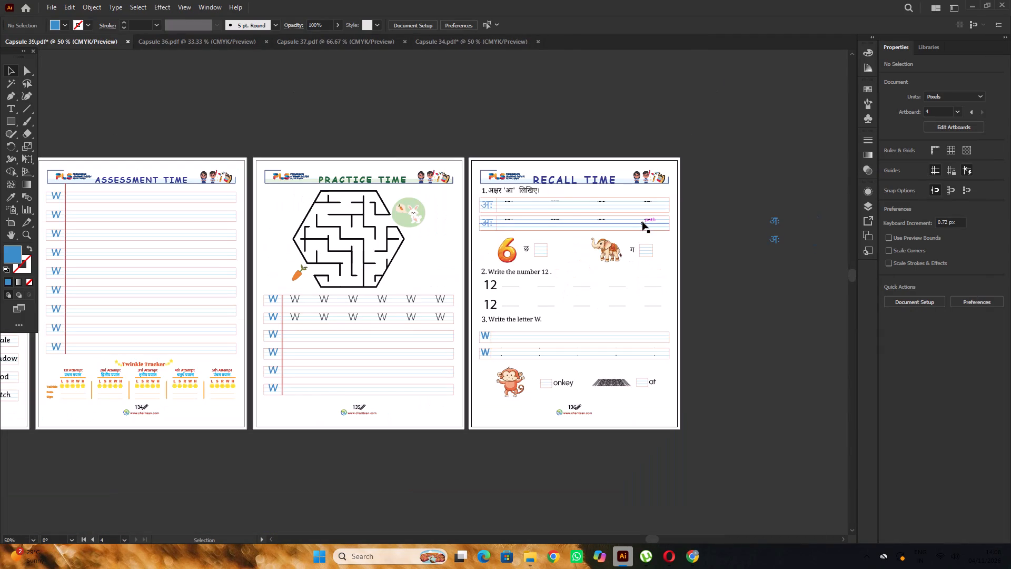
scroll(642, 222, "down", 1, "alt")
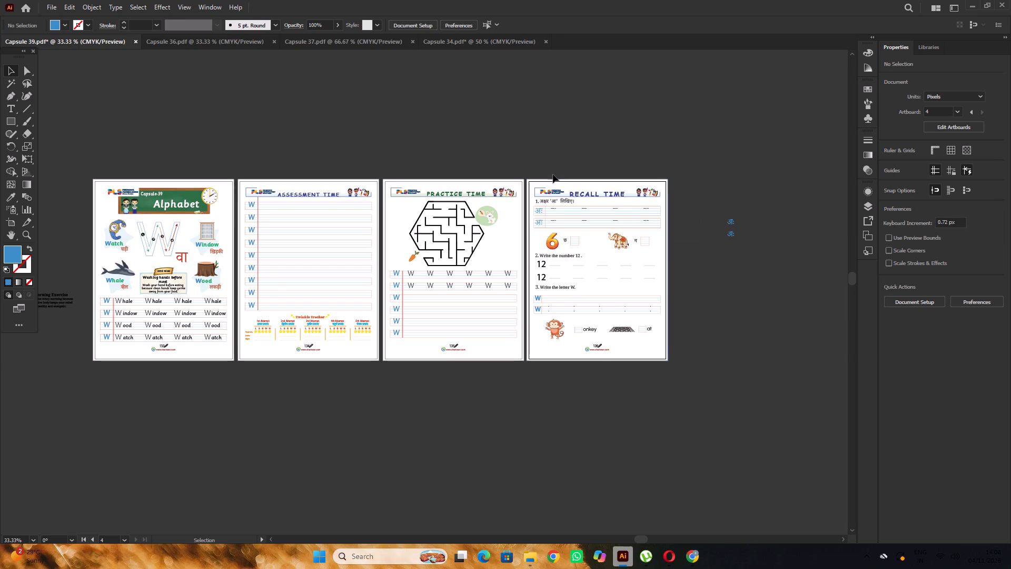
scroll(126, 289, "up", 4, "alt")
scroll(247, 284, "up", 2)
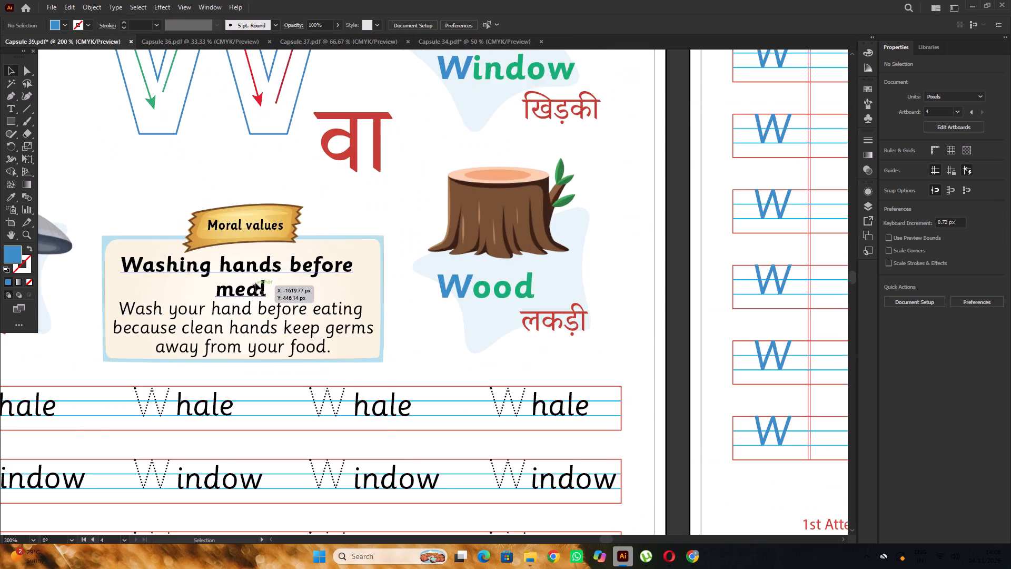
scroll(255, 283, "up", 2)
scroll(318, 290, "down", 2, "alt")
scroll(281, 294, "up", 2, "alt")
key("t")
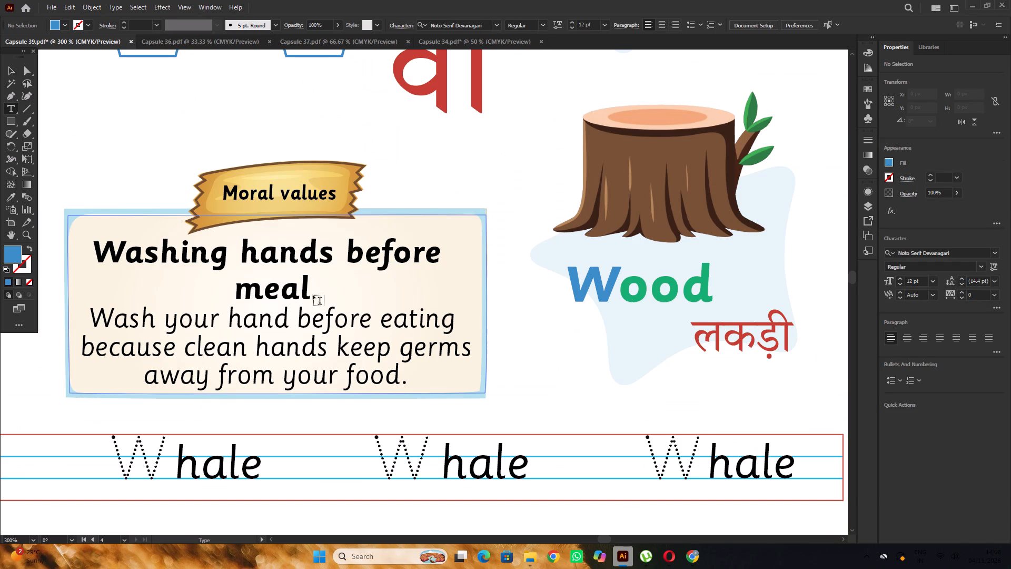
left_click(307, 286)
key("s")
Change "hand" to "hands" in the Moral values body text so it begins "Wash your hands before eating".
scroll(326, 290, "down", 1, "alt")
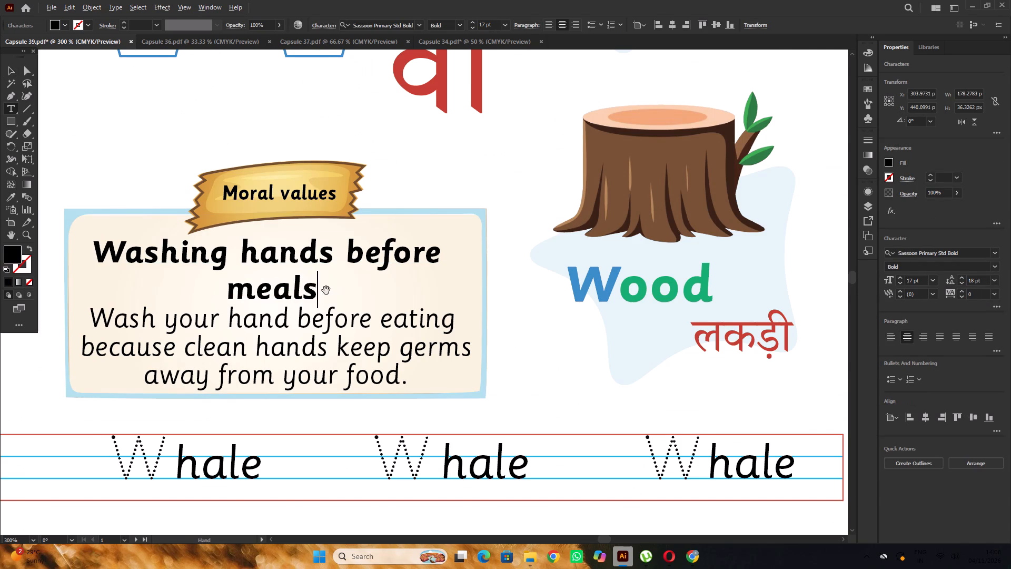
scroll(281, 331, "up", 2, "alt")
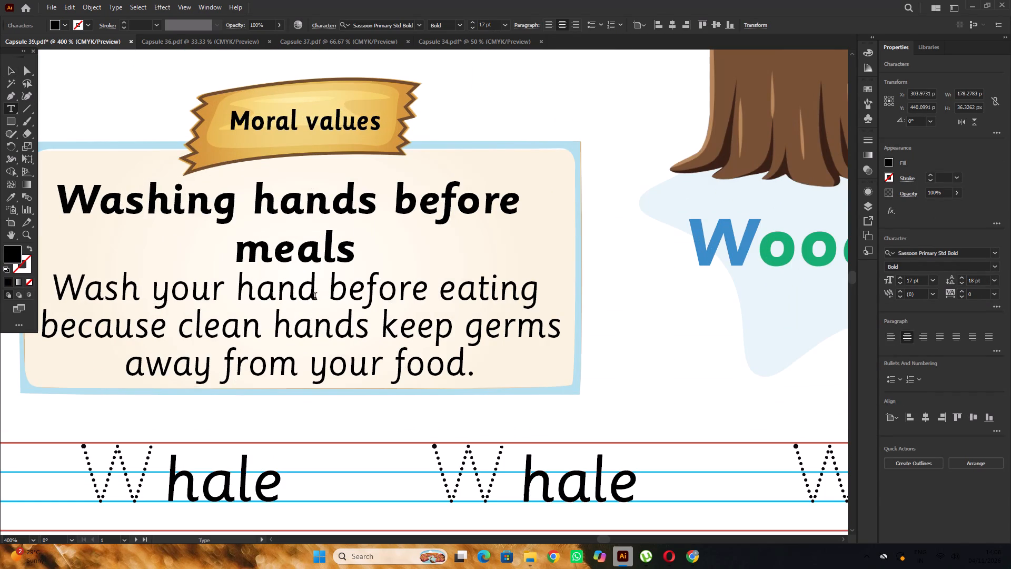
left_click(315, 297)
key("s")
scroll(315, 297, "down", 2, "alt")
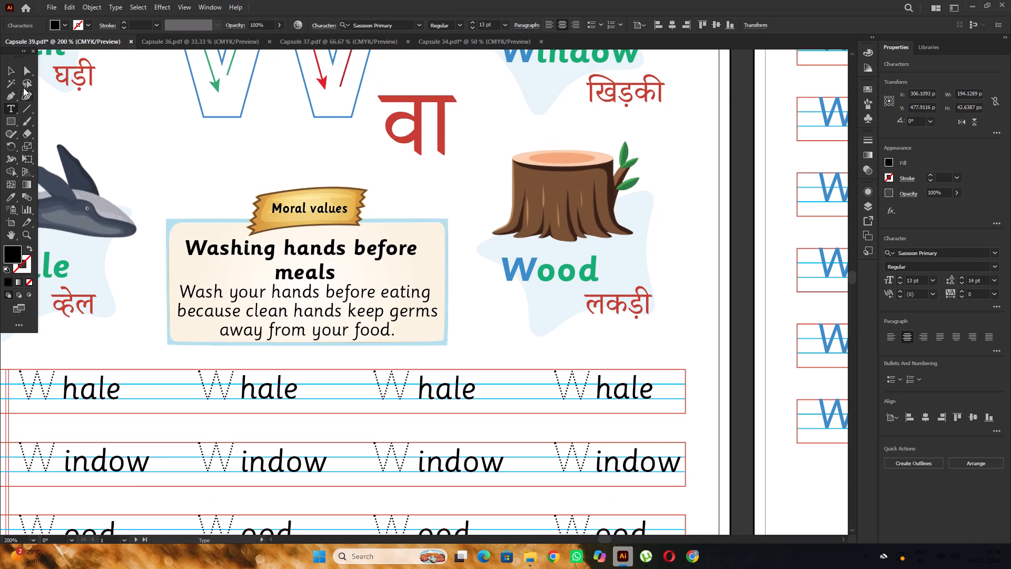
left_click(10, 71)
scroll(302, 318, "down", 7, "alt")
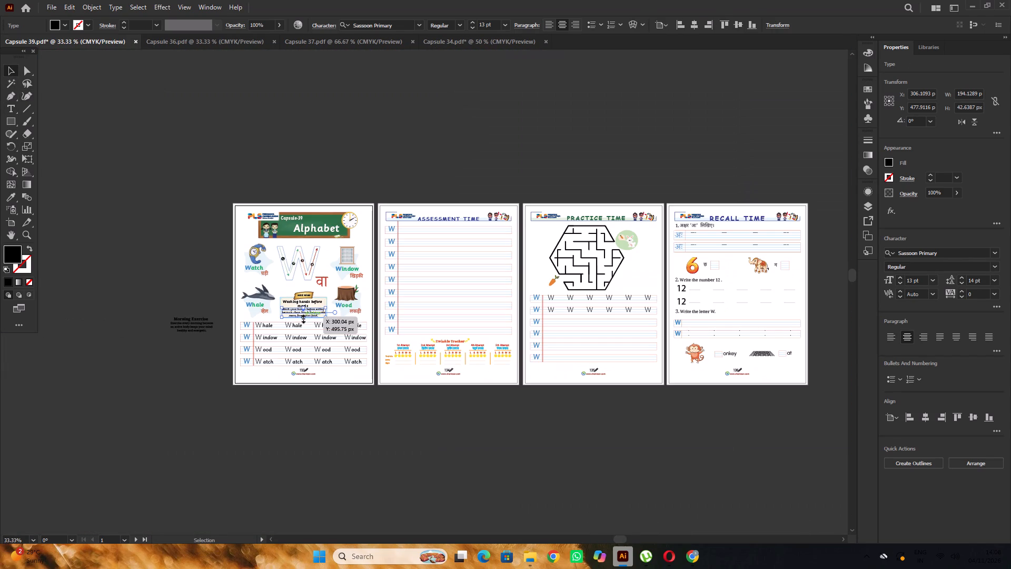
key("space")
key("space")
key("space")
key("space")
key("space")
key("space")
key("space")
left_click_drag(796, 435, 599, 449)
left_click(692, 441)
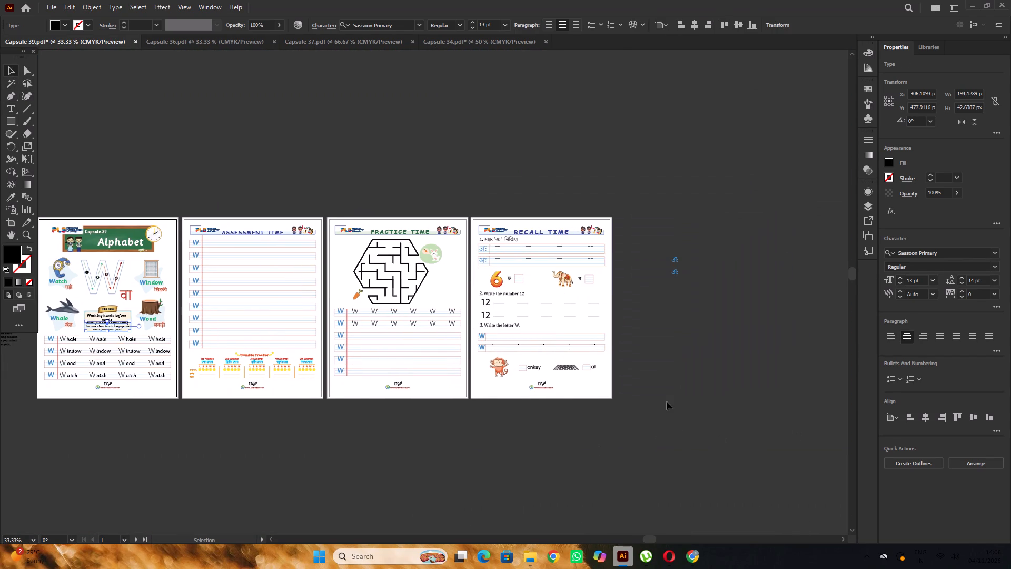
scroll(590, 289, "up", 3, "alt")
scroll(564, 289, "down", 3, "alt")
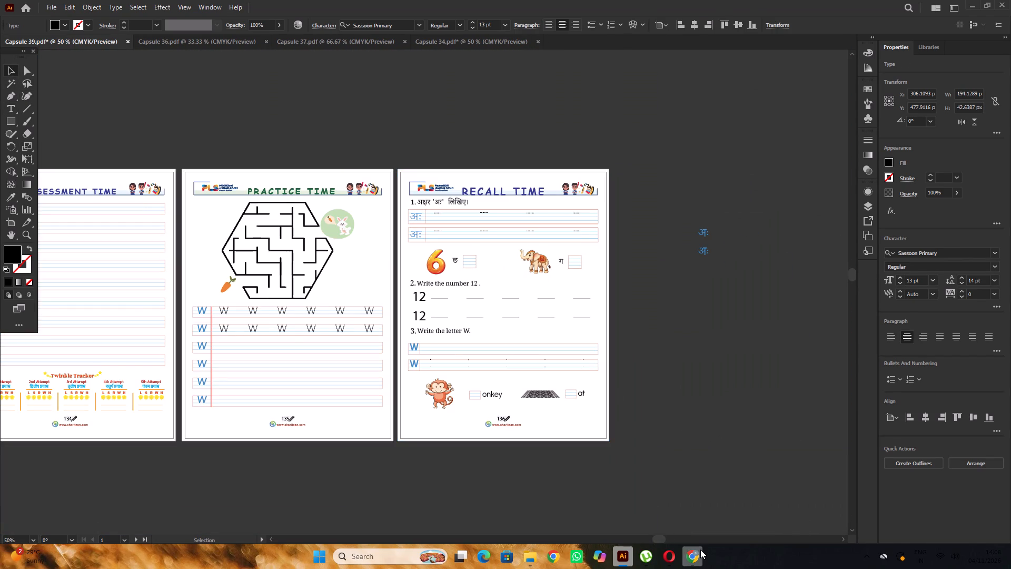
Look in on the YouTube video playing in Chrome twice and return to Illustrator.
left_click(700, 550)
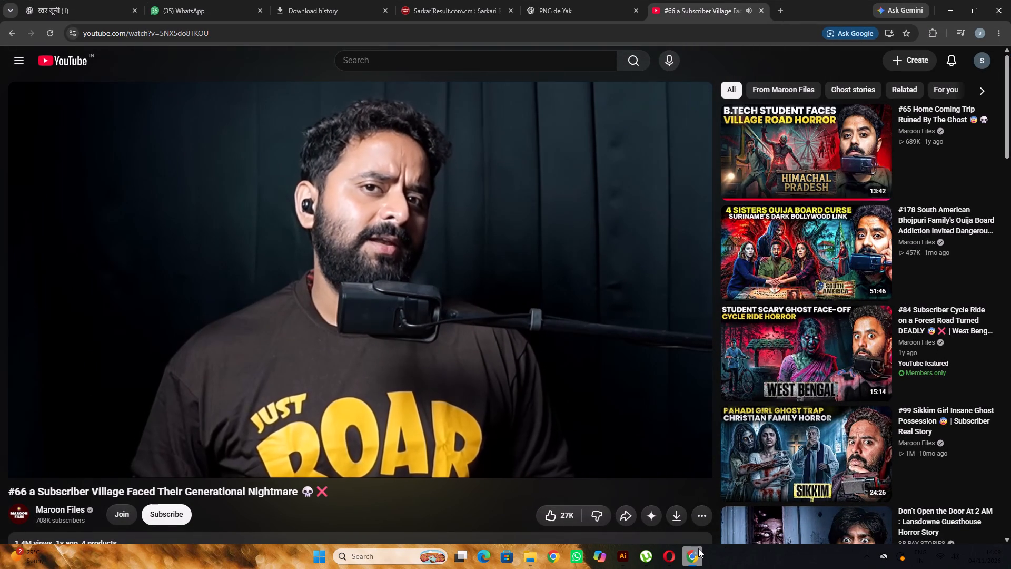
left_click(698, 548)
left_click(697, 548)
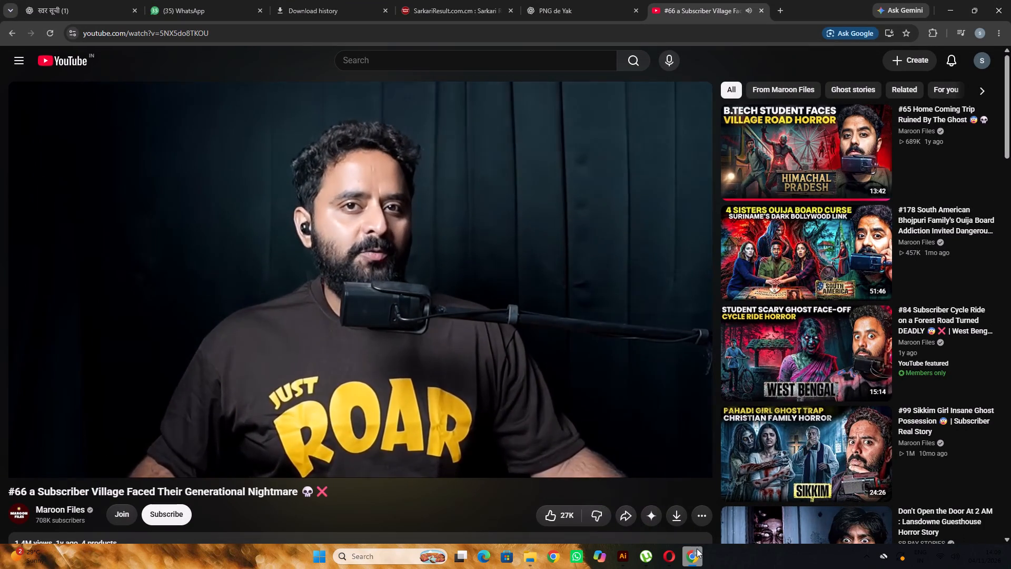
left_click(697, 548)
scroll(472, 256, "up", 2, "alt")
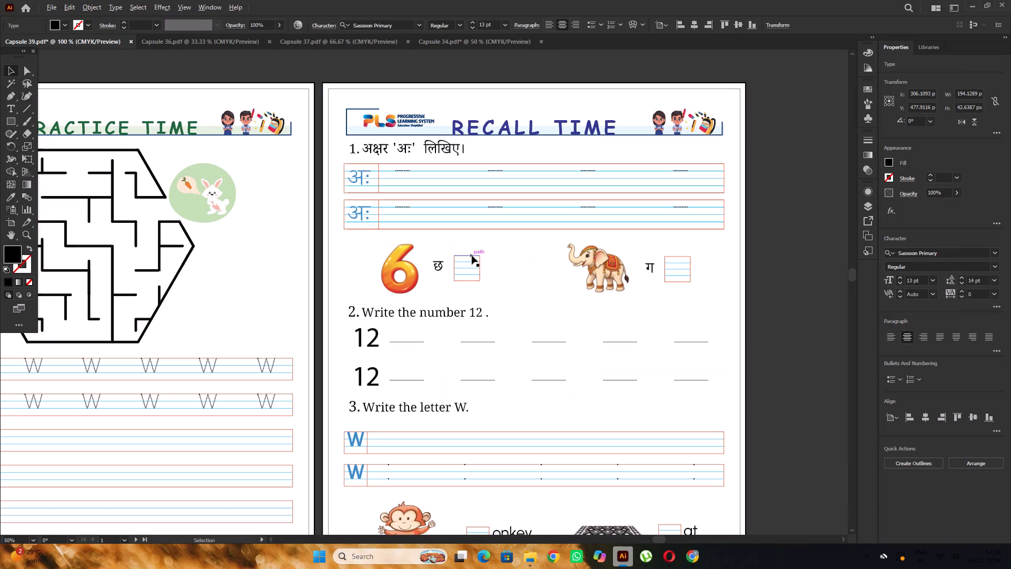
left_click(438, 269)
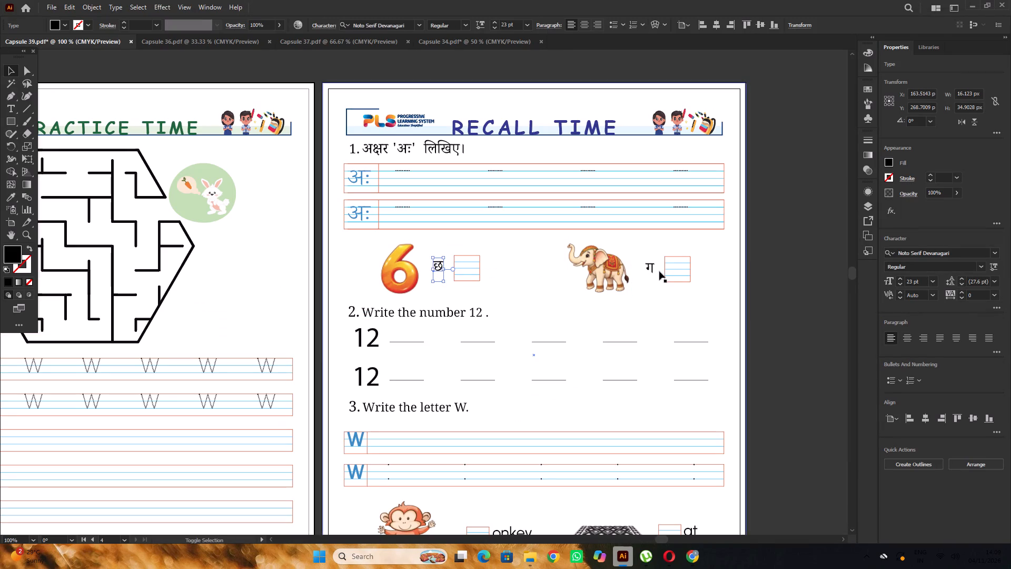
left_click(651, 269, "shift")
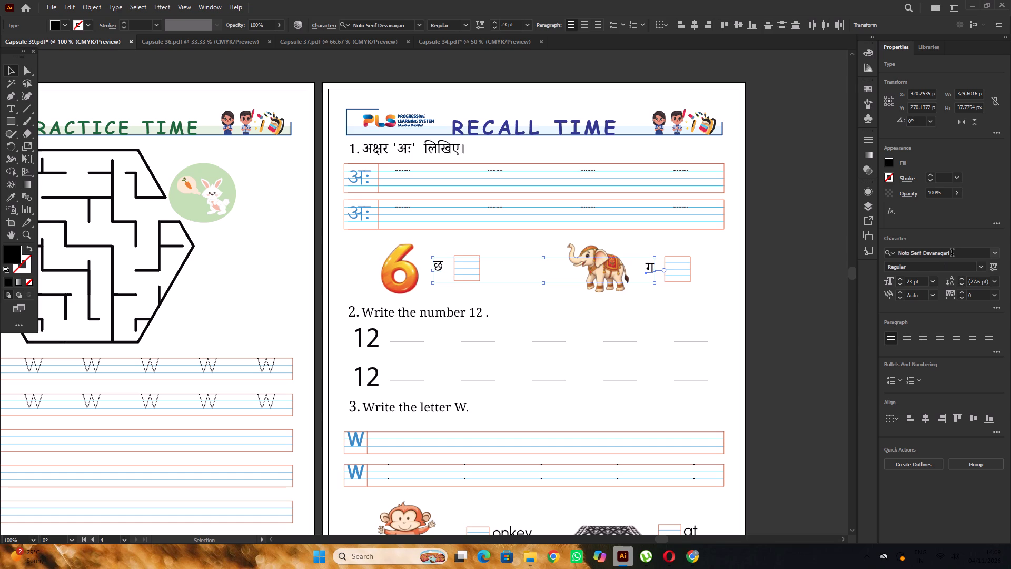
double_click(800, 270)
Set the "2. Write the number 12" heading on the Recall Time page, including its number, to the Sassoon Primary font.
scroll(567, 215, "down", 5, "alt")
scroll(542, 247, "up", 2, "alt")
left_click(410, 210)
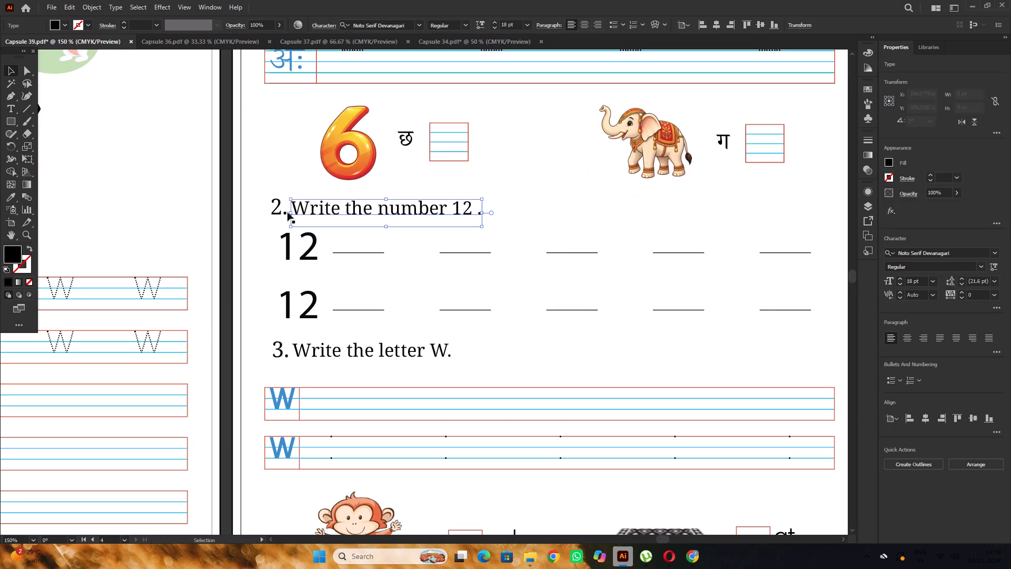
left_click(282, 214, "shift")
left_click(951, 252)
type("sa")
key("s")
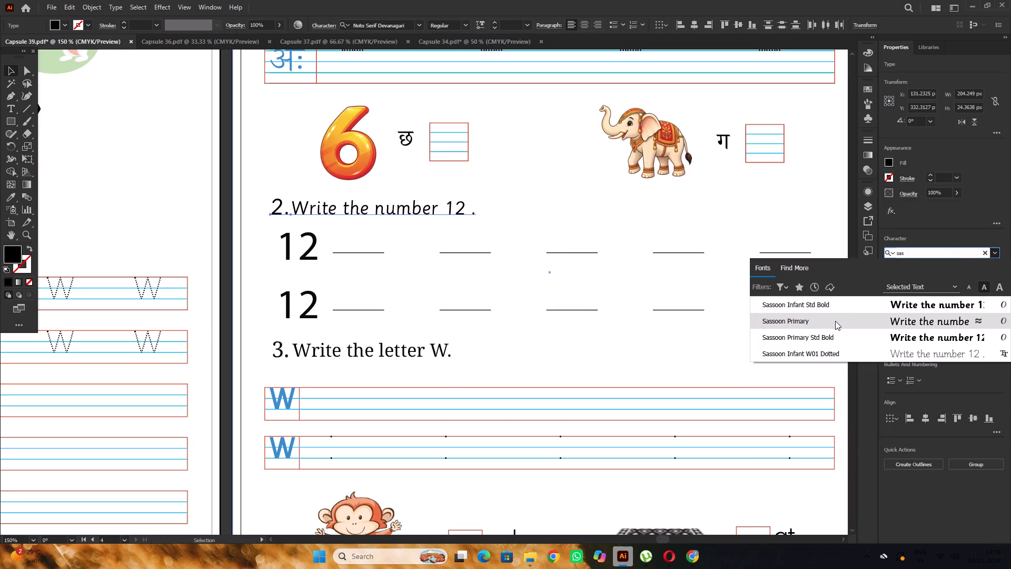
left_click(834, 325)
Set both large "12" model numbers under question 2 to the Sassoon Primary font.
scroll(506, 245, "down", 4, "alt")
scroll(485, 254, "up", 3, "alt")
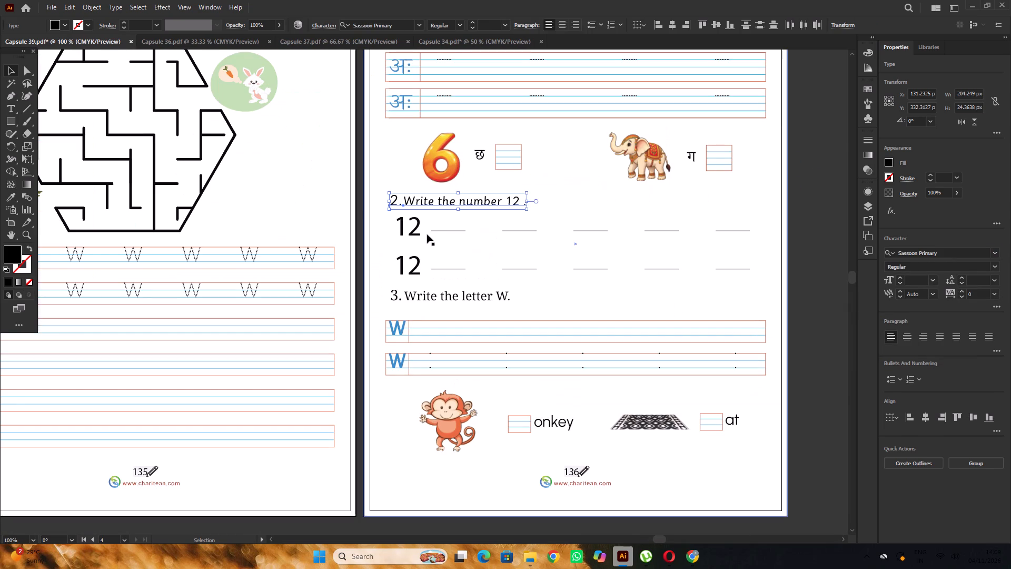
left_click(419, 233)
left_click(415, 261, "shift")
left_click(951, 252)
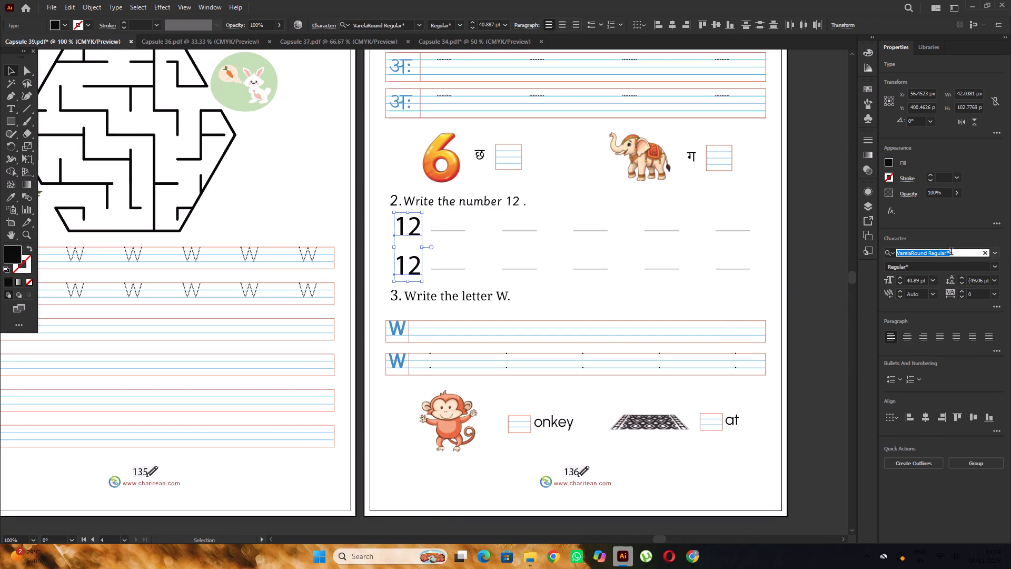
key("s")
key("a")
key("s")
left_click(792, 323)
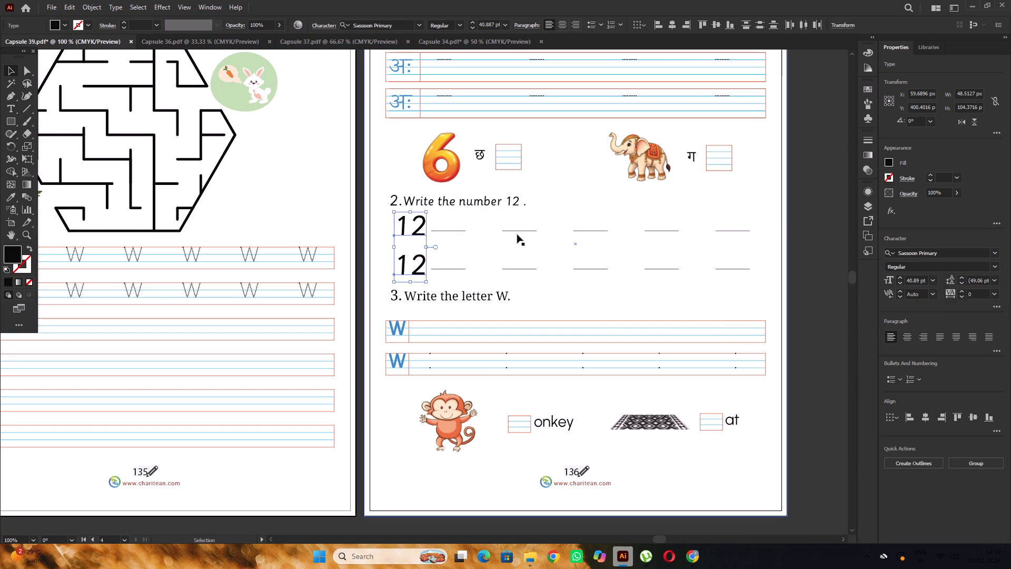
scroll(448, 219, "down", 2, "alt")
left_click(537, 398)
Lock the white background shape behind question 2 on the Recall Time page.
scroll(462, 219, "up", 2, "alt")
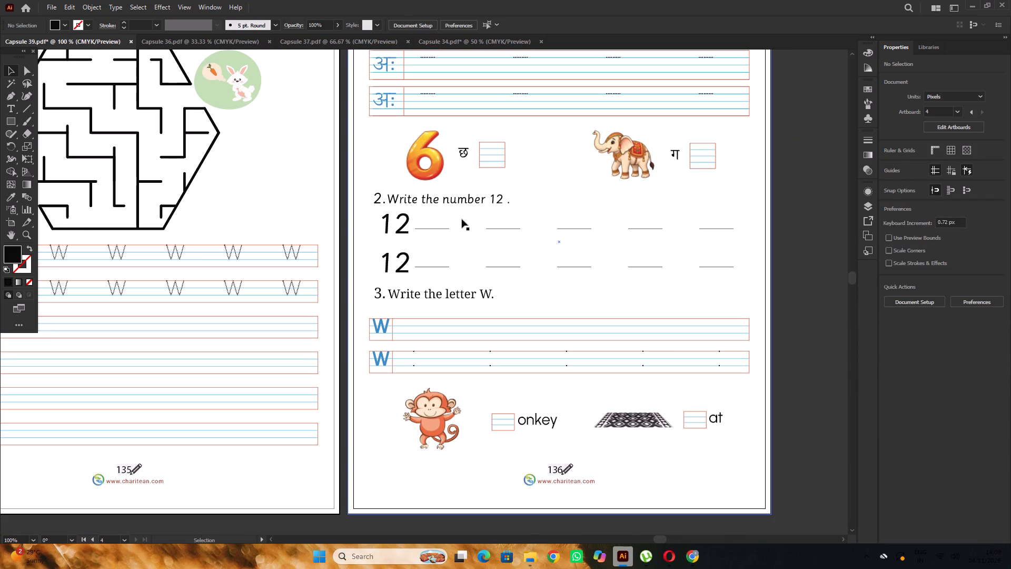
left_click(462, 219)
key("ctrl+2")
Set the "3. Write the letter W." heading, including its number, to the Sassoon Primary font.
scroll(462, 219, "down", 1, "alt")
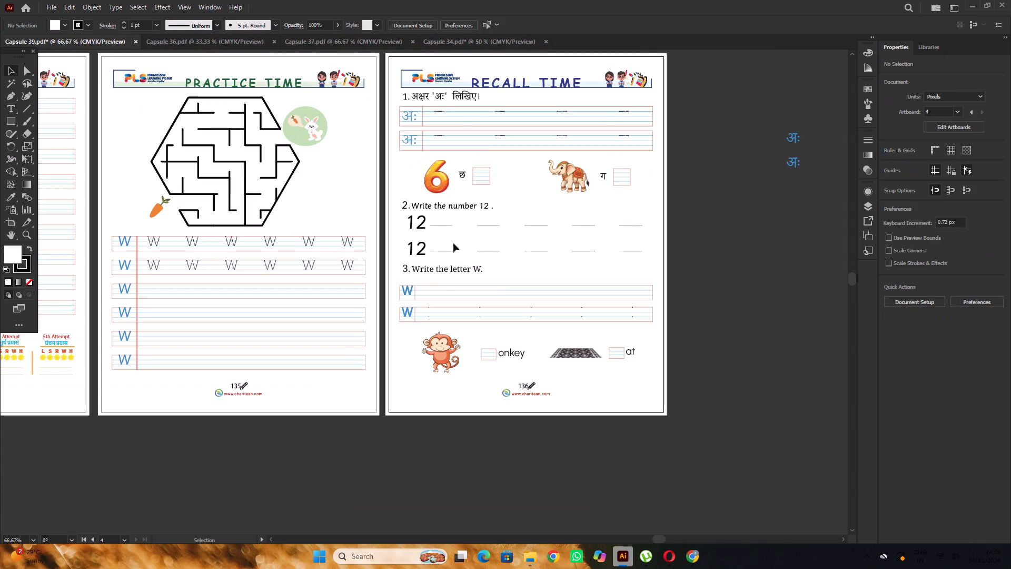
scroll(443, 271, "up", 2, "alt")
left_click(430, 264)
left_click(364, 274, "shift")
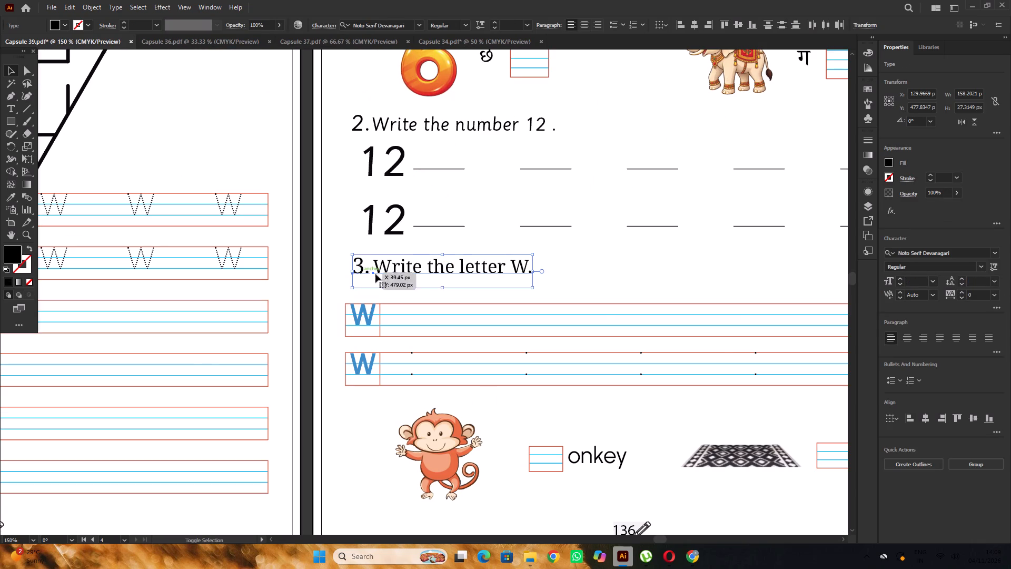
left_click(962, 252)
type("sa")
key("s")
left_click(849, 328)
scroll(430, 248, "down", 3, "alt")
left_click(546, 420)
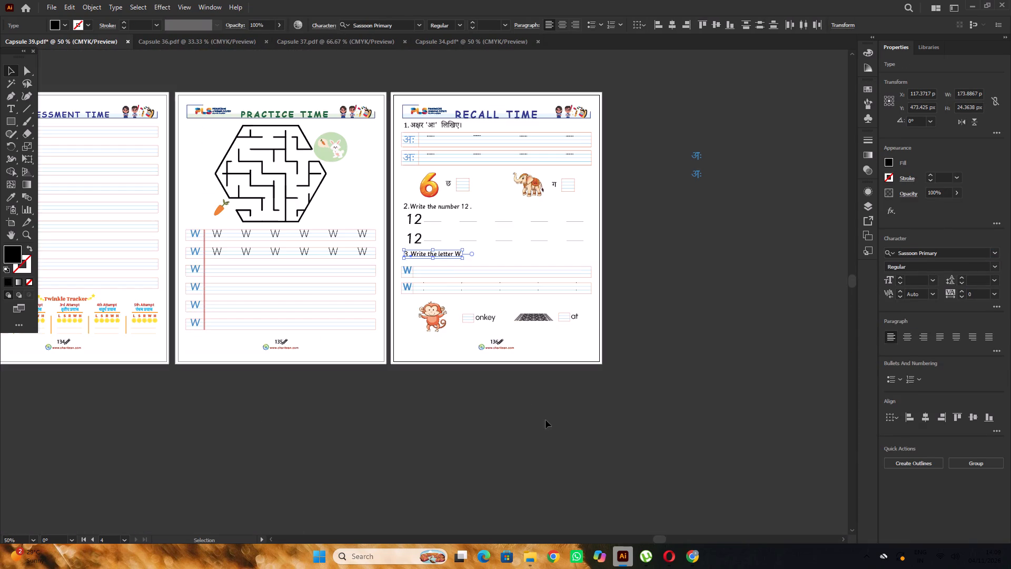
Set the two blue model W letters under question 3 to the Sassoon Primary font.
scroll(393, 266, "up", 2, "alt")
left_click(426, 274)
left_click(420, 303, "shift")
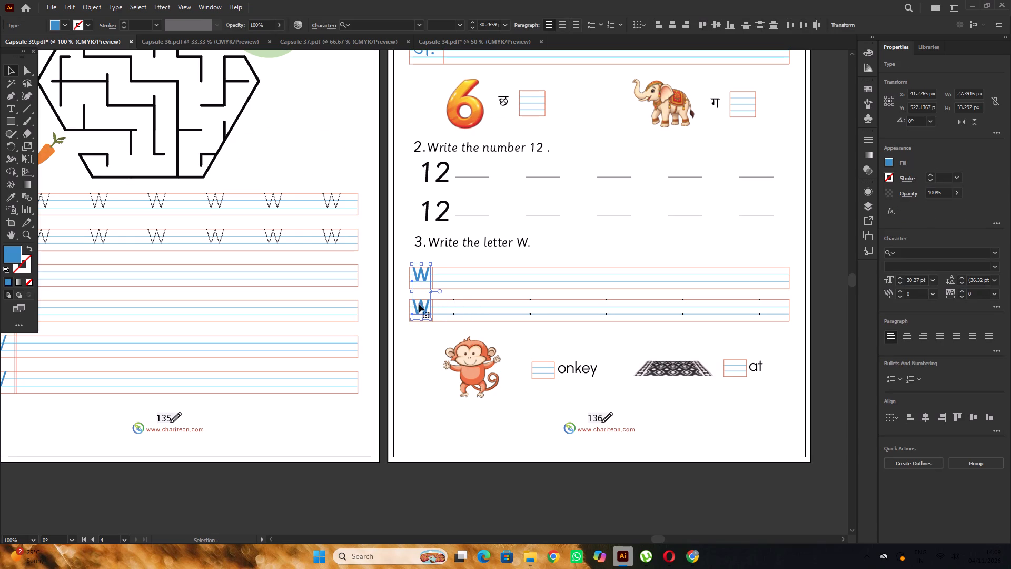
left_click(916, 253)
key("s")
key("a")
key("s")
left_click(825, 323)
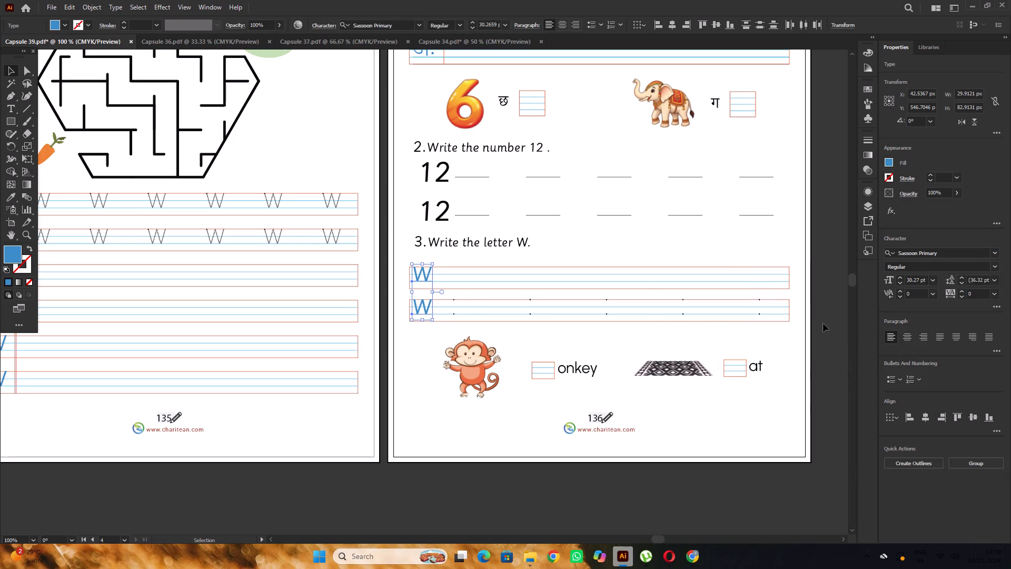
Nudge both blue W letters about 0.7 px left and 0.4 px down to sit on their ruled lines.
scroll(393, 263, "up", 4, "alt")
scroll(468, 256, "down", 3)
scroll(529, 280, "up", 2, "alt")
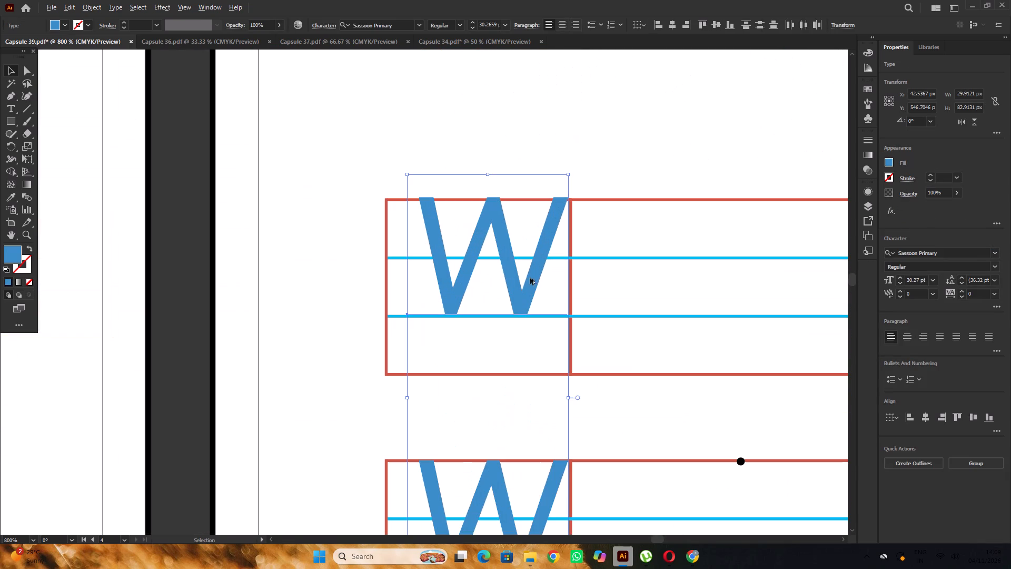
left_click(501, 262)
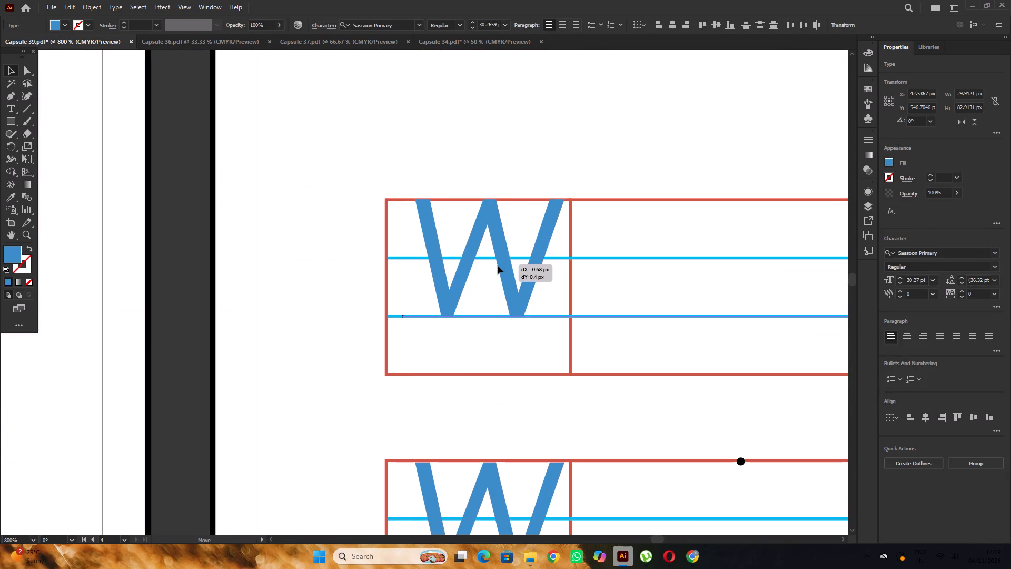
scroll(489, 258, "down", 6, "alt")
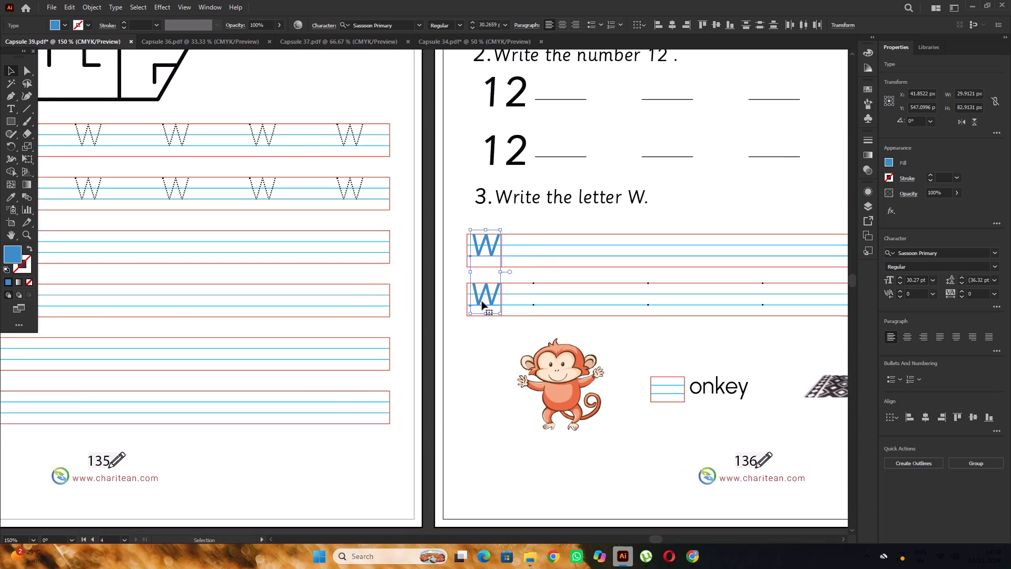
scroll(477, 296, "up", 5, "alt")
scroll(417, 270, "down", 7, "alt")
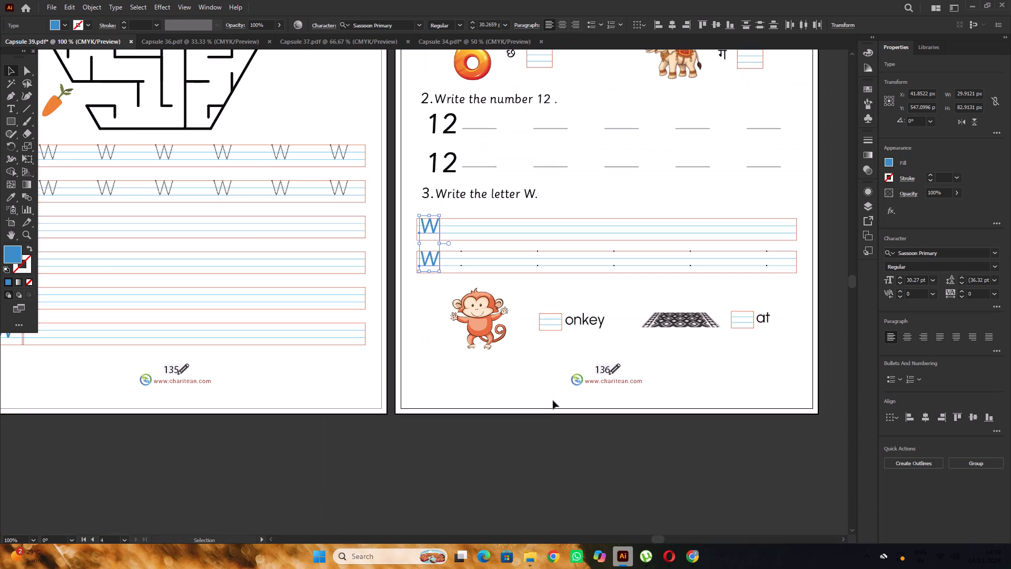
left_click(554, 401)
scroll(487, 326, "down", 2, "alt")
left_click(625, 406)
Review the question 3 exercise on the Recall Time page and the overall layout of Capsule 39's four pages.
scroll(540, 288, "up", 3, "alt")
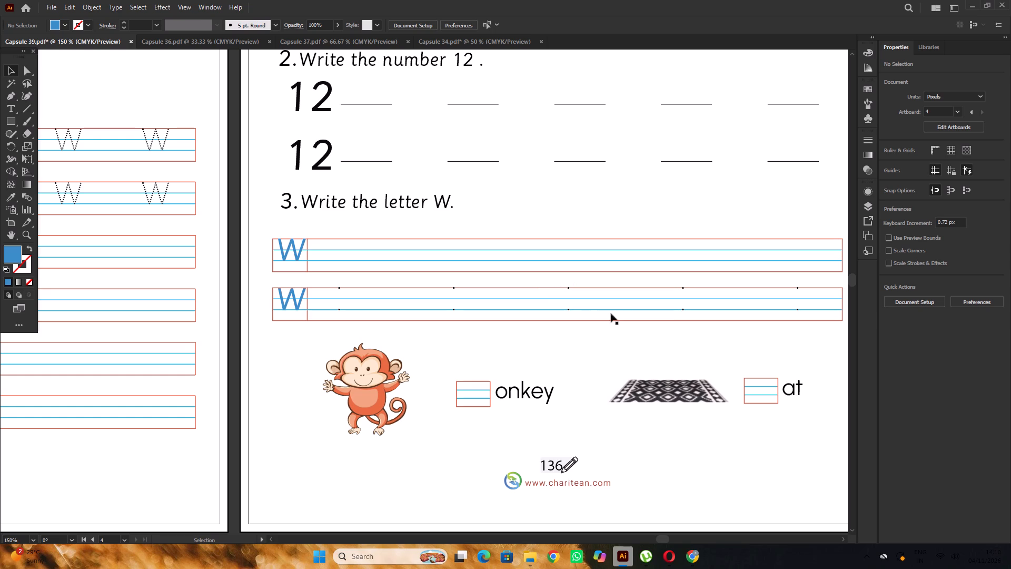
scroll(510, 279, "down", 3, "alt")
scroll(541, 322, "down", 2, "alt")
key("space")
left_click_drag(564, 371, 656, 417)
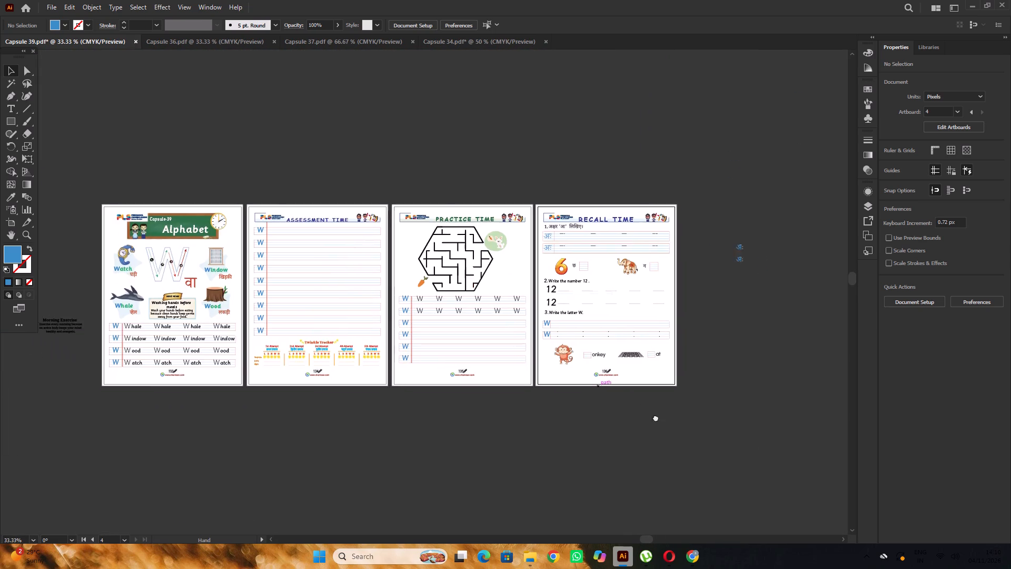
left_click_drag(656, 417, 665, 419)
scroll(662, 385, "up", 2, "alt")
scroll(661, 384, "down", 2, "alt")
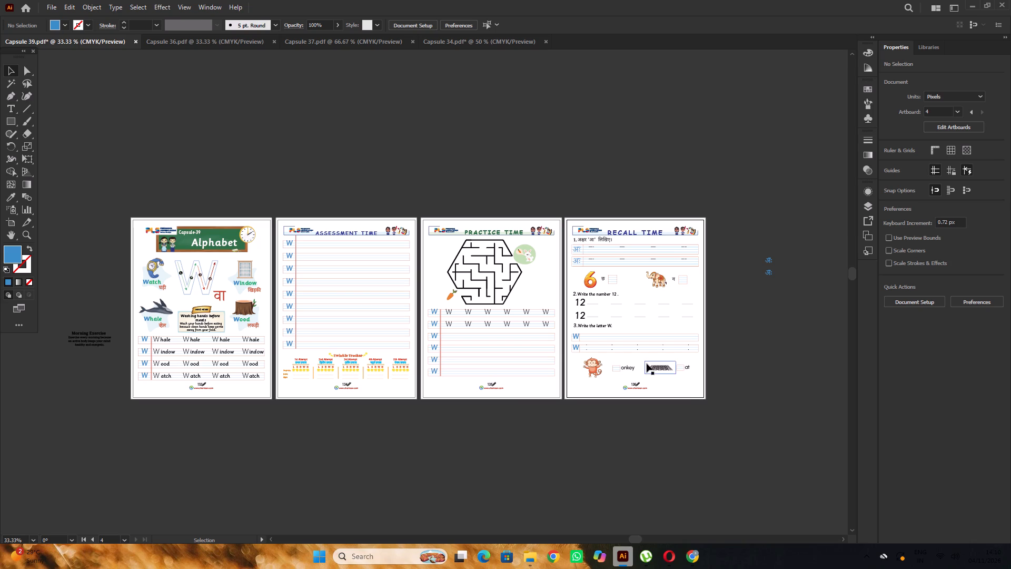
key("space")
left_click_drag(692, 396, 625, 382)
Replace the word ending "onkey" beside the monkey picture with "ood".
scroll(556, 354, "up", 5, "alt")
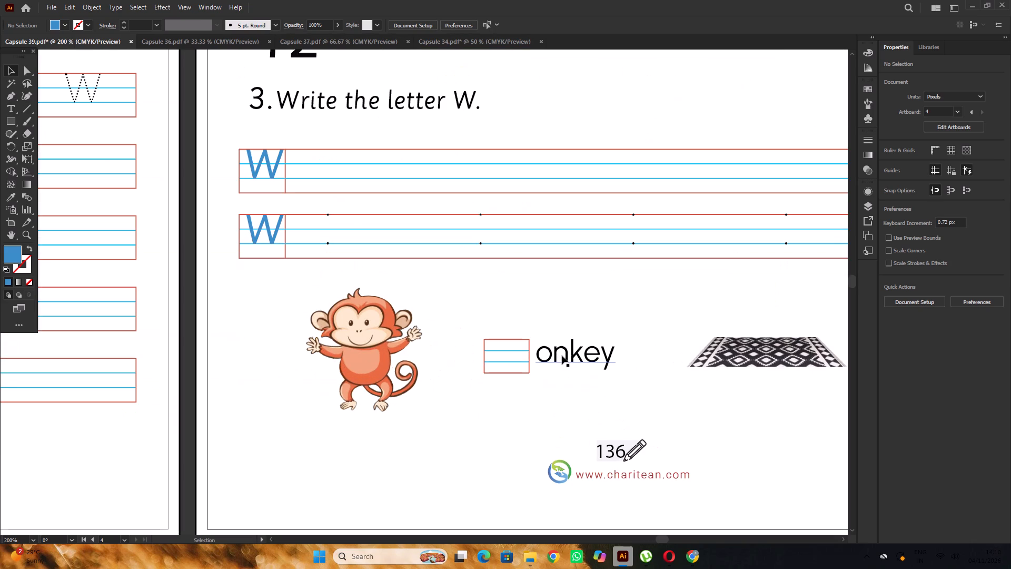
left_click(562, 356)
scroll(562, 356, "down", 2, "alt")
key("t")
left_click(557, 357)
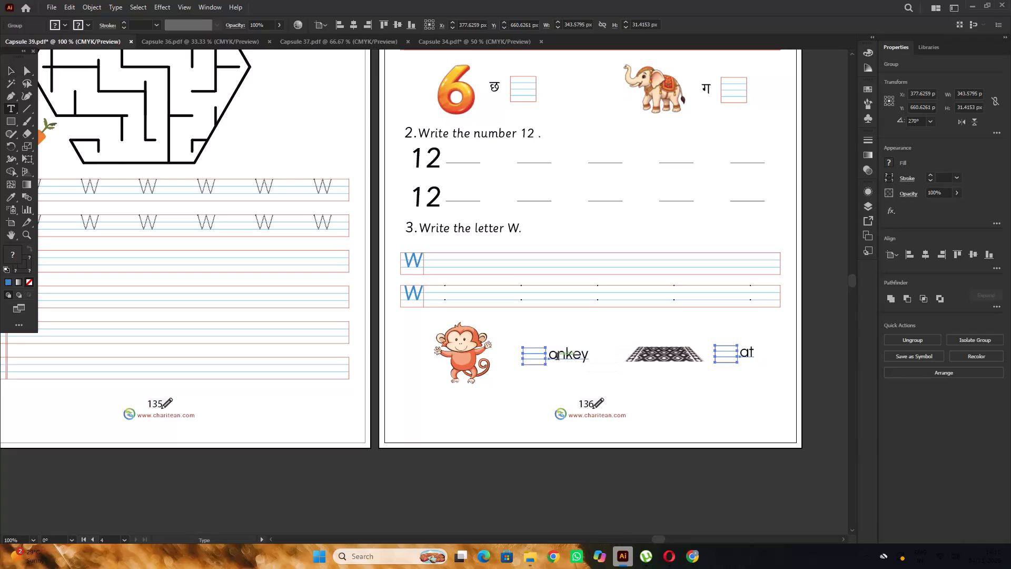
scroll(557, 357, "up", 2, "alt")
left_click_drag(545, 357, 629, 361)
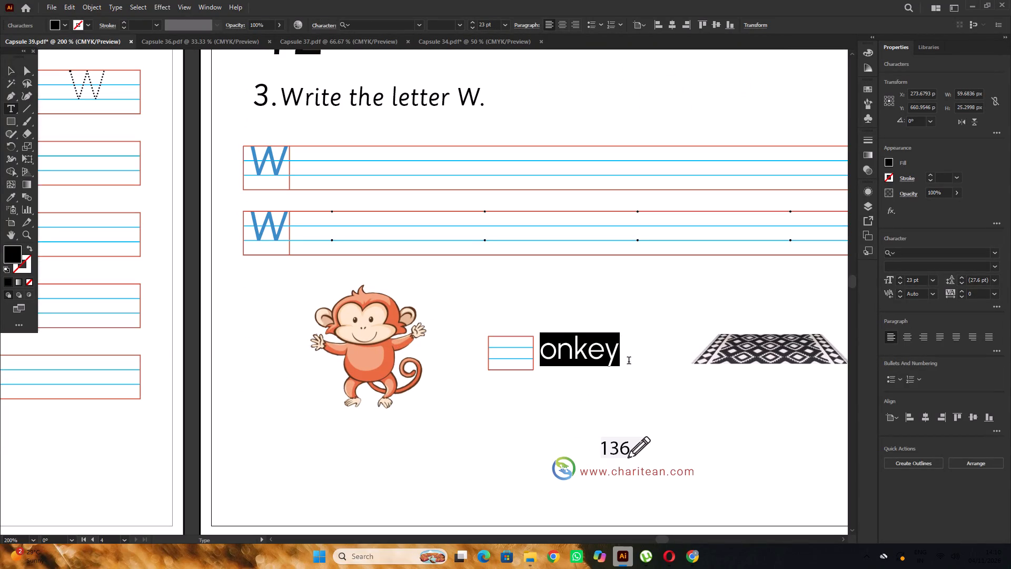
type("oo")
key("d")
Extend the word ending "at" beside the mat picture to "atch".
scroll(511, 343, "down", 3, "alt")
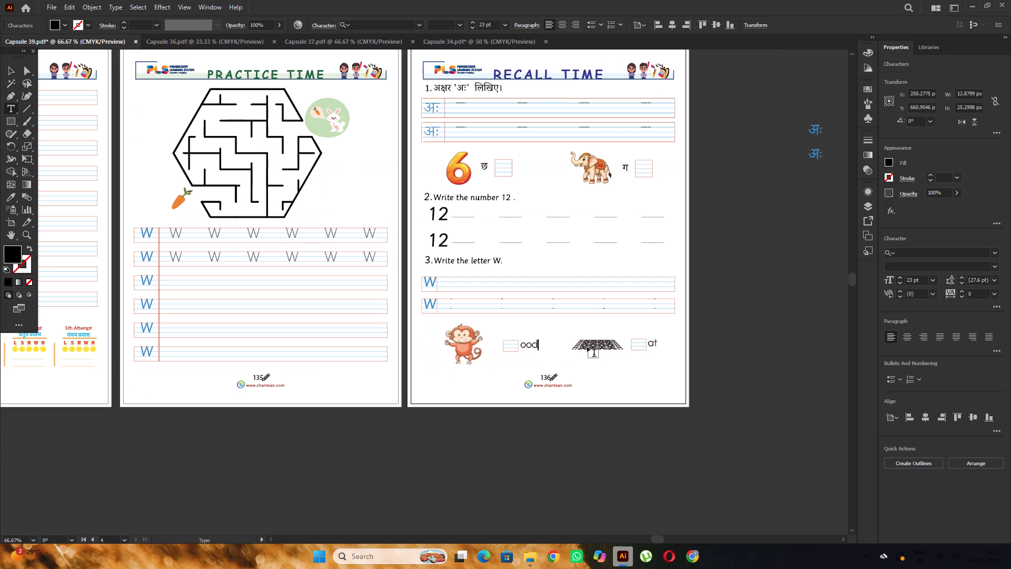
scroll(601, 350, "up", 1, "alt")
scroll(585, 347, "down", 1, "alt")
scroll(650, 350, "up", 3, "alt")
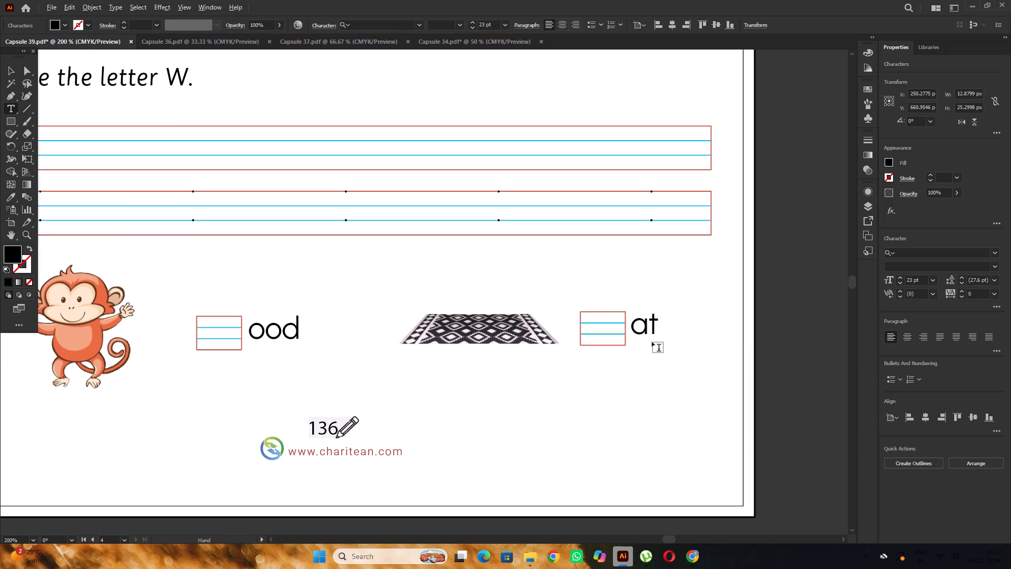
left_click(656, 329)
type("ch")
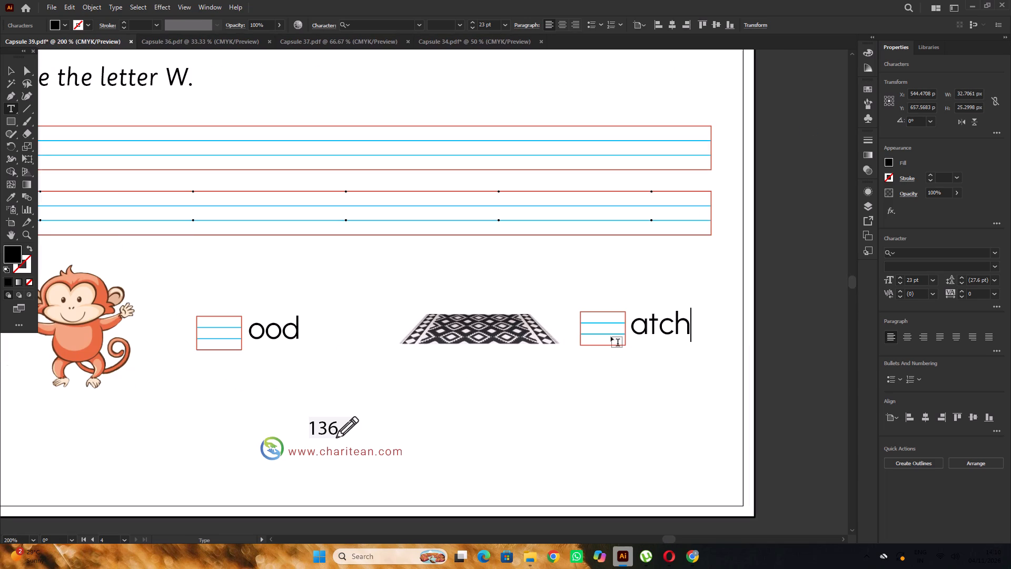
scroll(611, 337, "down", 4, "alt")
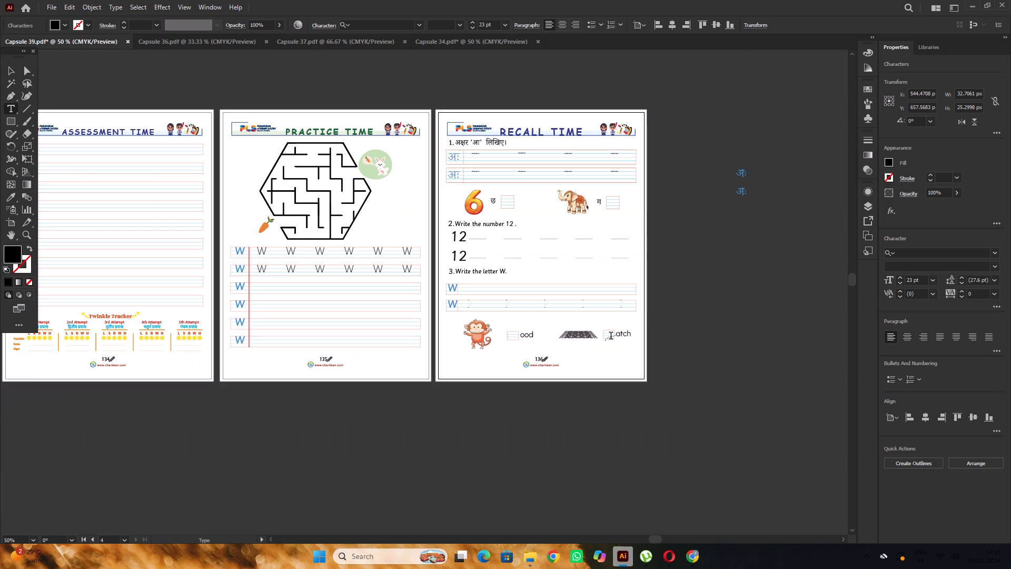
scroll(611, 337, "up", 2, "alt")
scroll(646, 343, "down", 2, "alt")
left_click(11, 66)
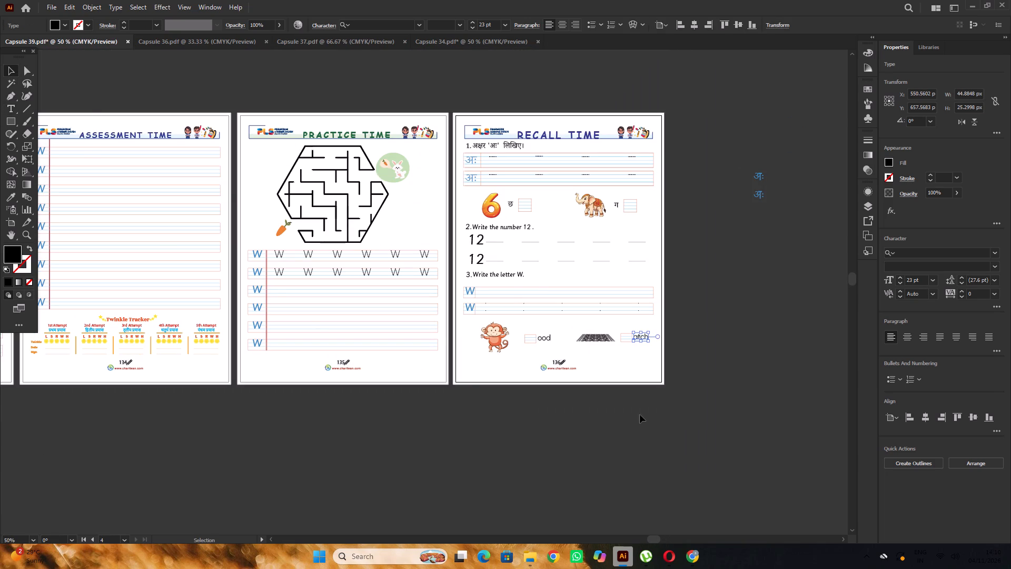
left_click(648, 428)
Delete the monkey and mat pictures from question 3 on the Recall Time page.
left_click(496, 329)
left_click(593, 343, "shift")
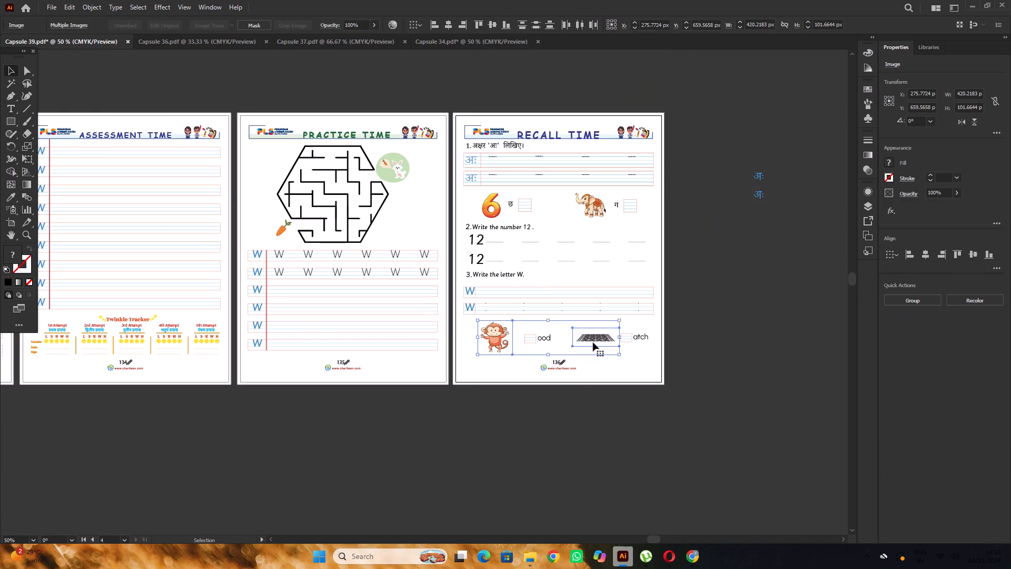
key("Delete")
Copy the tree stump picture from the Alphabet page to the Recall Time page and align it beside the "ood" answer box.
scroll(613, 325, "down", 3, "alt")
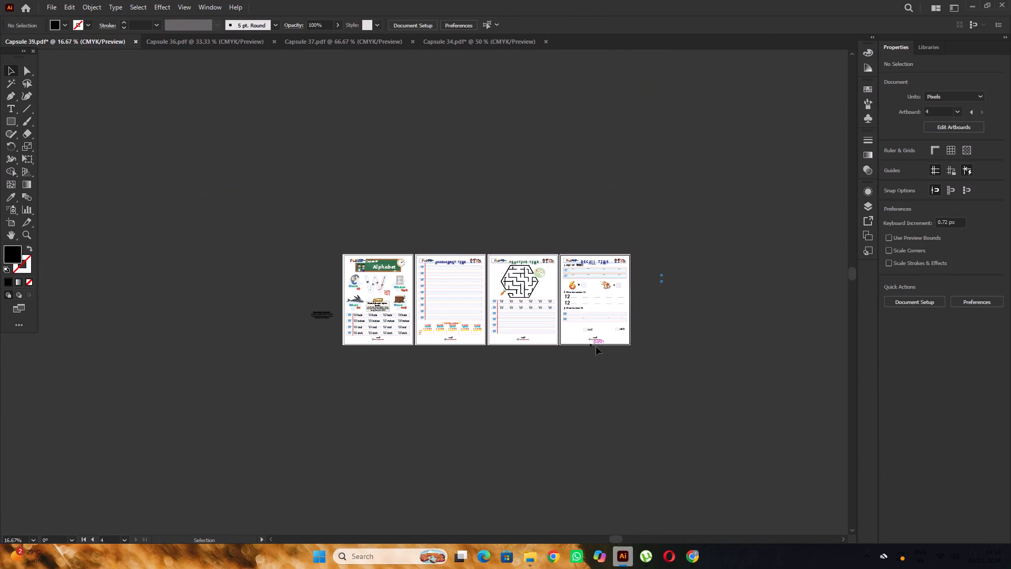
scroll(607, 340, "up", 2, "alt")
left_click_drag(190, 261, 398, 299)
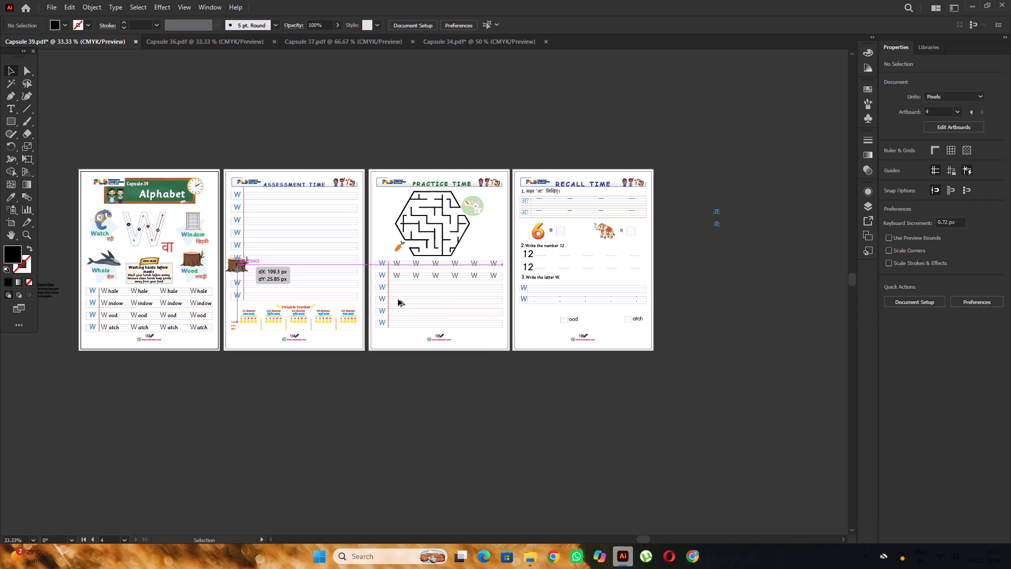
left_click_drag(398, 299, 539, 331)
scroll(609, 341, "up", 3, "alt")
scroll(555, 322, "up", 2)
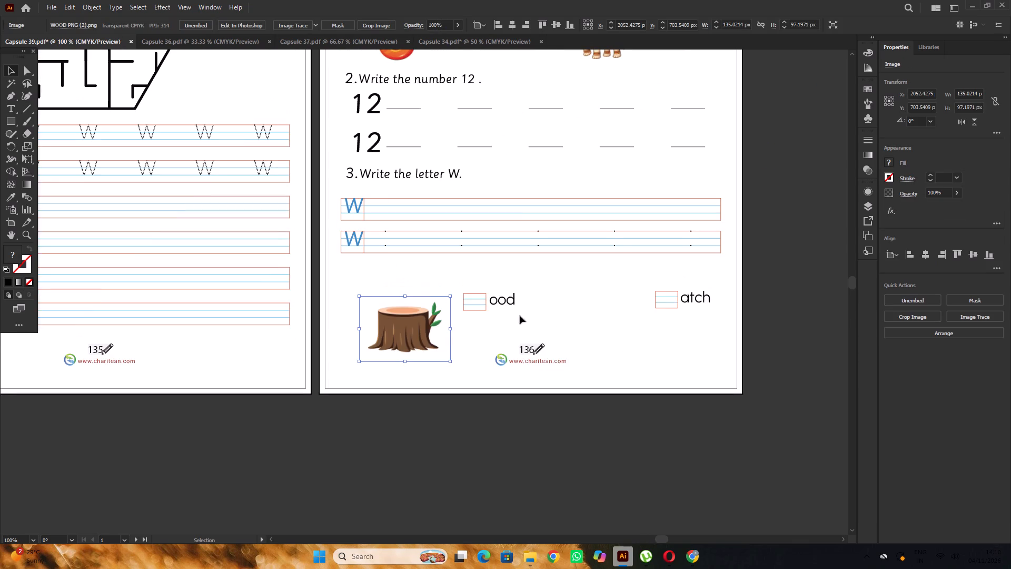
left_click_drag(404, 326, 404, 299)
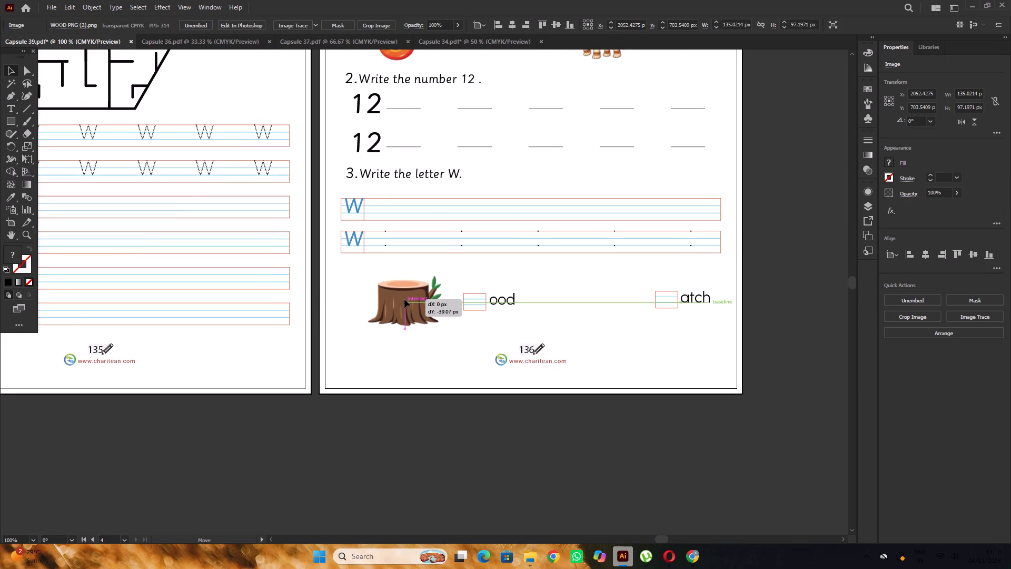
left_click_drag(404, 299, 404, 299)
scroll(405, 301, "down", 3, "alt")
left_click(462, 361)
scroll(542, 361, "down", 2, "alt")
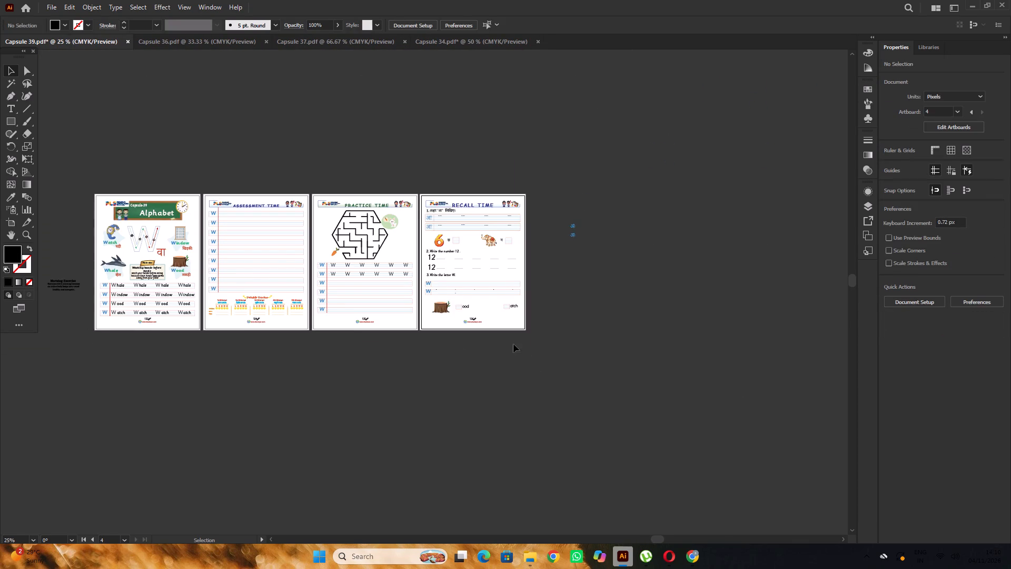
Copy the watch picture from the Alphabet page to the Recall Time page, shrink it to about 120 px wide, and place it beside the "atch" answer box.
scroll(497, 328, "up", 1, "alt")
scroll(583, 335, "down", 1, "alt")
left_click_drag(131, 234, 241, 247, "alt")
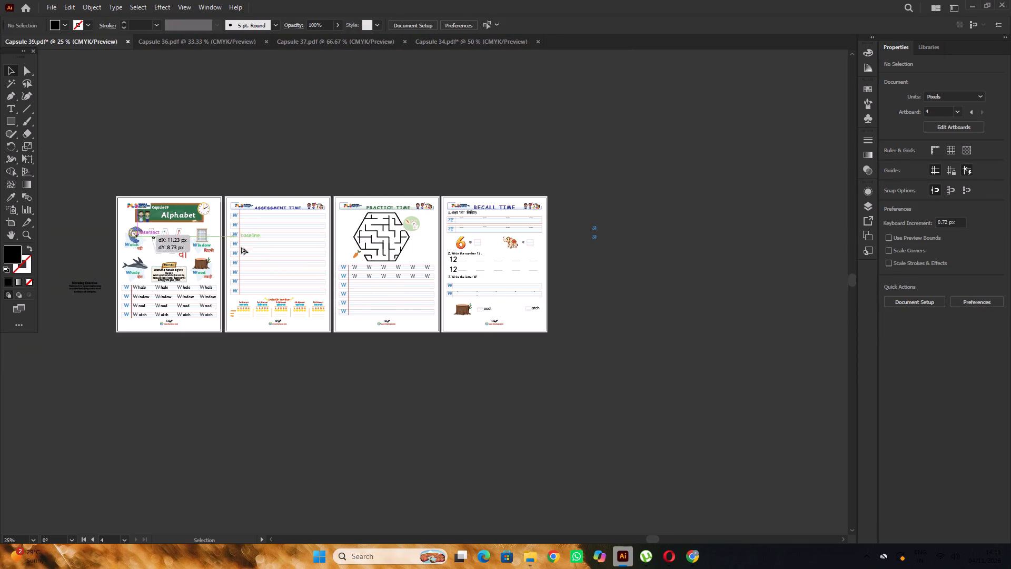
left_click_drag(241, 247, 516, 315, "alt")
scroll(519, 314, "up", 5, "alt")
left_click_drag(517, 322, 513, 302)
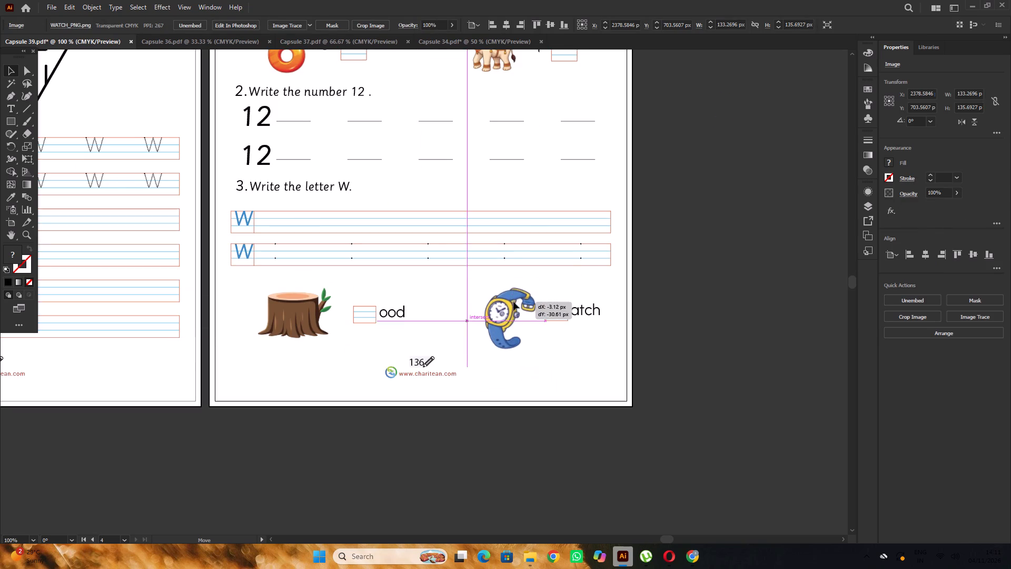
left_click_drag(513, 302, 512, 296)
scroll(551, 340, "up", 1, "alt")
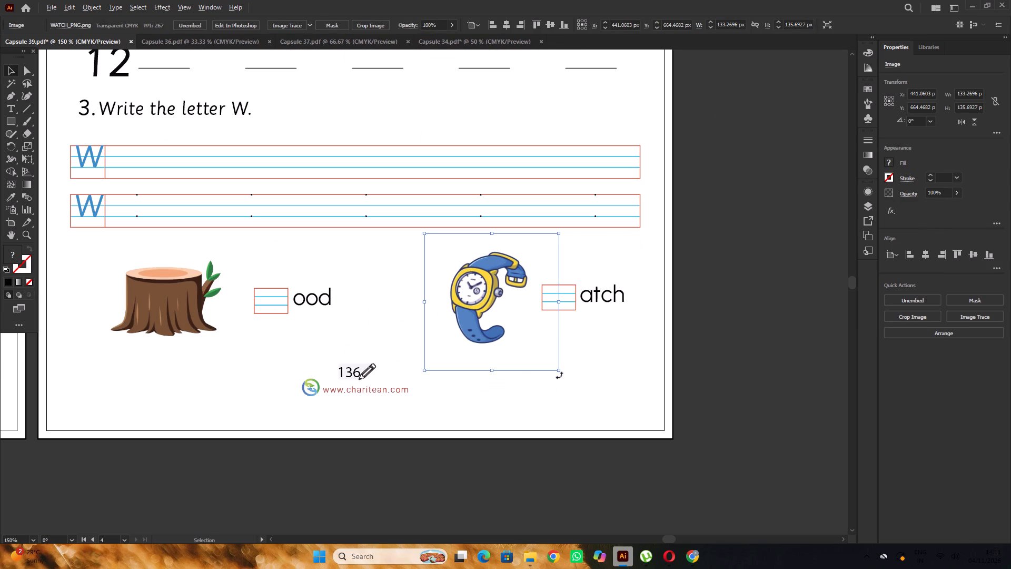
left_click_drag(559, 371, 556, 362, "alt+shift")
left_click(467, 296)
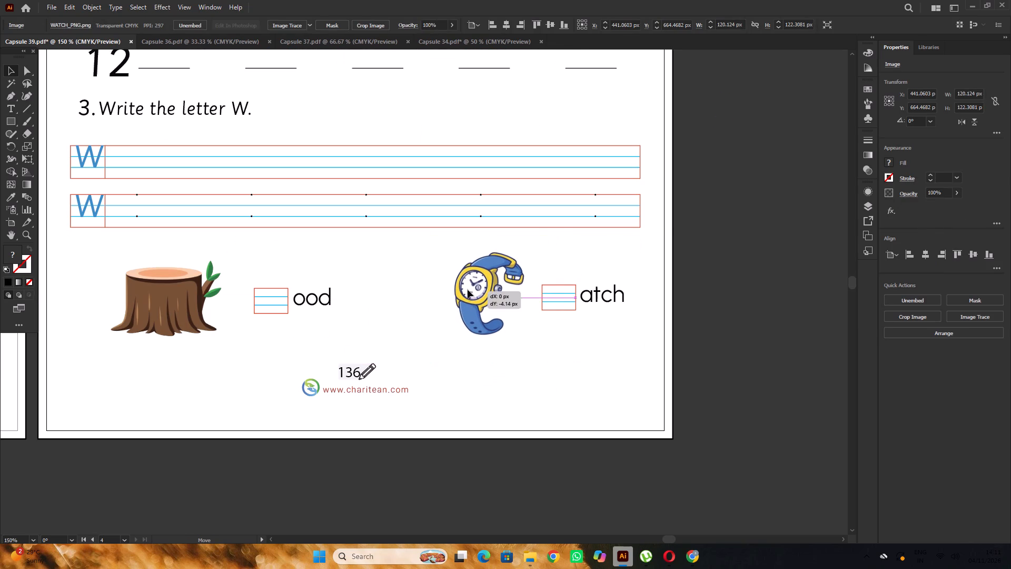
scroll(469, 297, "down", 3, "alt")
left_click(511, 367)
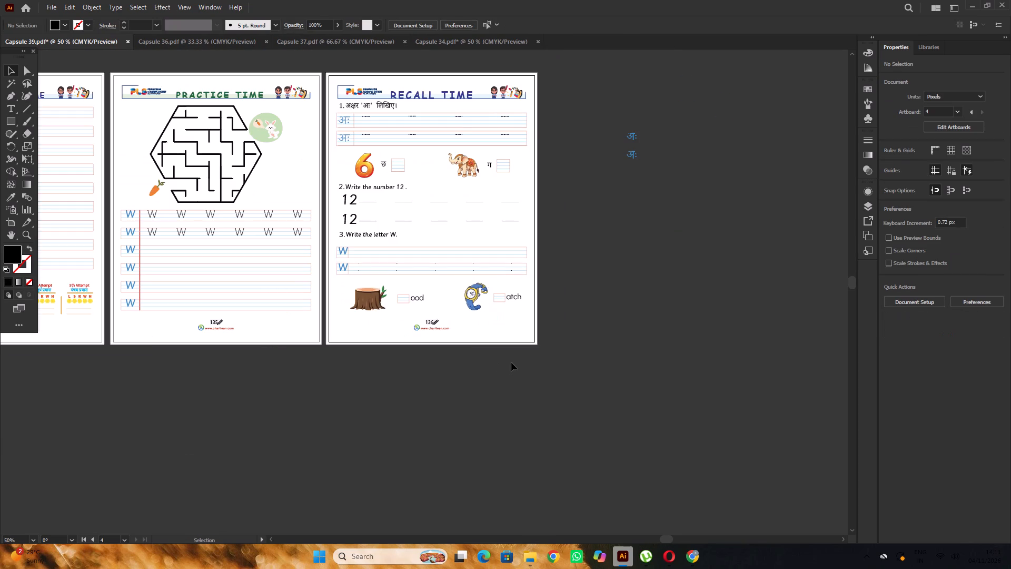
Set page number 133 on the Alphabet page to Sassoon Primary and shift it about 4 px left, away from the pencil icon.
scroll(511, 361, "down", 2, "alt")
key("space")
key("space")
key("space")
key("space")
key("space")
key("space")
key("space")
key("space")
key("space")
key("space")
key("space")
key("space")
key("space")
key("space")
key("space")
key("space")
key("space")
left_click_drag(410, 358, 583, 353)
scroll(326, 331, "up", 3, "alt")
scroll(326, 331, "down", 4)
scroll(311, 326, "up", 5, "alt")
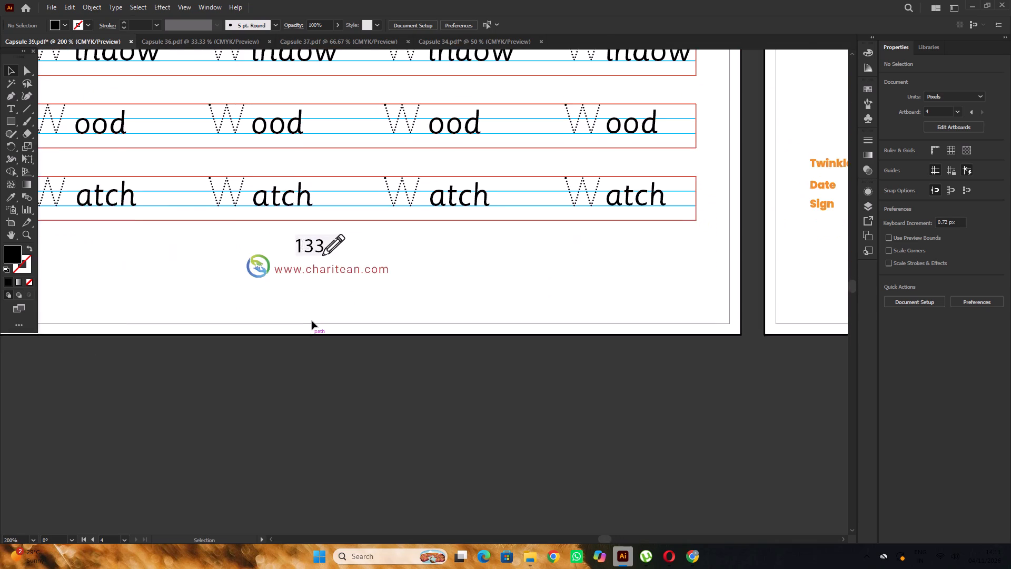
scroll(312, 321, "up", 4, "alt")
scroll(317, 320, "down", 2, "alt")
scroll(318, 320, "up", 3)
scroll(320, 342, "up", 3, "alt")
scroll(319, 330, "down", 3)
scroll(318, 328, "up", 1, "alt")
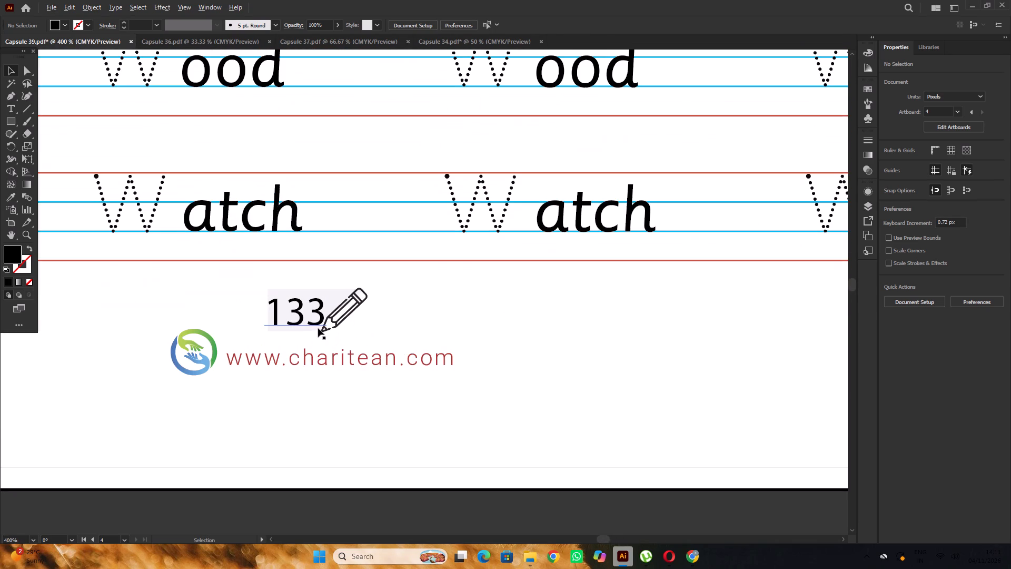
key("t")
left_click_drag(324, 317, 219, 329)
scroll(434, 318, "down", 1, "alt")
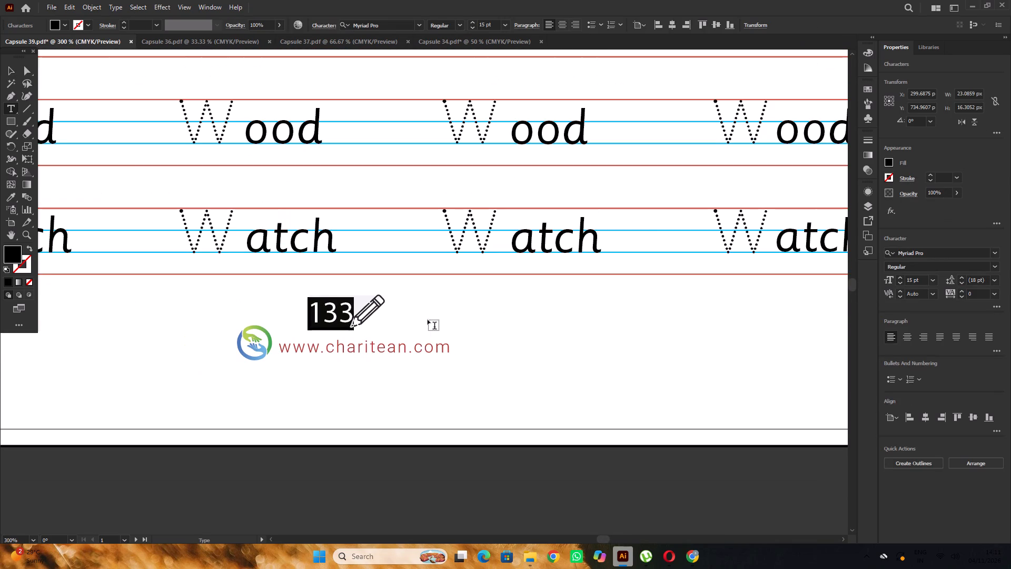
left_click(937, 251)
type("sa")
key("s")
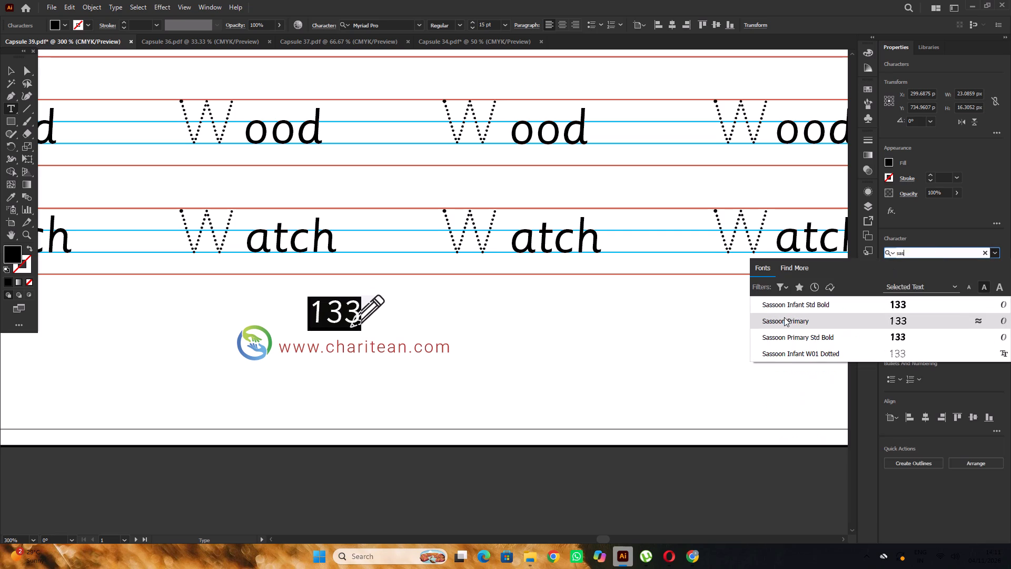
left_click(784, 318)
left_click(10, 72)
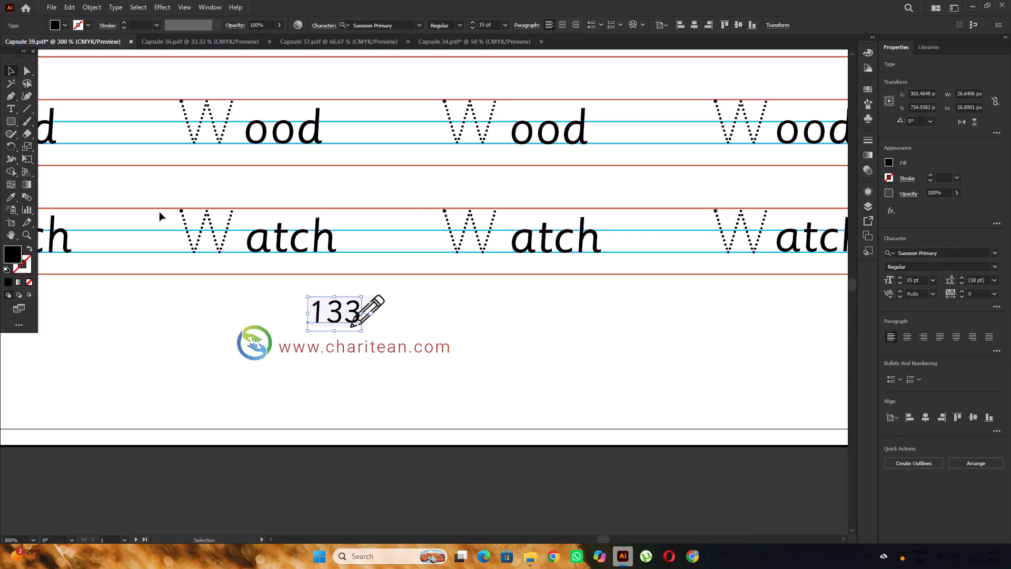
scroll(353, 322, "up", 2, "alt")
left_click_drag(352, 307, 335, 305)
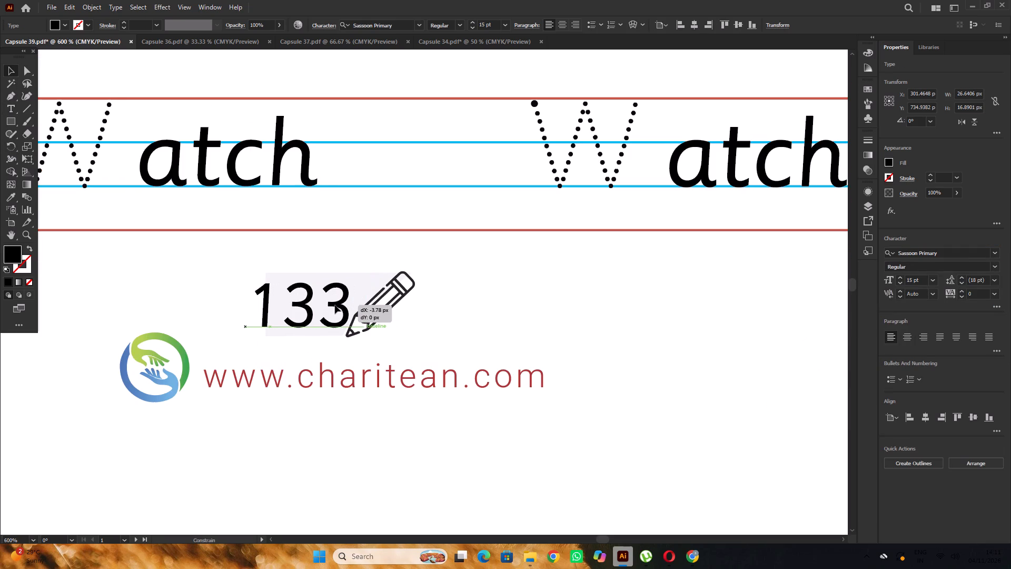
left_click_drag(335, 305, 336, 305)
Set page number 134 on the Assessment Time page to Sassoon Primary and shift it about 4 px left, away from the pencil icon.
scroll(218, 288, "down", 7, "alt")
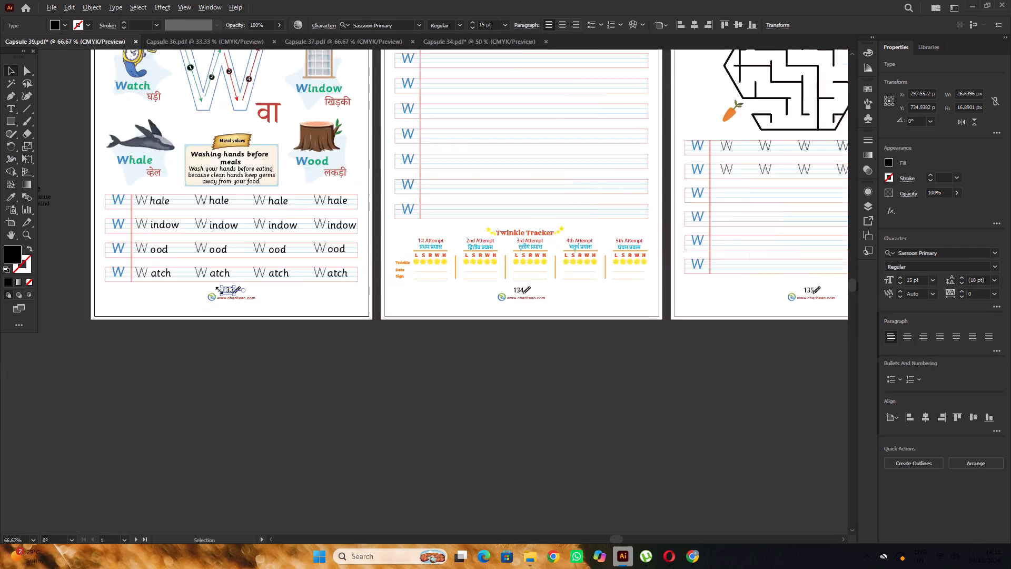
key("space")
left_click_drag(516, 364, 433, 379)
scroll(378, 315, "up", 5, "alt")
scroll(340, 298, "up", 3)
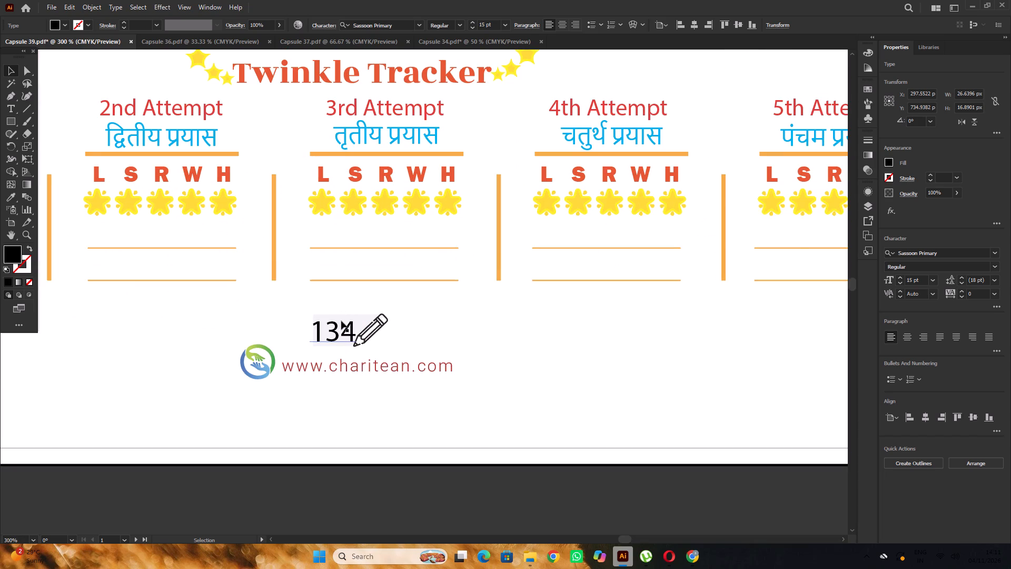
key("t")
left_click_drag(354, 326, 289, 327)
left_click(951, 256)
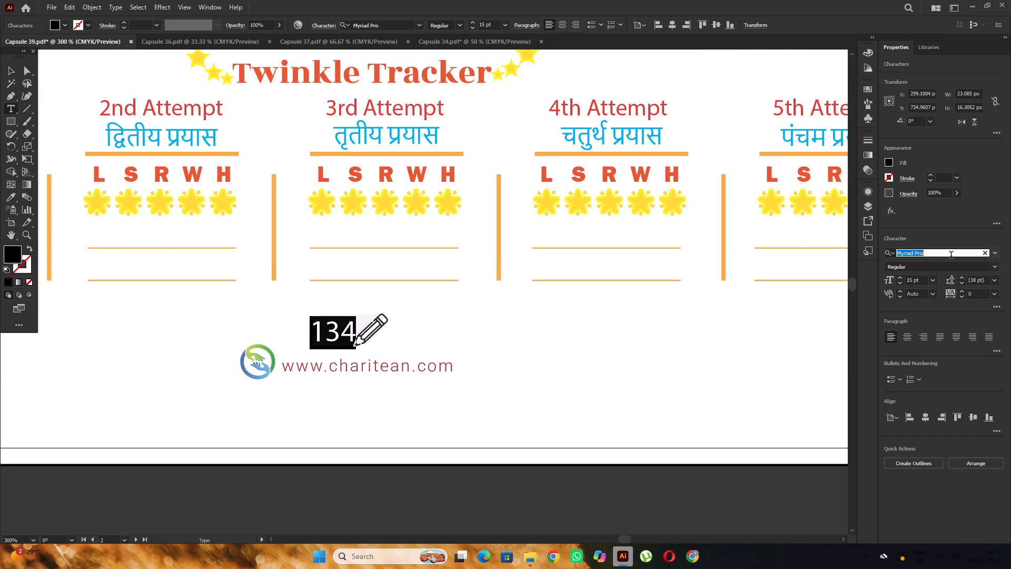
key("s")
key("a")
key("s")
left_click(826, 321)
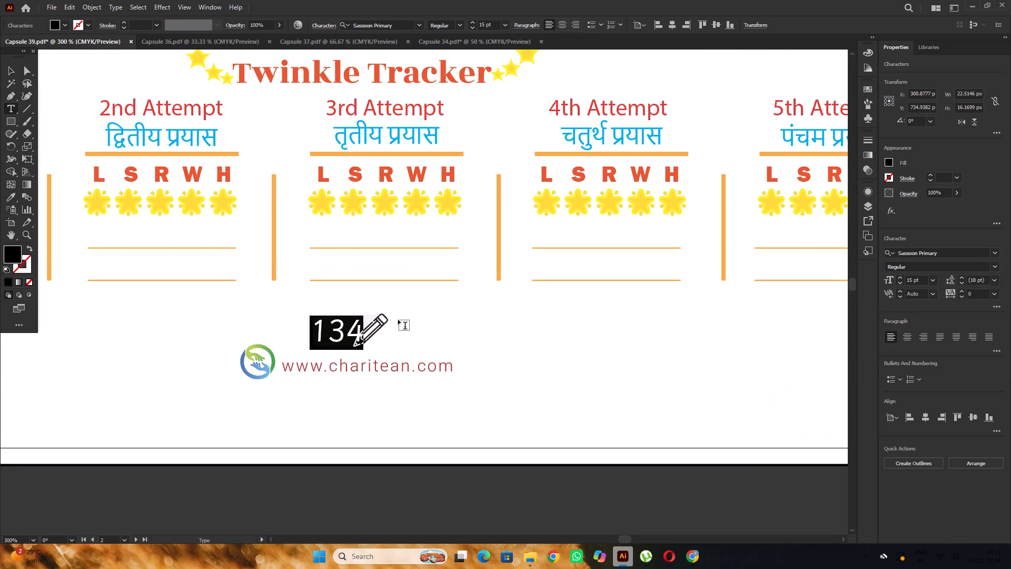
left_click(12, 75)
scroll(389, 339, "up", 3, "alt")
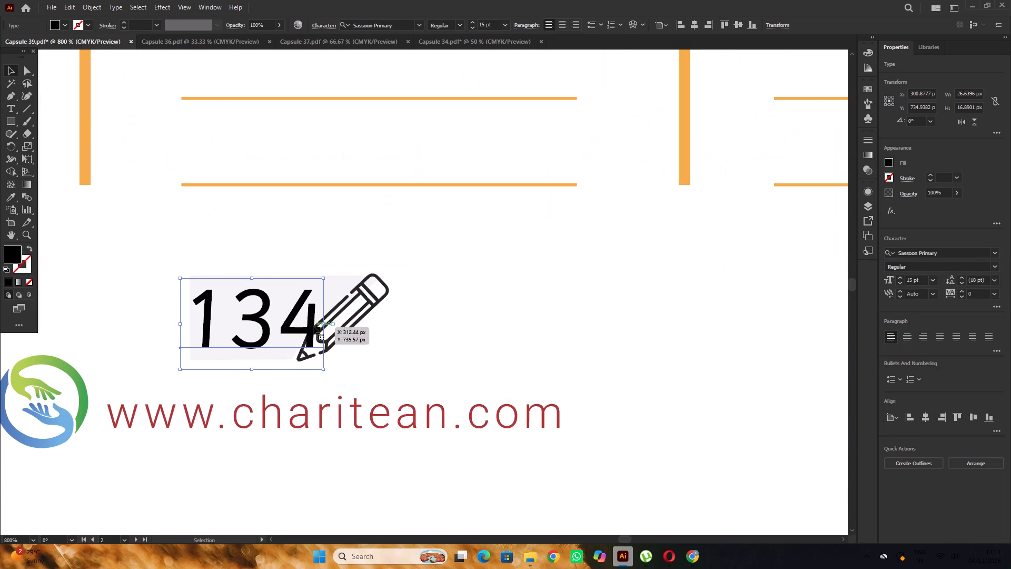
left_click_drag(313, 326, 294, 323)
Set page number 135 on the Practice Time page to Sassoon Primary and shift it slightly left, away from the pencil icon.
scroll(291, 320, "down", 7, "alt")
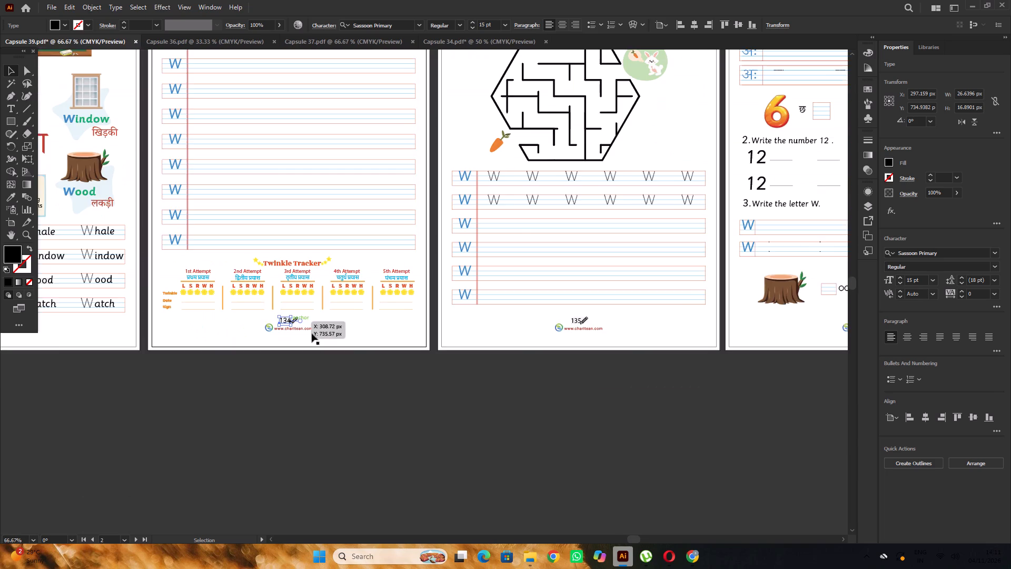
key("space")
left_click_drag(506, 369, 297, 368)
left_click(424, 369)
scroll(380, 319, "up", 5, "alt")
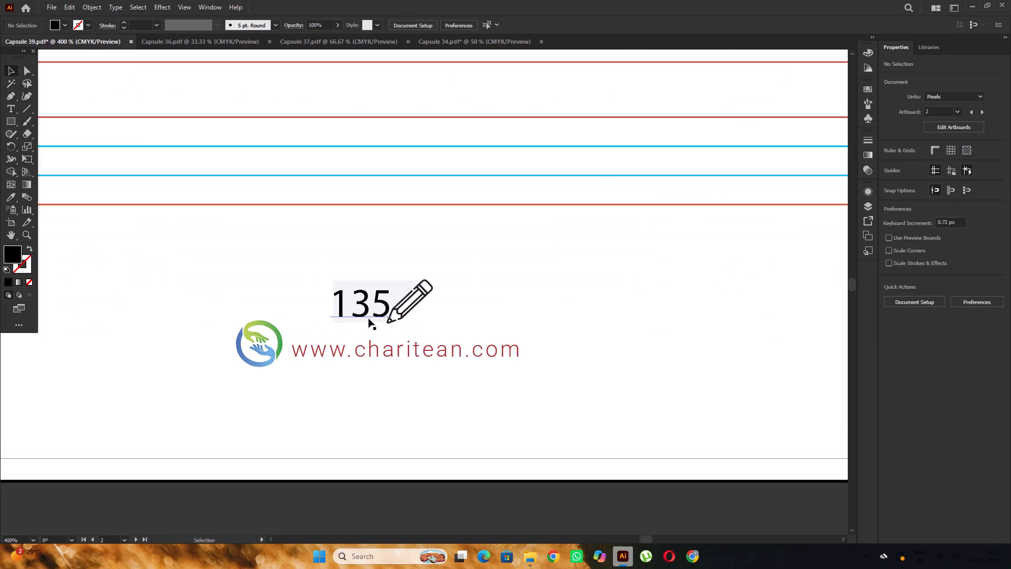
key("t")
left_click_drag(387, 302, 322, 313)
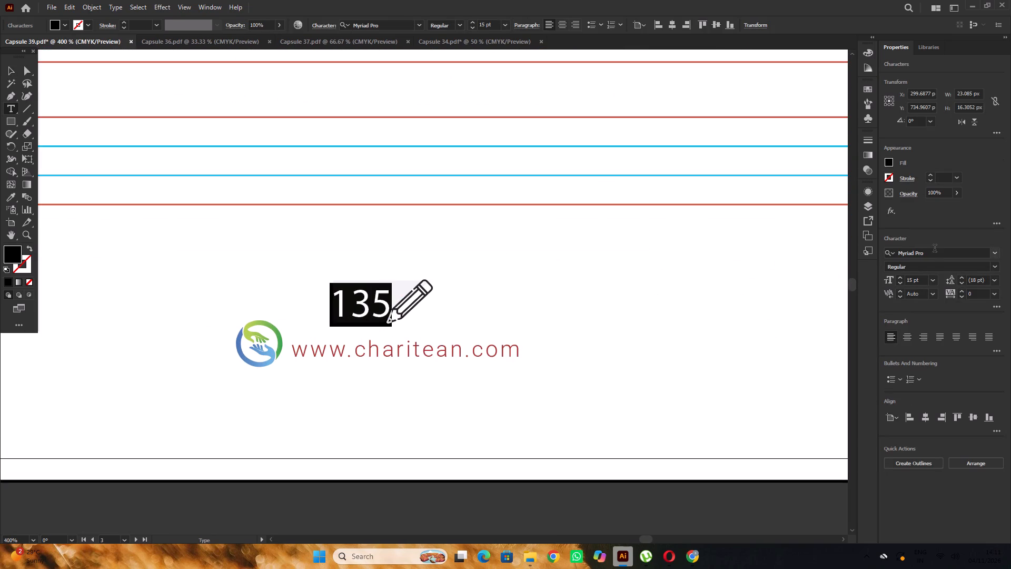
left_click(935, 249)
key("s")
key("a")
key("s")
left_click(832, 326)
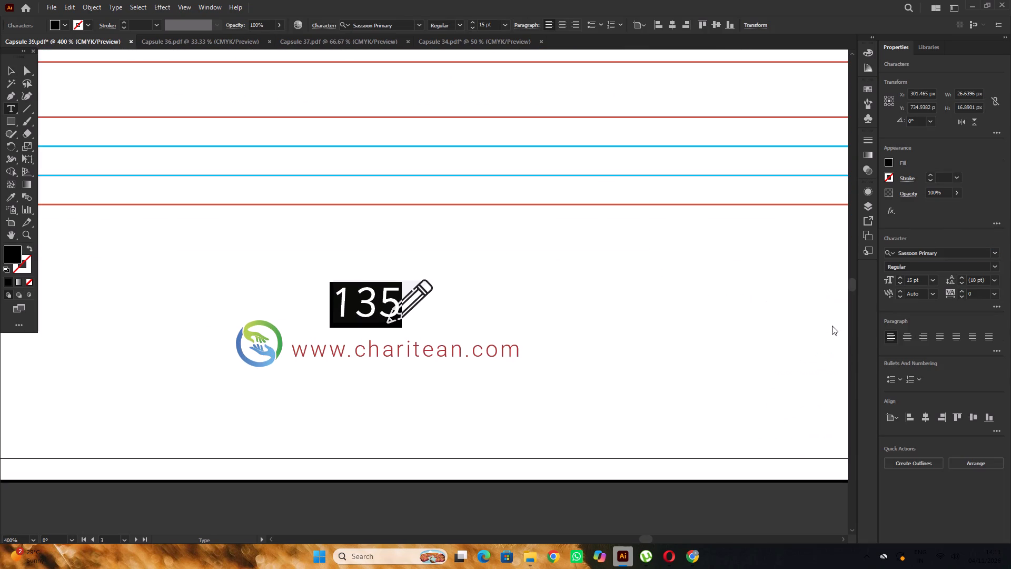
left_click(11, 71)
scroll(348, 307, "up", 3, "alt")
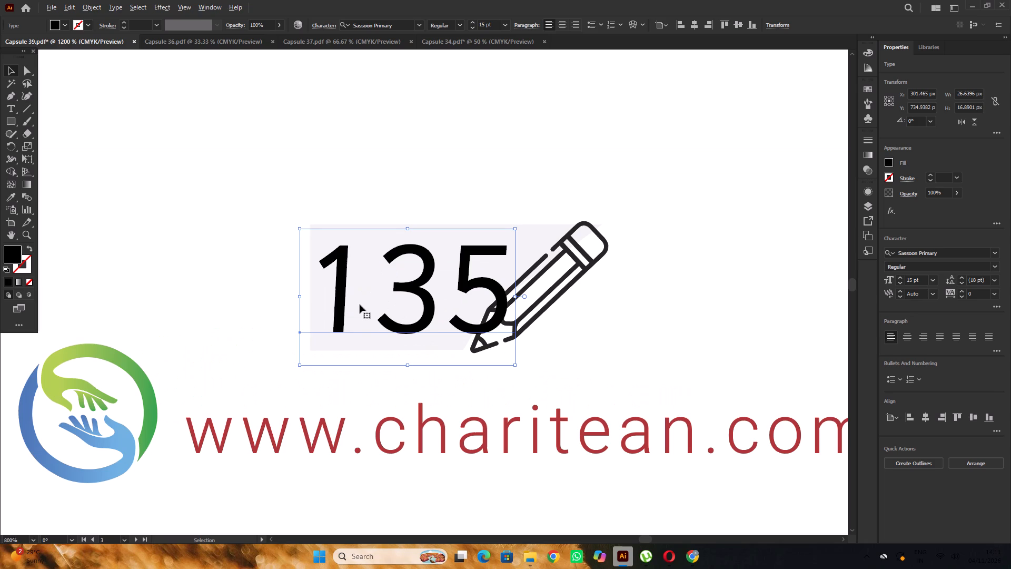
left_click_drag(427, 311, 394, 316)
Set page number 136 on the Recall Time page to Sassoon Primary and shift it about 4 px left, away from the pencil icon.
scroll(281, 291, "down", 9, "alt")
key("space")
left_click_drag(531, 401, 449, 403)
left_click(468, 389)
scroll(421, 292, "up", 2, "alt")
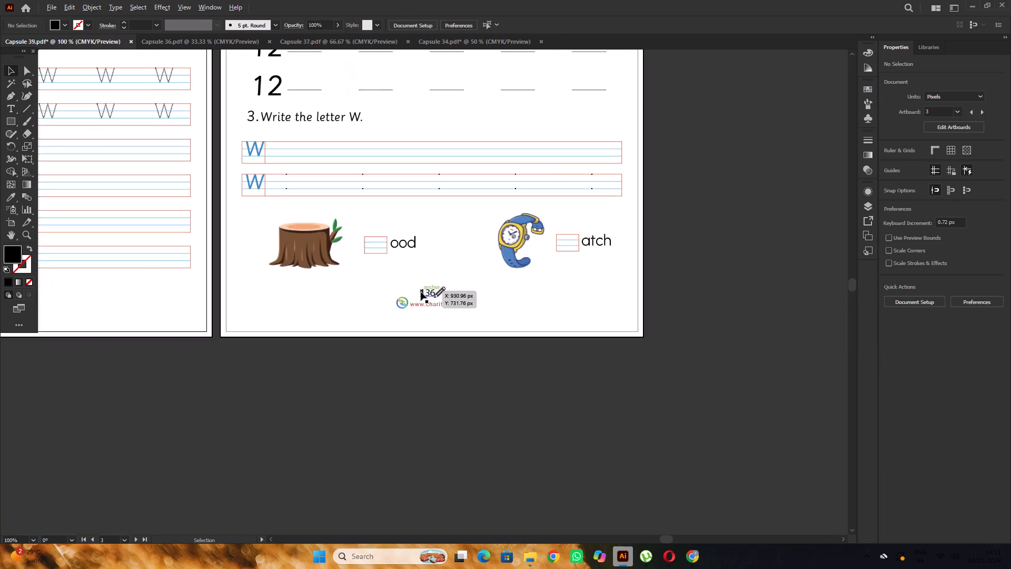
scroll(421, 292, "up", 6, "alt")
left_click(444, 318)
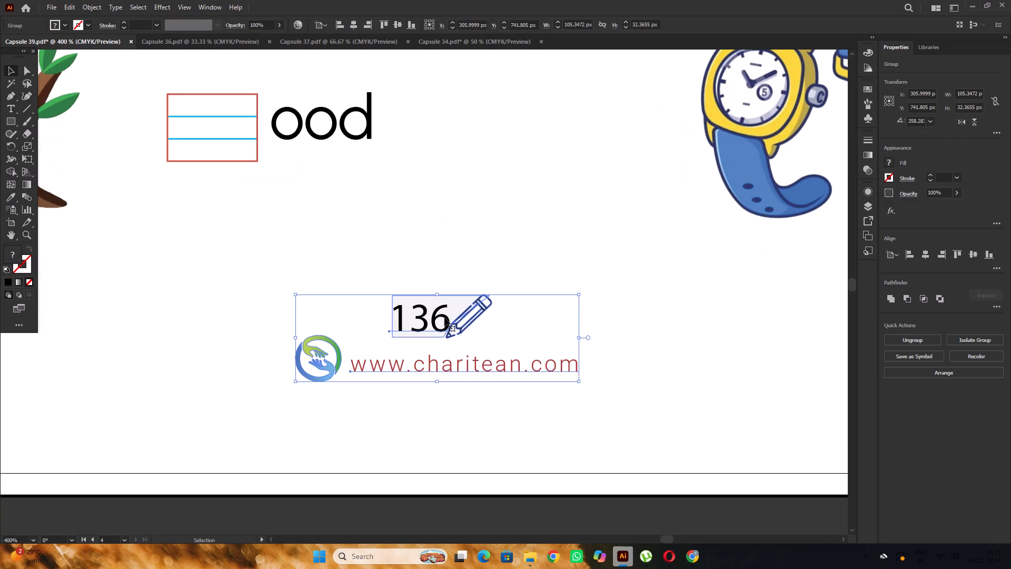
key("t")
left_click_drag(446, 316, 387, 315)
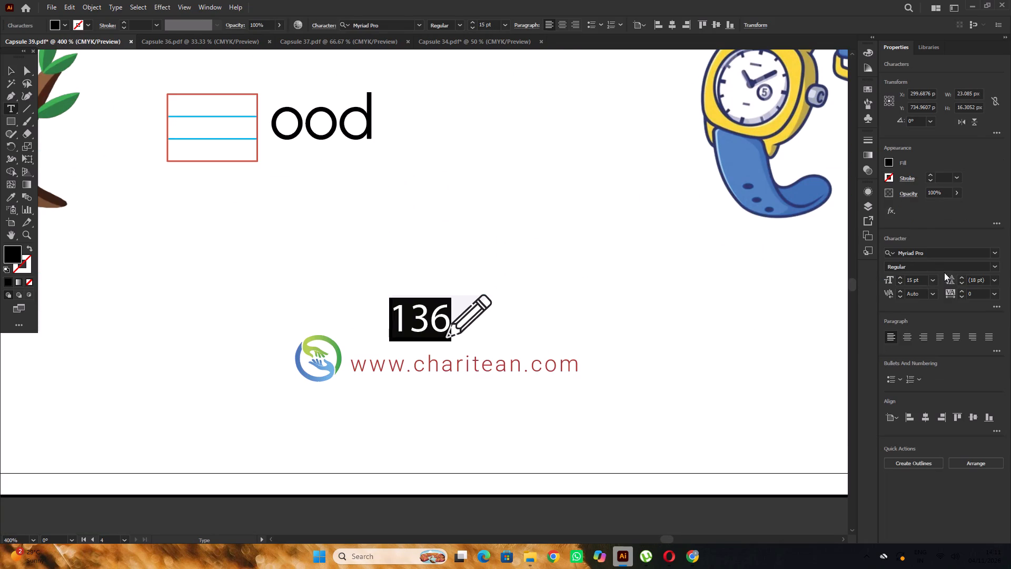
left_click(931, 252)
key("s")
key("a")
key("s")
left_click(813, 315)
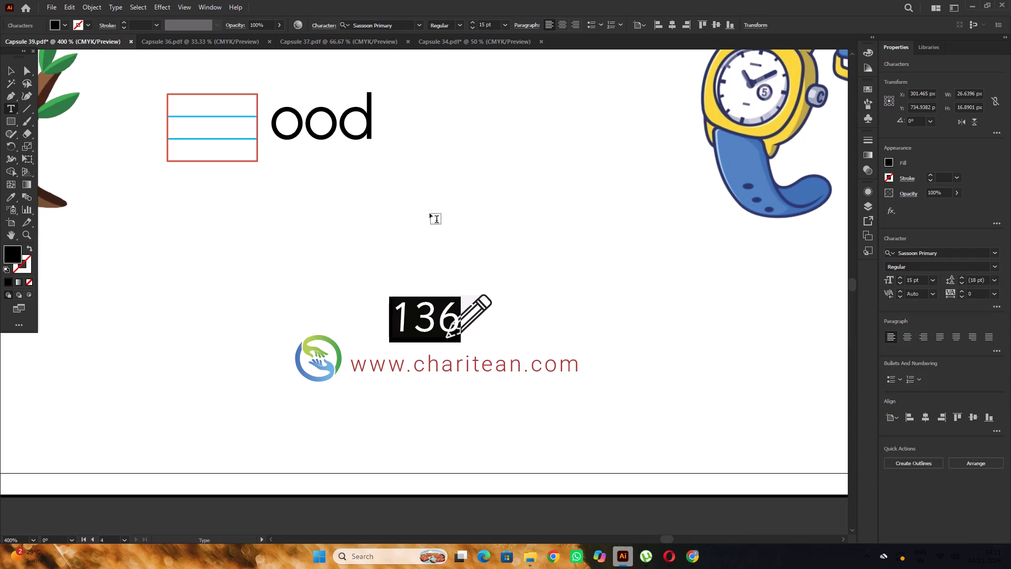
left_click(8, 73)
scroll(428, 344, "up", 3, "alt")
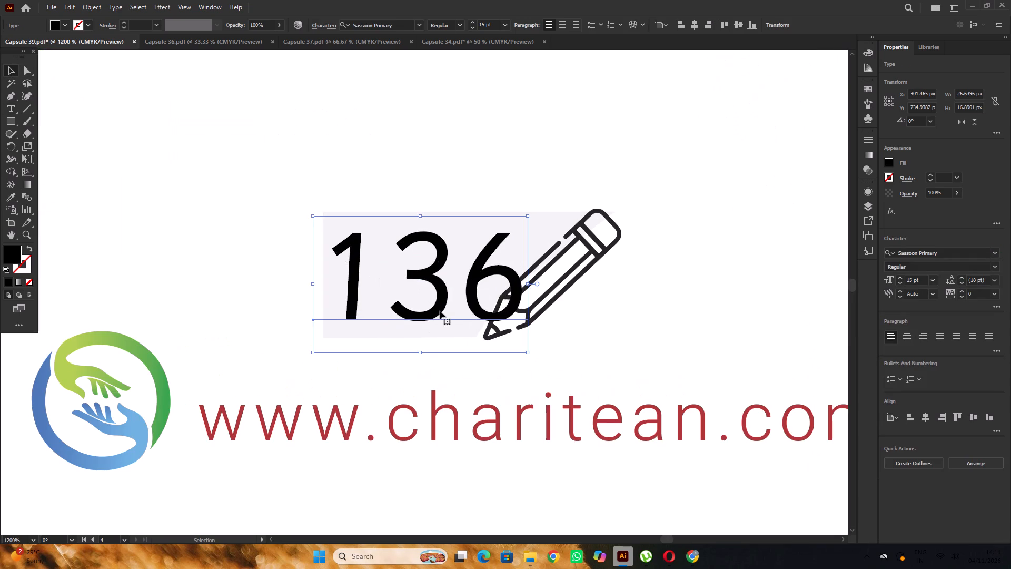
left_click_drag(445, 305, 413, 309)
scroll(415, 306, "down", 8, "alt")
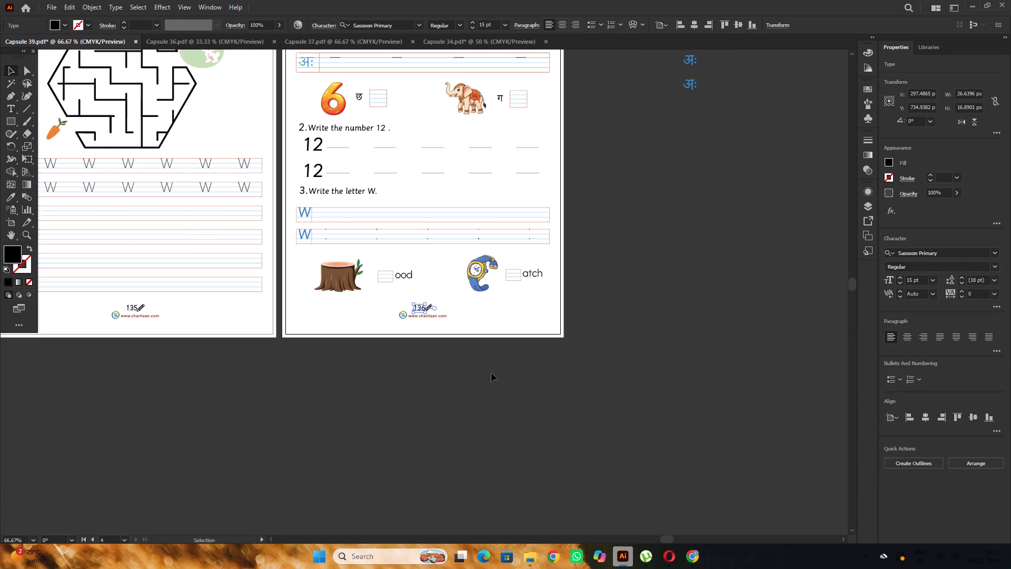
left_click(506, 380)
Delete the "ASSESSMENT TIME", "PRACTICE TIME" and "RECALL TIME" heading texts from the three page banners.
scroll(514, 369, "down", 2, "alt")
key("space")
left_click_drag(430, 366, 508, 364)
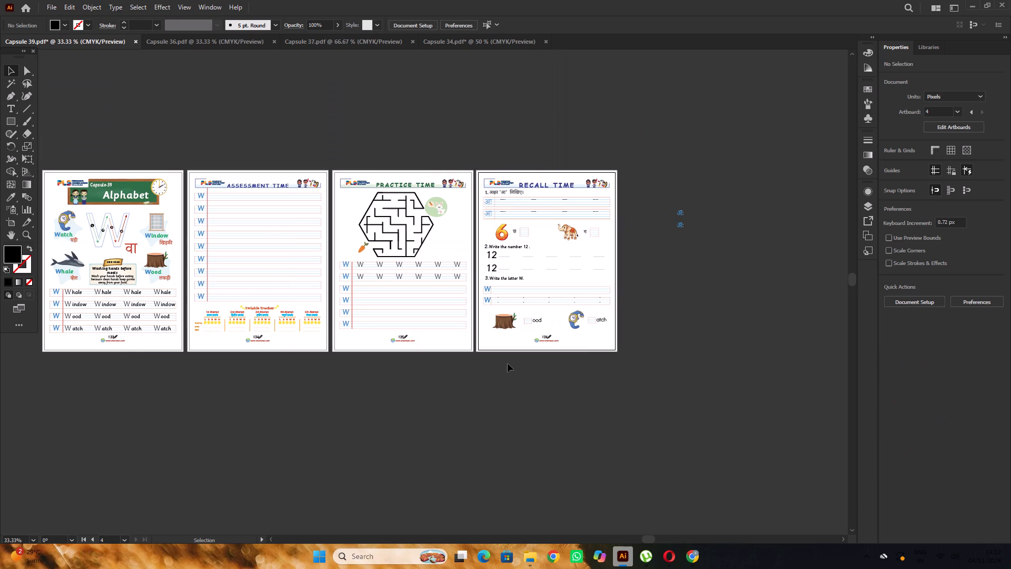
scroll(508, 363, "up", 3)
scroll(533, 351, "down", 1, "alt")
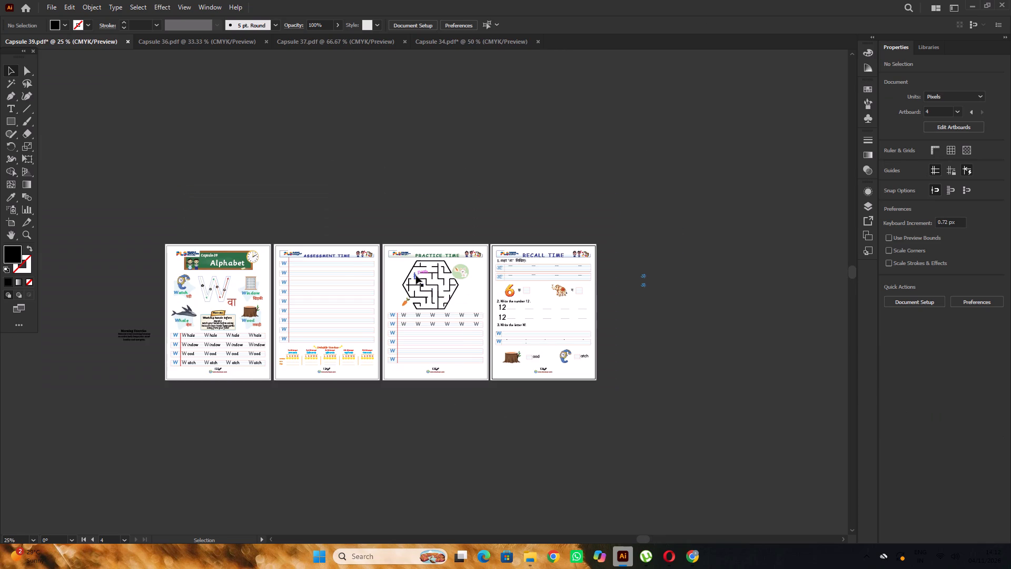
scroll(339, 274, "up", 3, "alt")
left_click(354, 221)
scroll(302, 236, "down", 2, "alt")
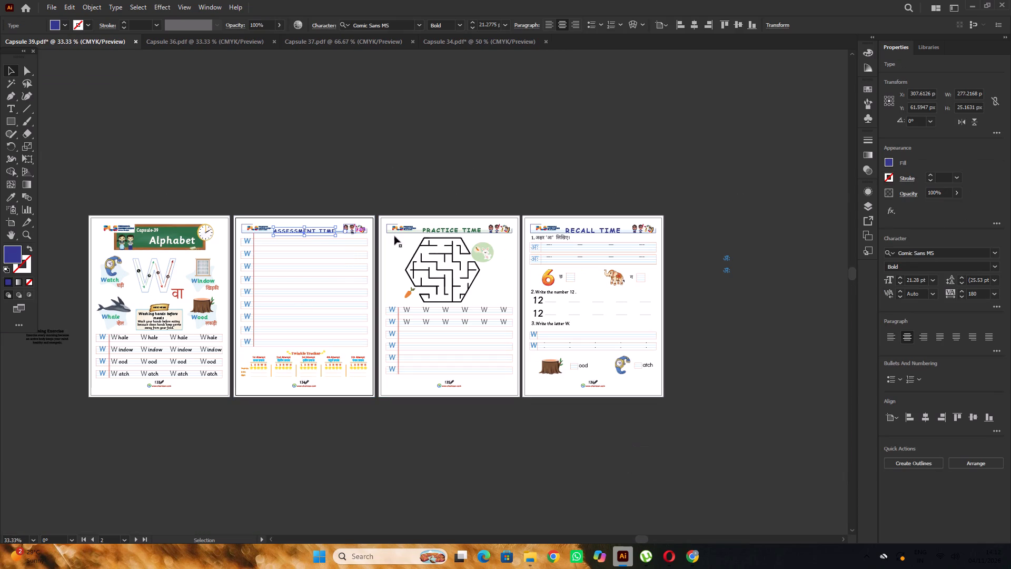
left_click(467, 231, "shift")
scroll(580, 243, "up", 2, "alt")
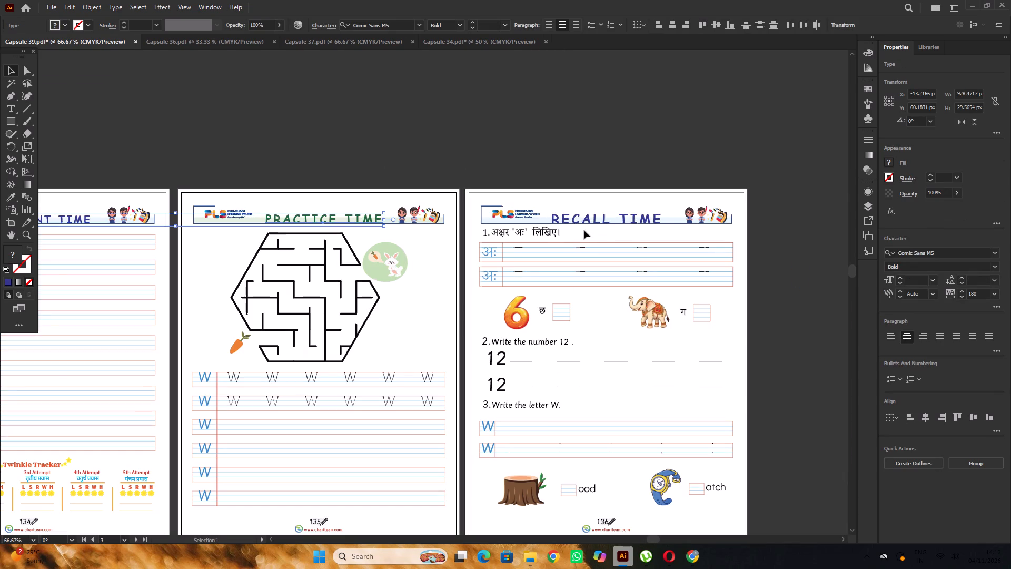
left_click(586, 220, "shift")
scroll(538, 220, "down", 2, "alt")
key("Delete")
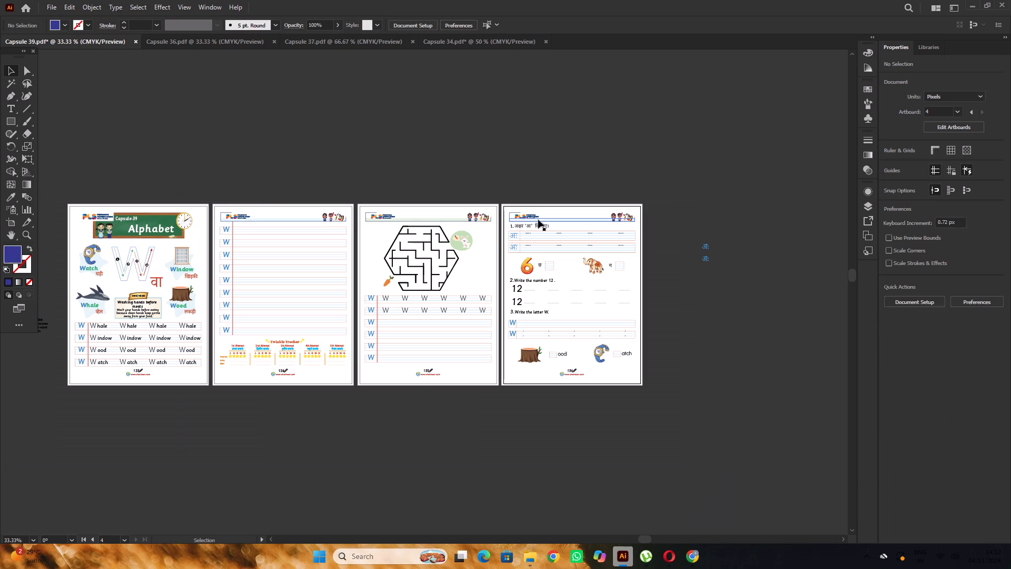
Copy the "ASSESSMENT TIME", "PRACTICE TIME" and "RECALL TIME" heading texts together from the page banners of Capsule 36.
left_click(442, 36)
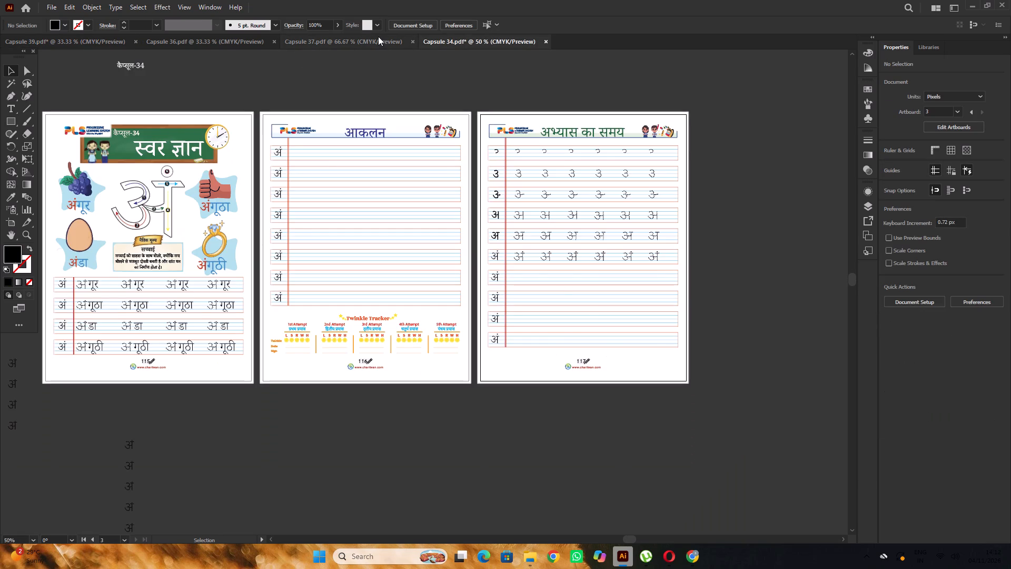
left_click(358, 42)
scroll(430, 154, "down", 1, "alt")
left_click(240, 45)
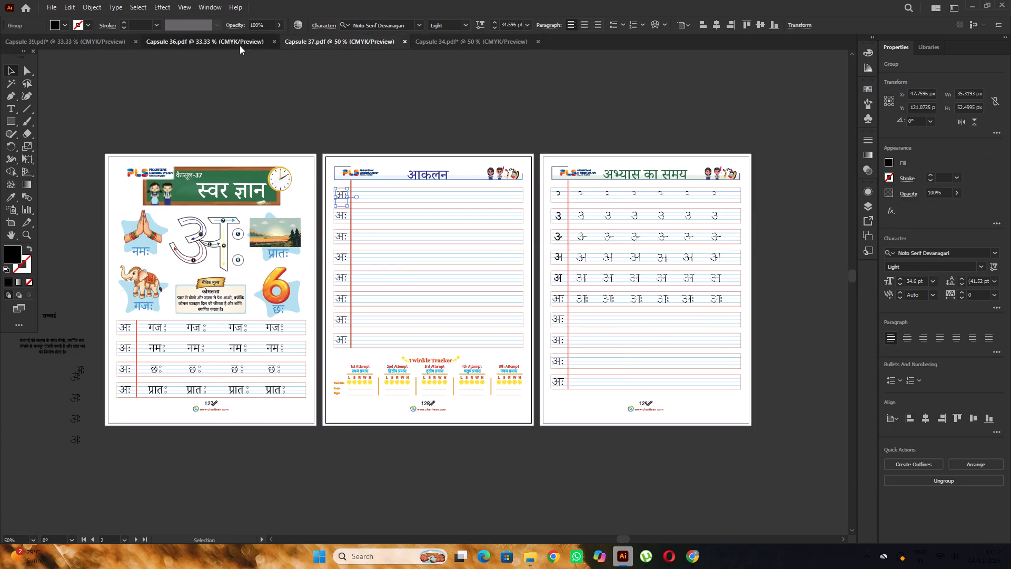
key("space")
key("space")
key("space")
key("space")
key("space")
left_click_drag(506, 102, 283, 167)
key("space")
key("space")
key("space")
key("space")
key("space")
key("space")
key("space")
key("space")
key("space")
key("space")
key("space")
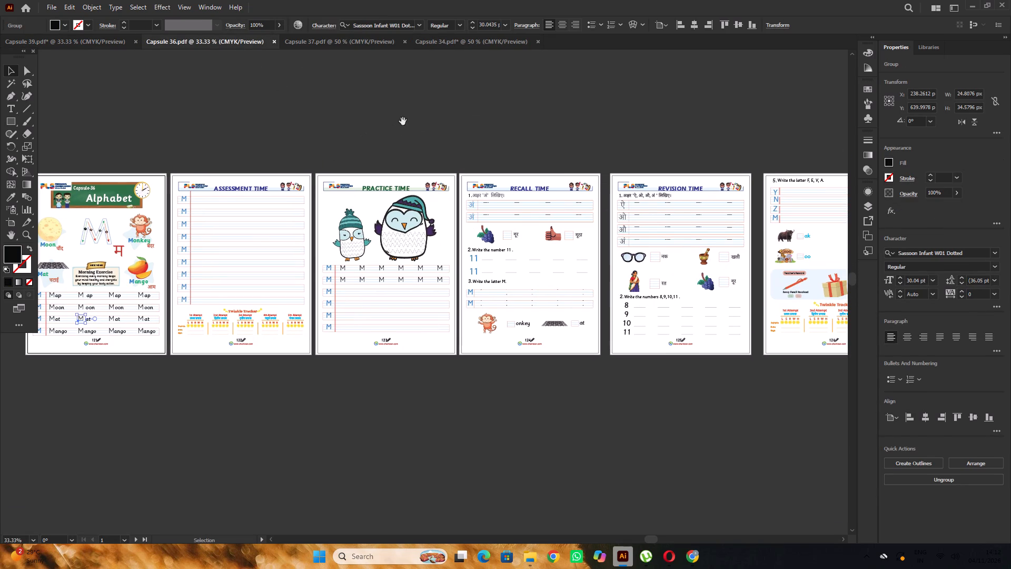
left_click_drag(403, 121, 364, 176)
key("space")
key("space")
left_click_drag(348, 165, 390, 162)
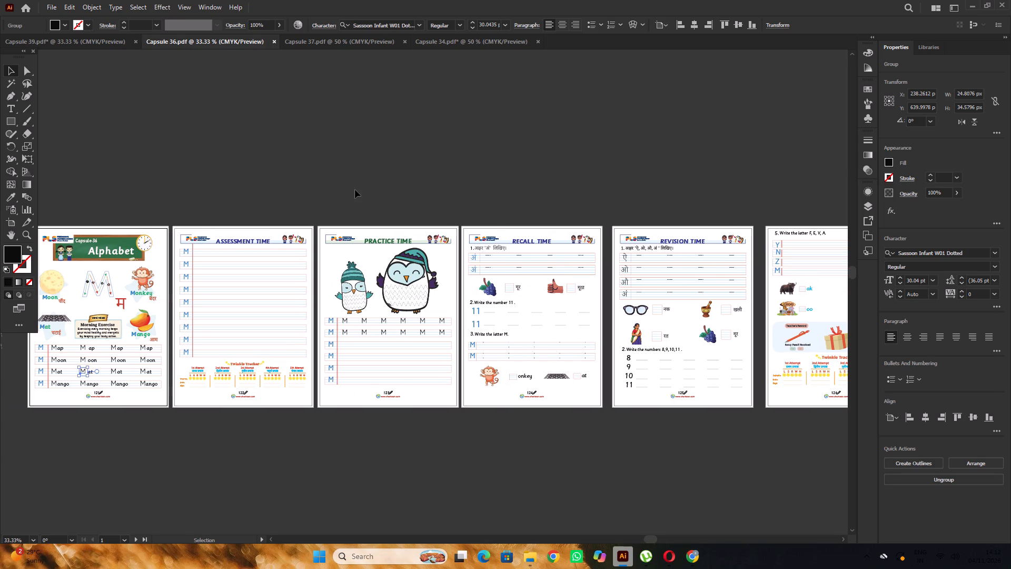
left_click(265, 241)
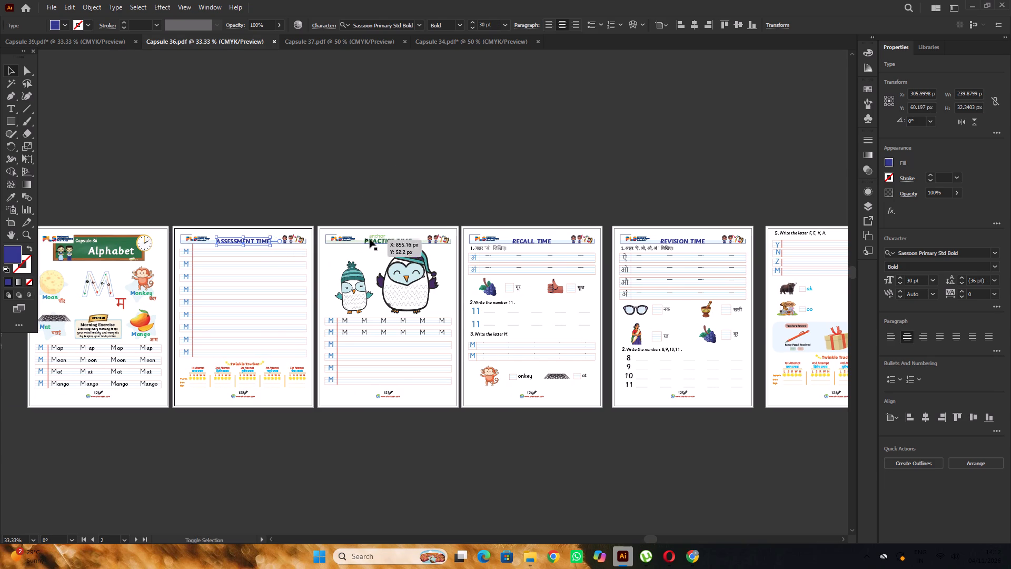
left_click(376, 241, "shift")
left_click(524, 242, "shift")
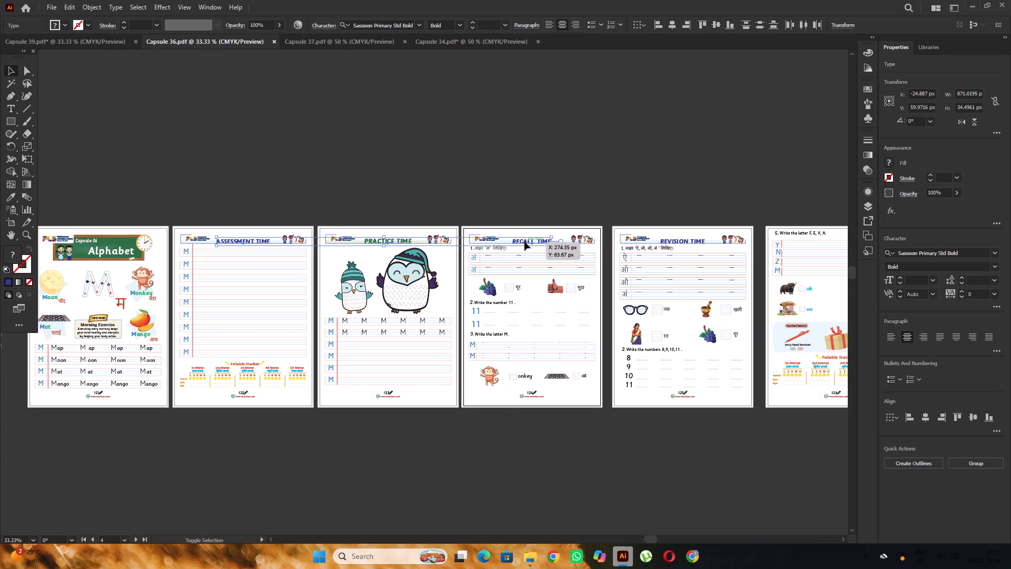
key("ctrl+c")
Paste the three copied headings in place onto Capsule 39's Assessment, Practice and Recall Time page banners.
left_click(101, 33)
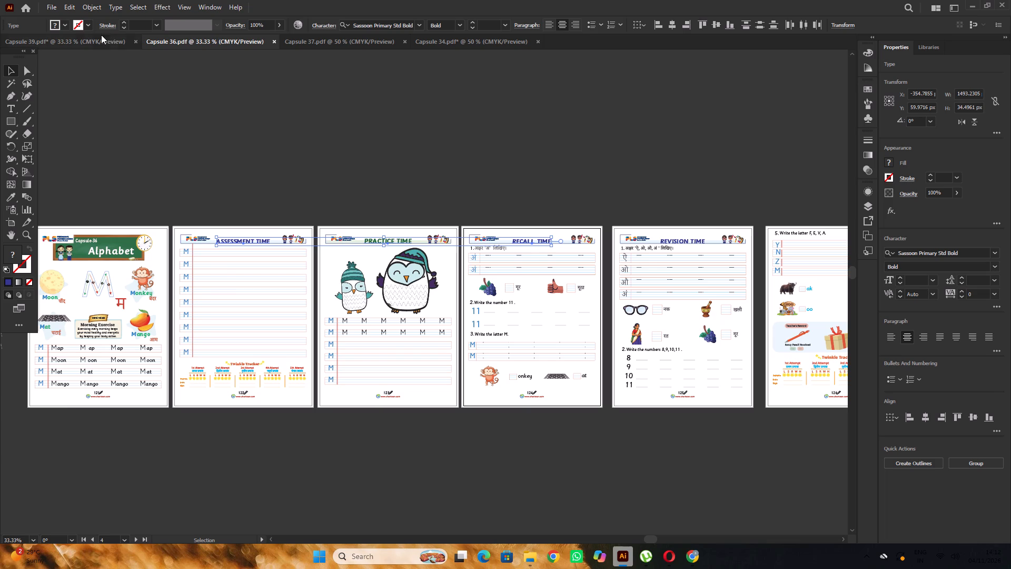
left_click(100, 40)
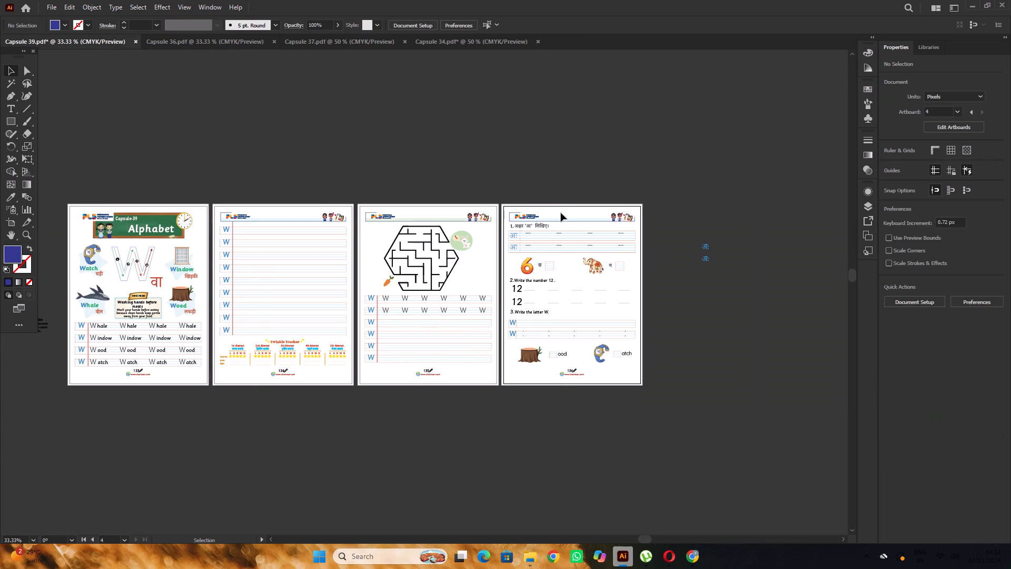
left_click(561, 213)
key("ctrl+f")
left_click(438, 196)
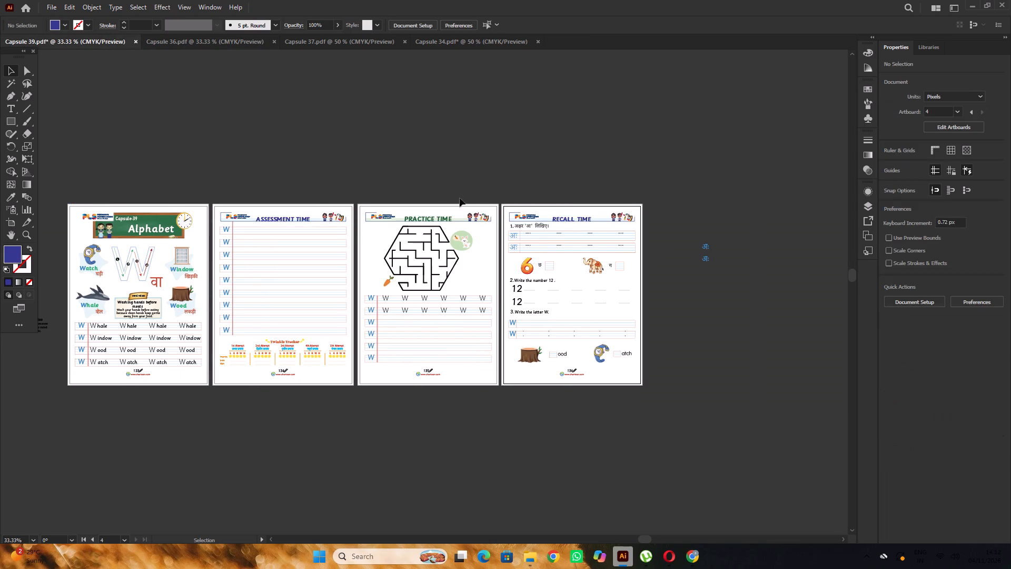
scroll(517, 209, "up", 2, "alt")
scroll(609, 231, "up", 3, "alt")
scroll(632, 237, "down", 2, "alt")
Centre the "RECALL TIME" heading horizontally on its page.
left_click(633, 240)
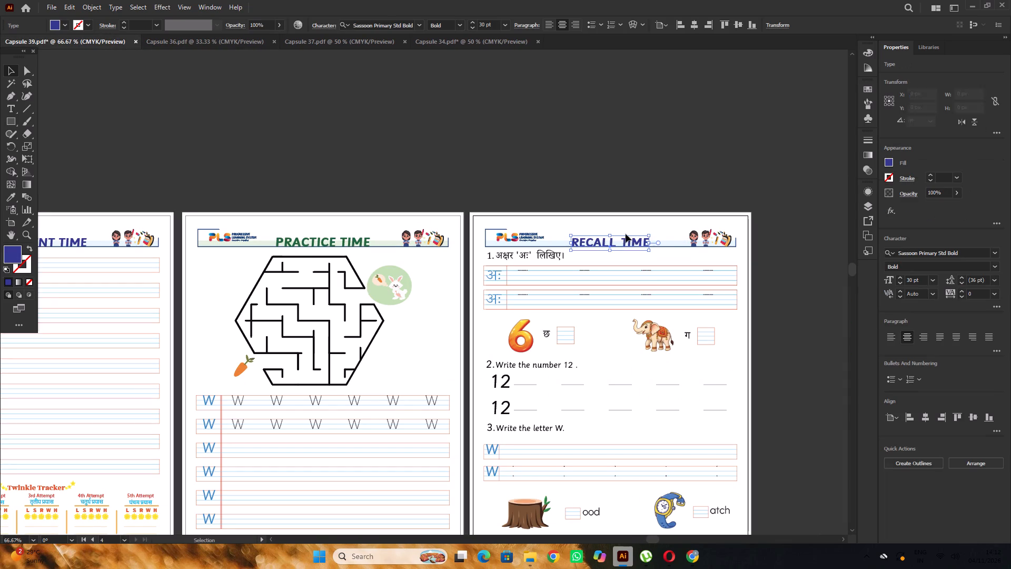
left_click(926, 418)
left_click(539, 157)
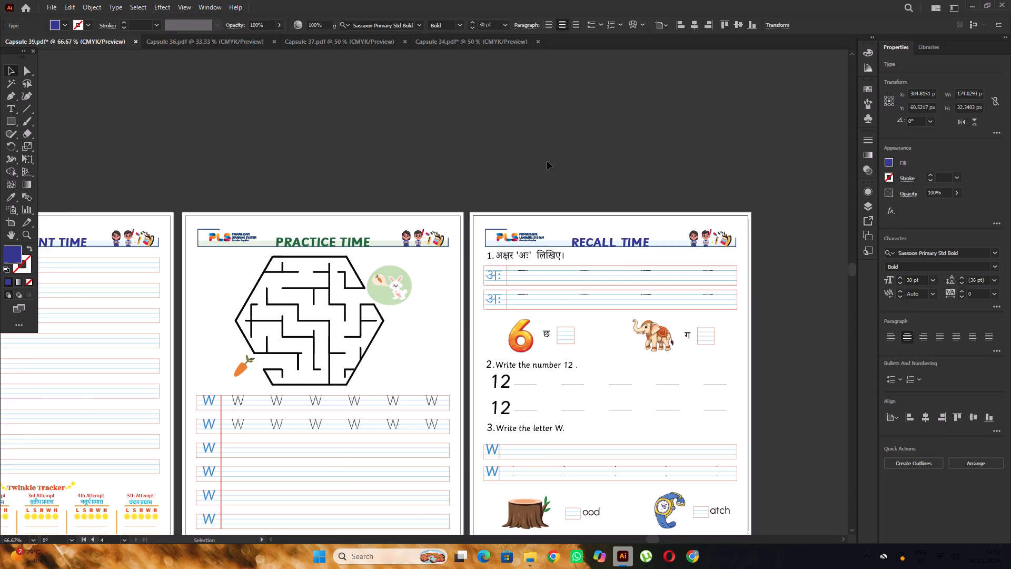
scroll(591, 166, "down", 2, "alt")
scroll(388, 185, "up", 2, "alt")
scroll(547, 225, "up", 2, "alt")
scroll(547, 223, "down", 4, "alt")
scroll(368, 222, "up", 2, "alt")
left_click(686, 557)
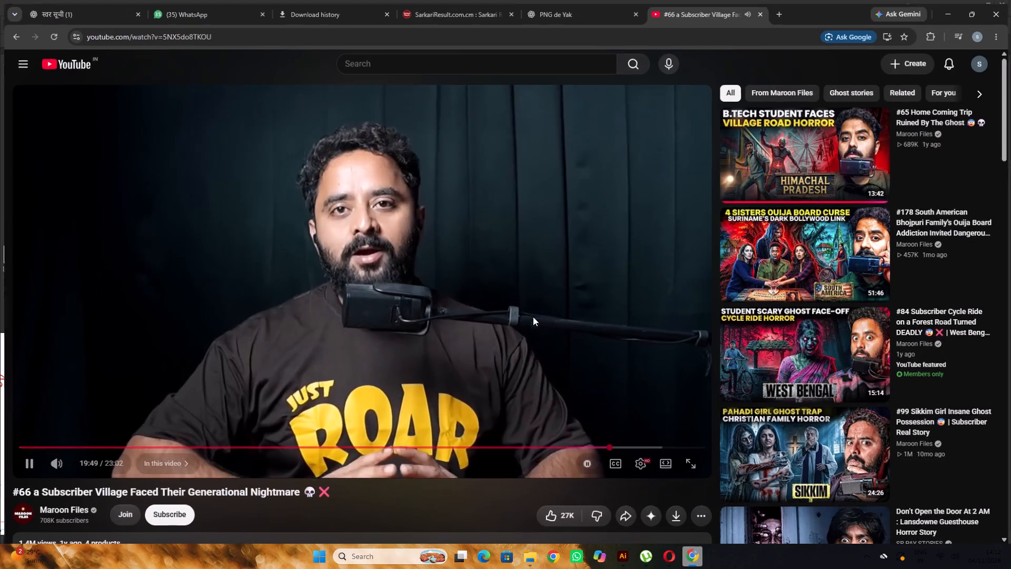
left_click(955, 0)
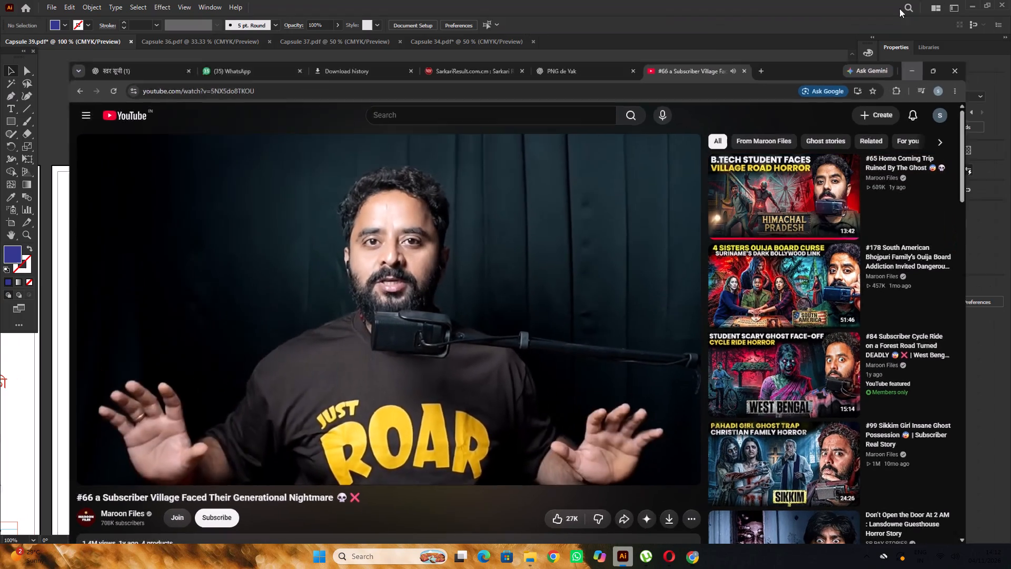
Examine Capsule 39's Assessment, Practice and Recall Time pages, checking the headings, W writing rows and page numbers.
scroll(479, 133, "down", 2, "alt")
left_click(540, 118)
scroll(539, 117, "down", 2, "alt")
key("space")
left_click_drag(611, 119, 556, 129)
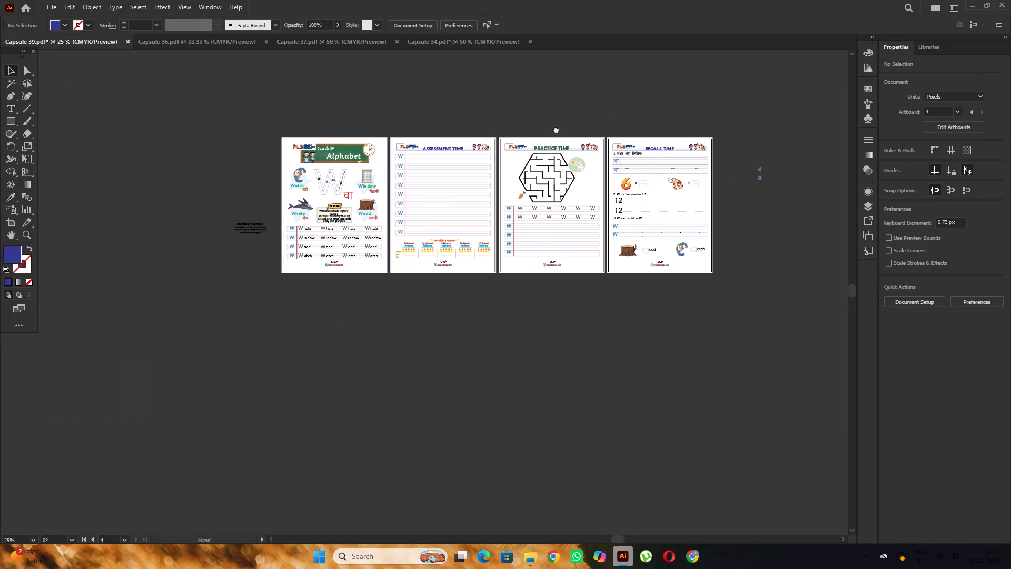
left_click_drag(556, 129, 535, 130)
scroll(517, 215, "up", 1, "alt")
scroll(420, 240, "up", 3, "alt")
left_click(429, 209)
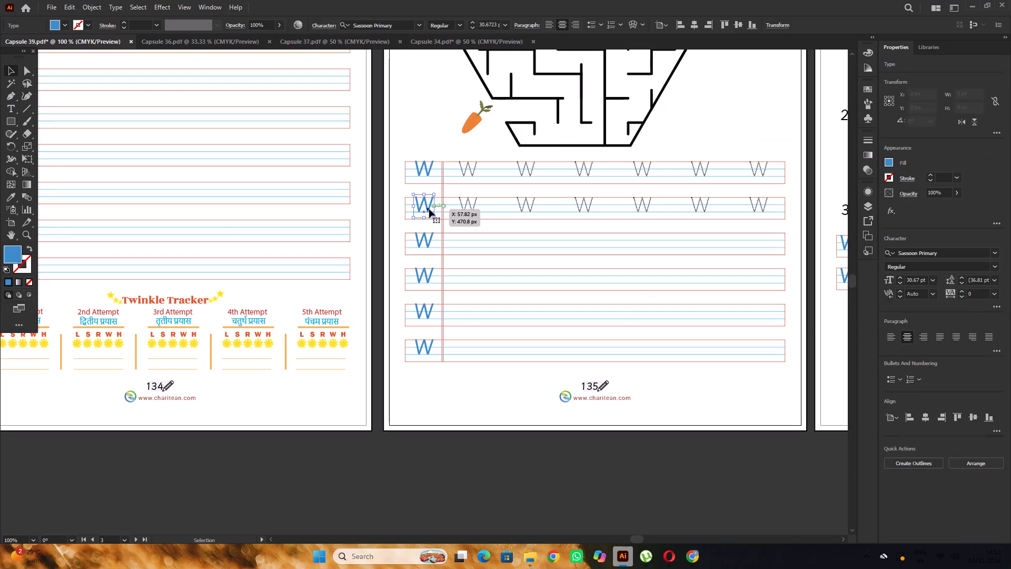
scroll(429, 209, "up", 3, "alt")
scroll(421, 210, "down", 5, "alt")
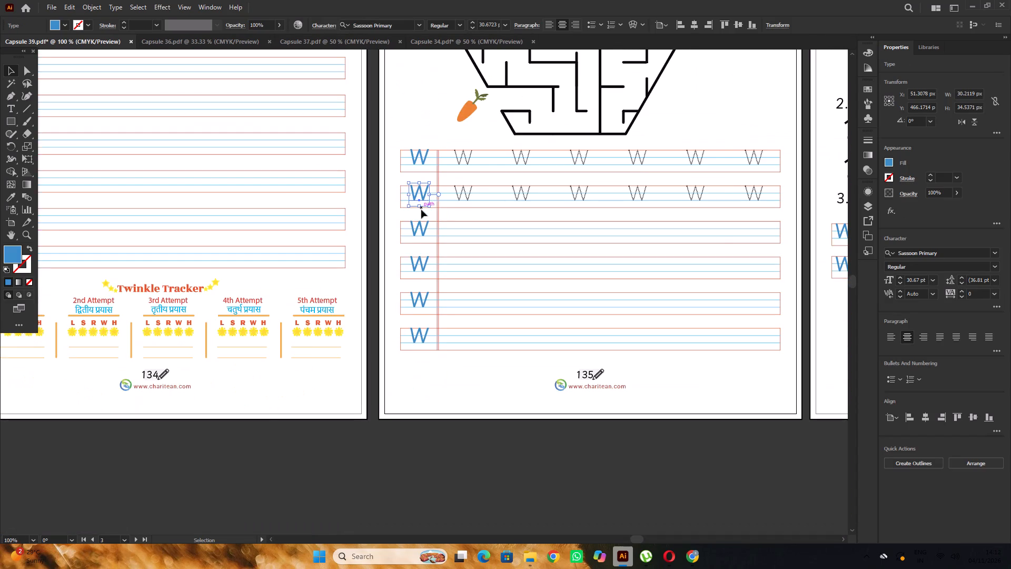
scroll(421, 211, "down", 2)
left_click(509, 409)
scroll(511, 404, "up", 5)
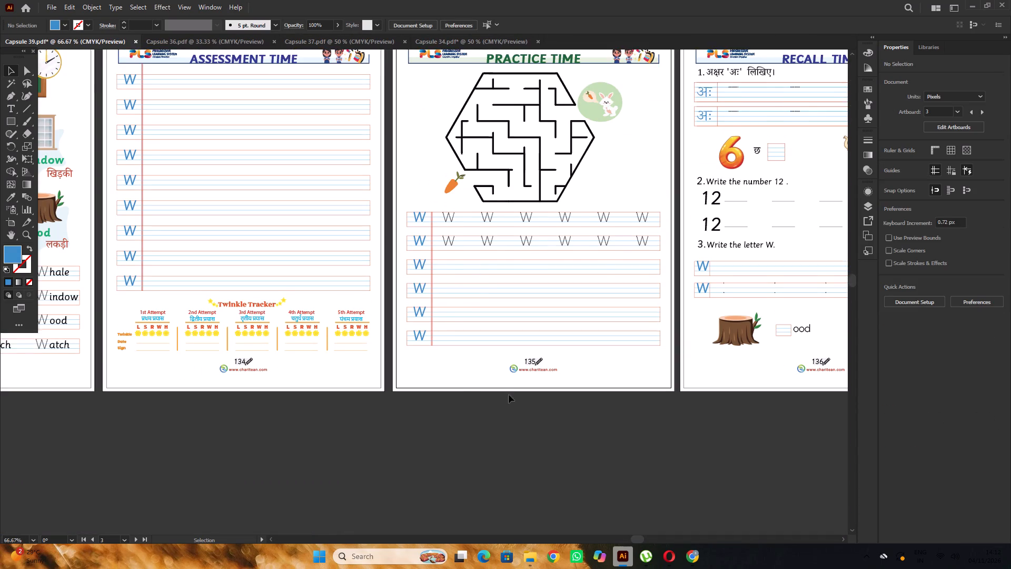
scroll(509, 395, "up", 2)
scroll(443, 320, "up", 3, "alt")
scroll(421, 330, "down", 3, "alt")
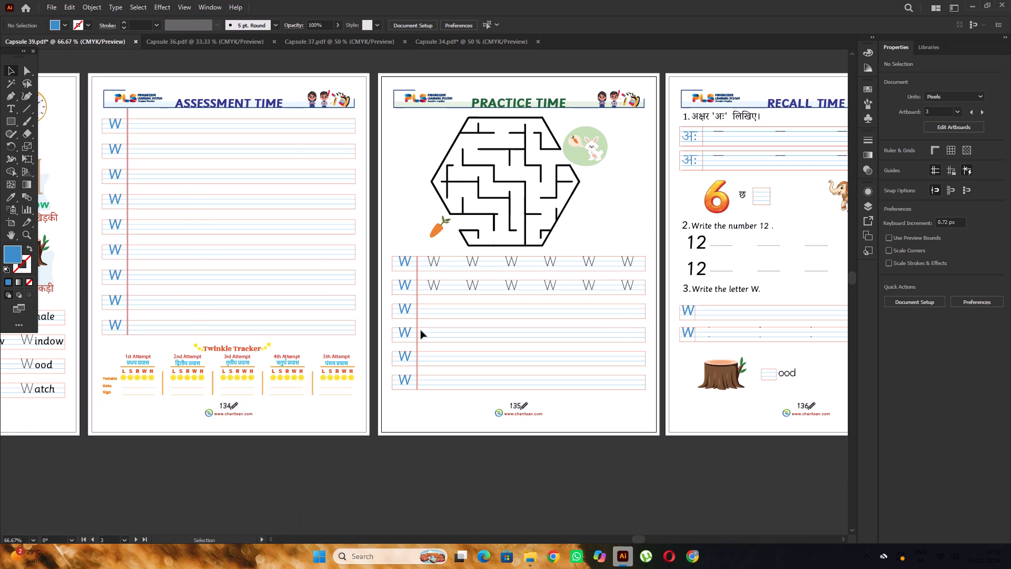
scroll(421, 330, "down", 4, "alt")
scroll(628, 340, "up", 7, "alt")
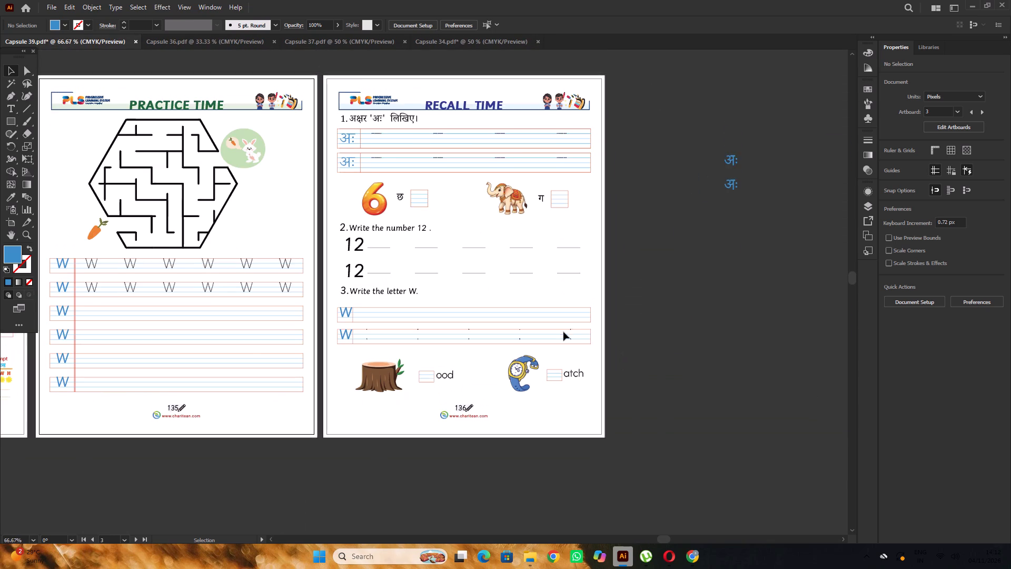
scroll(563, 332, "up", 2, "alt")
scroll(497, 329, "up", 1)
scroll(427, 338, "up", 2)
scroll(468, 341, "down", 3)
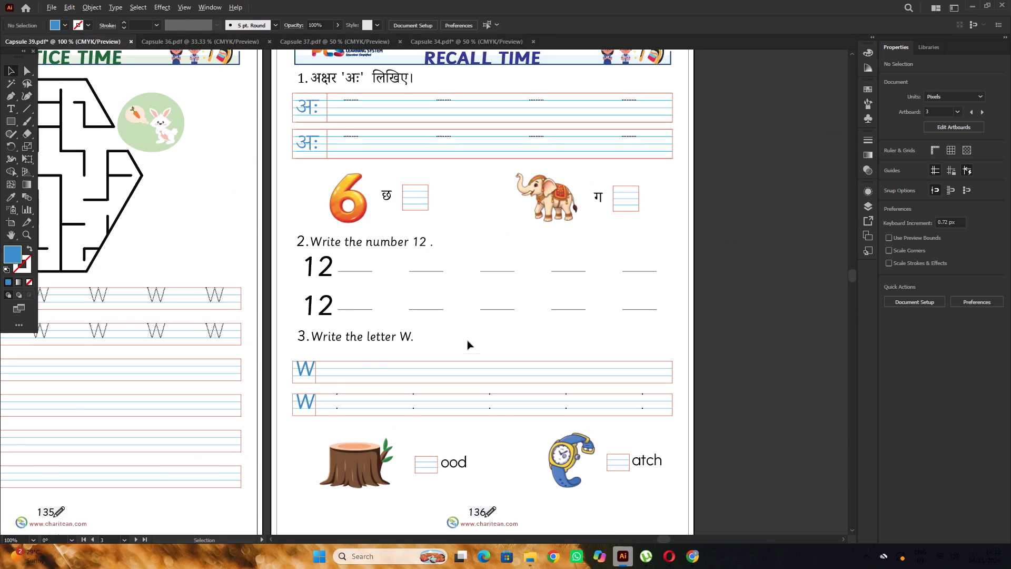
scroll(429, 341, "up", 3)
scroll(512, 332, "down", 2, "alt")
scroll(394, 378, "up", 2, "alt")
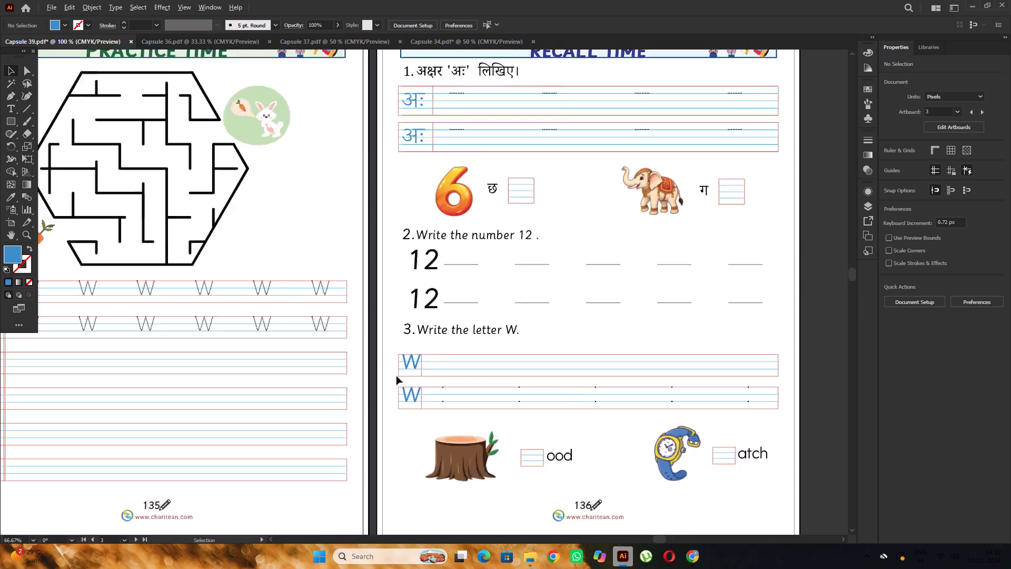
scroll(397, 376, "up", 2, "alt")
scroll(435, 365, "down", 2)
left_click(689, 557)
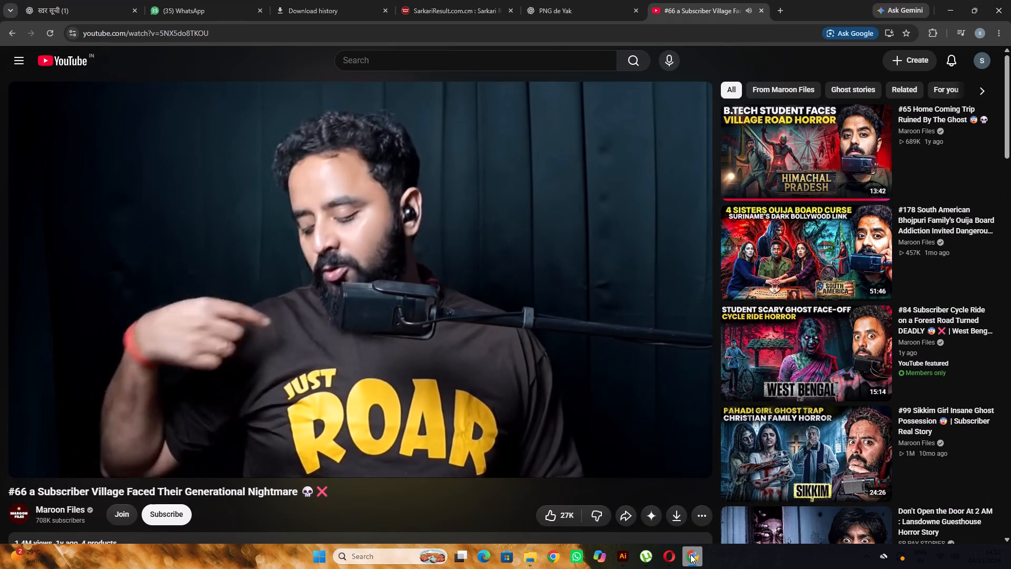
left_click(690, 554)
Review all four Capsule 39 pages once more, from the Alphabet page through Recall Time question 3.
scroll(449, 397, "down", 3)
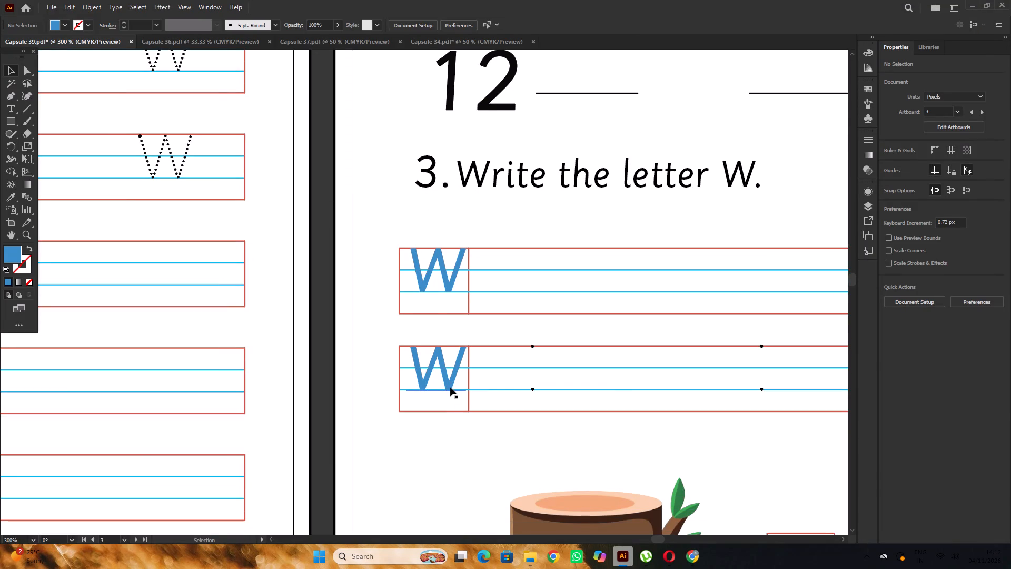
scroll(450, 386, "up", 2, "alt")
scroll(447, 381, "down", 7, "alt")
scroll(448, 379, "up", 3)
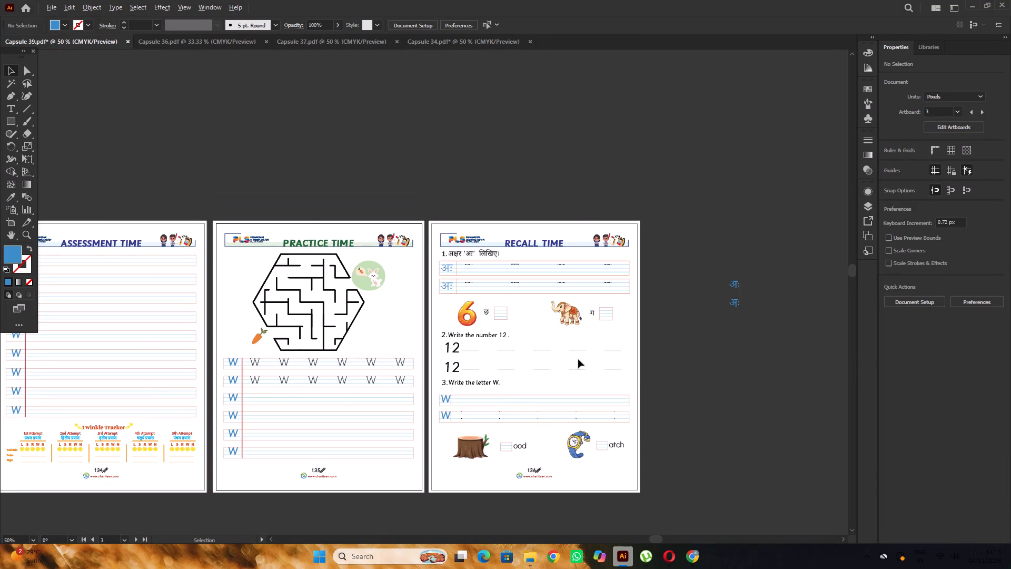
scroll(579, 358, "up", 1, "alt")
scroll(581, 356, "down", 2, "alt")
scroll(481, 333, "up", 2, "alt")
scroll(560, 332, "down", 2, "alt")
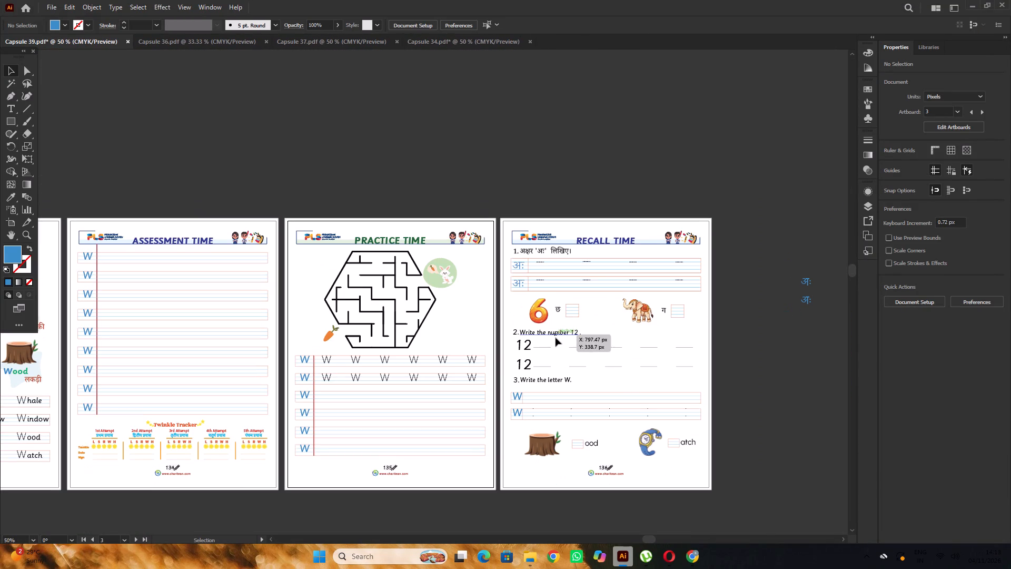
scroll(494, 329, "down", 2, "alt")
key("space")
key("space")
left_click_drag(379, 330, 518, 324)
scroll(516, 323, "up", 3, "alt")
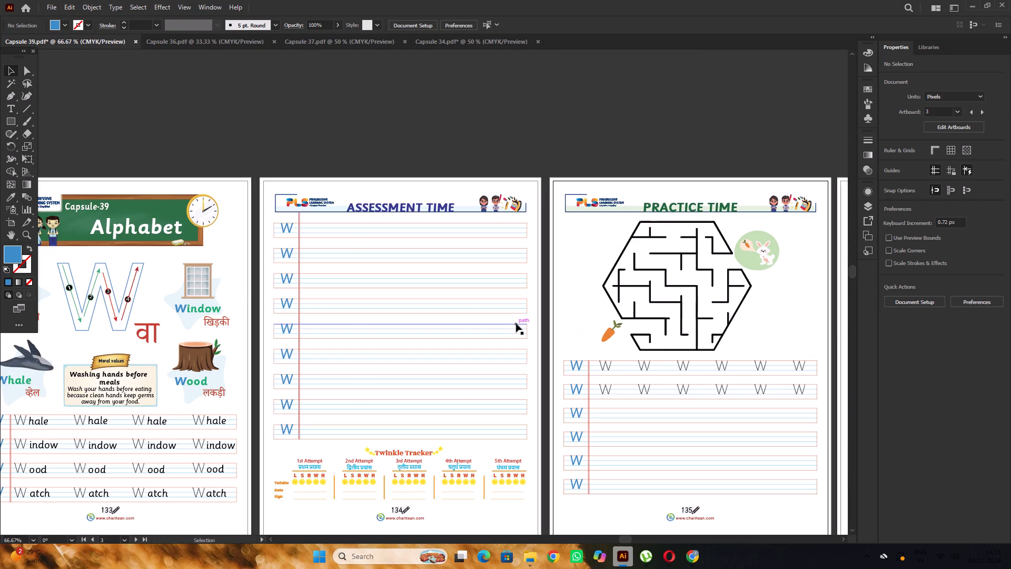
scroll(516, 323, "down", 2, "alt")
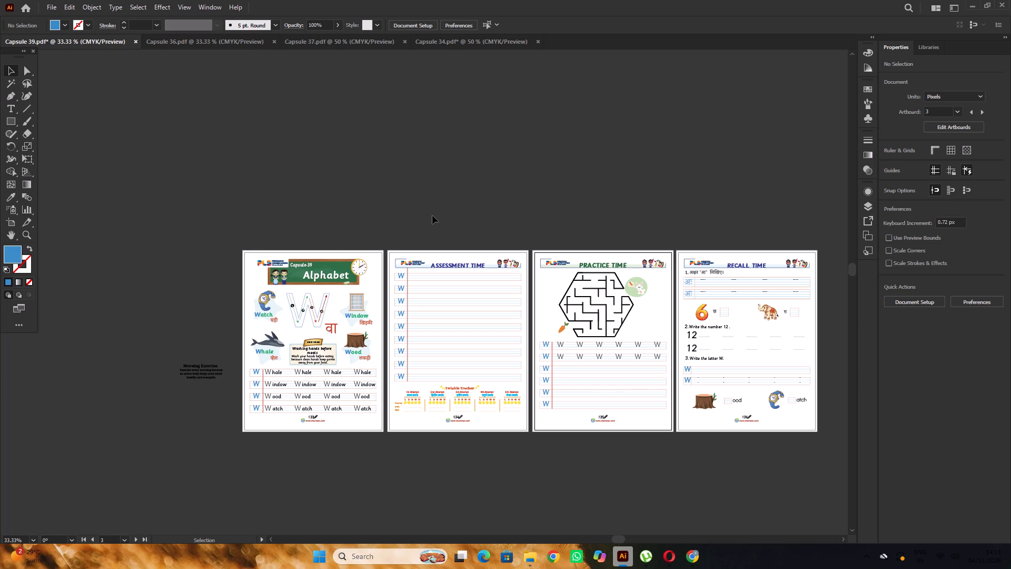
scroll(432, 215, "down", 5)
scroll(432, 215, "up", 2, "alt")
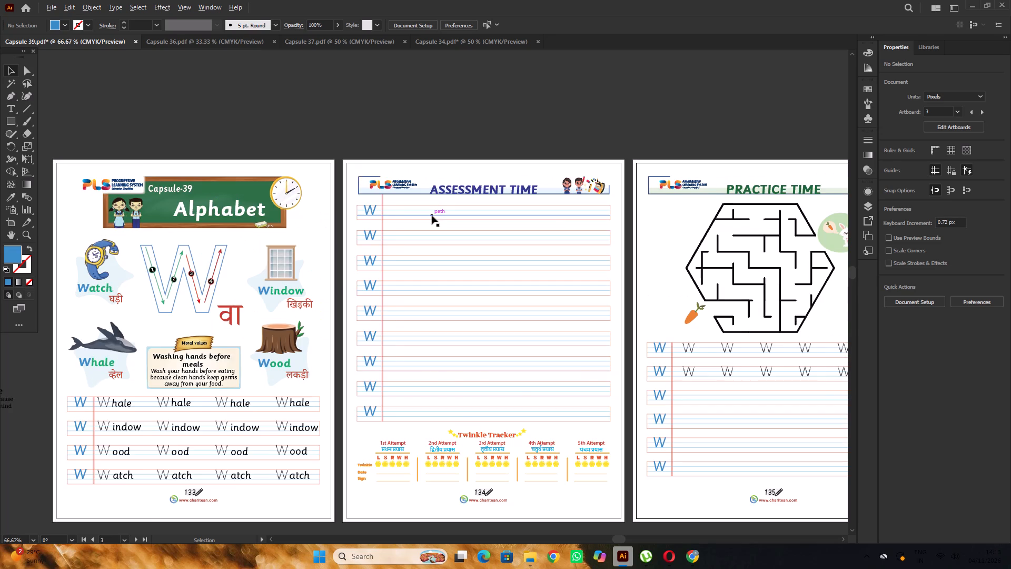
scroll(432, 215, "down", 1, "alt")
key("space")
key("space")
key("space")
key("space")
key("space")
key("space")
key("space")
key("space")
key("space")
key("space")
left_click_drag(643, 245, 427, 248)
scroll(427, 248, "down", 2, "alt")
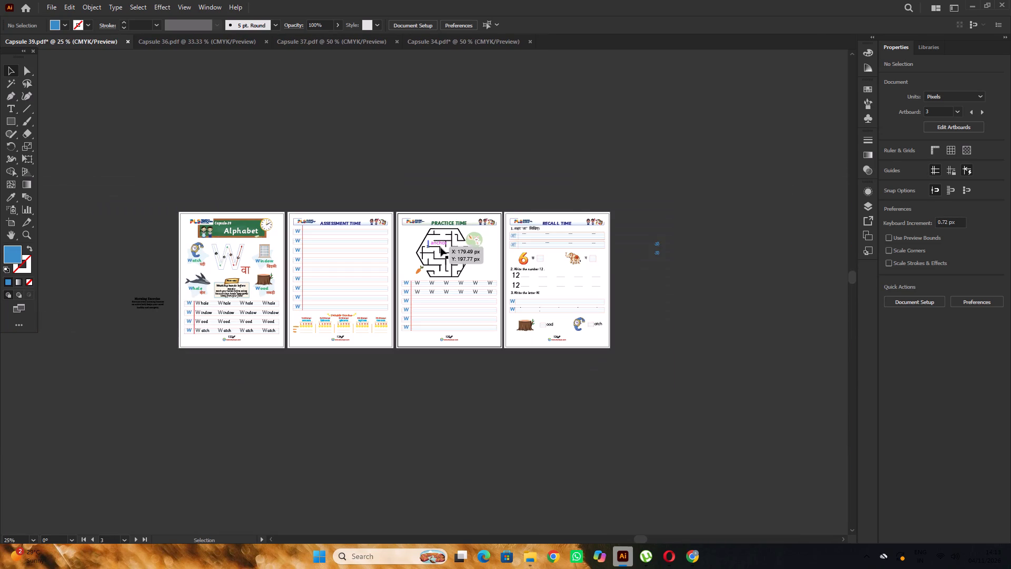
key("space")
key("space")
key("space")
key("space")
key("space")
key("space")
left_click_drag(610, 254, 584, 295)
scroll(523, 293, "up", 3, "alt")
scroll(522, 288, "down", 2, "alt")
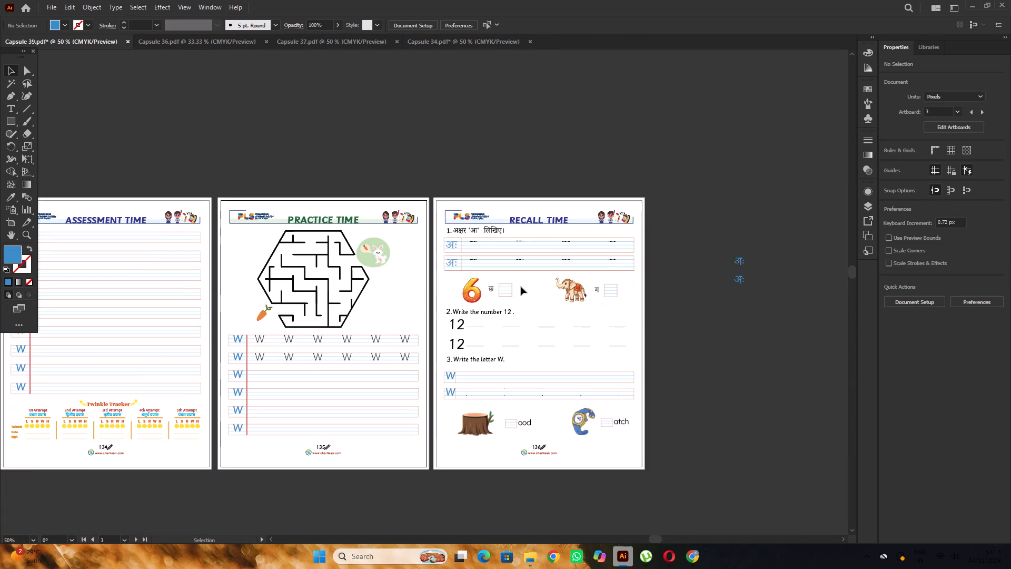
scroll(521, 287, "up", 3)
left_click(504, 248)
left_click(514, 227)
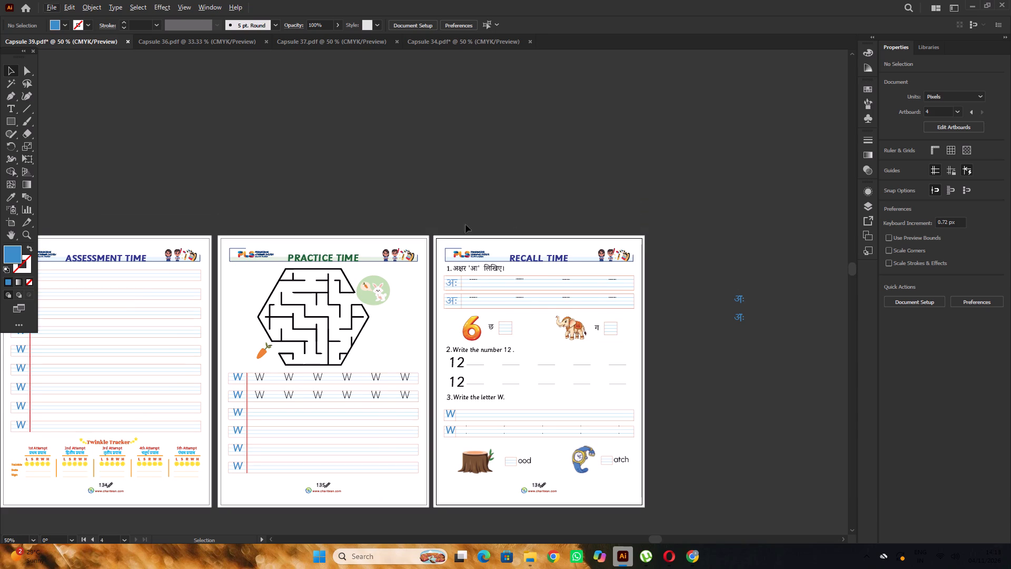
key("space")
key("space")
left_click_drag(376, 211, 547, 202)
scroll(547, 202, "down", 1, "alt")
key("space")
left_click_drag(508, 190, 548, 197)
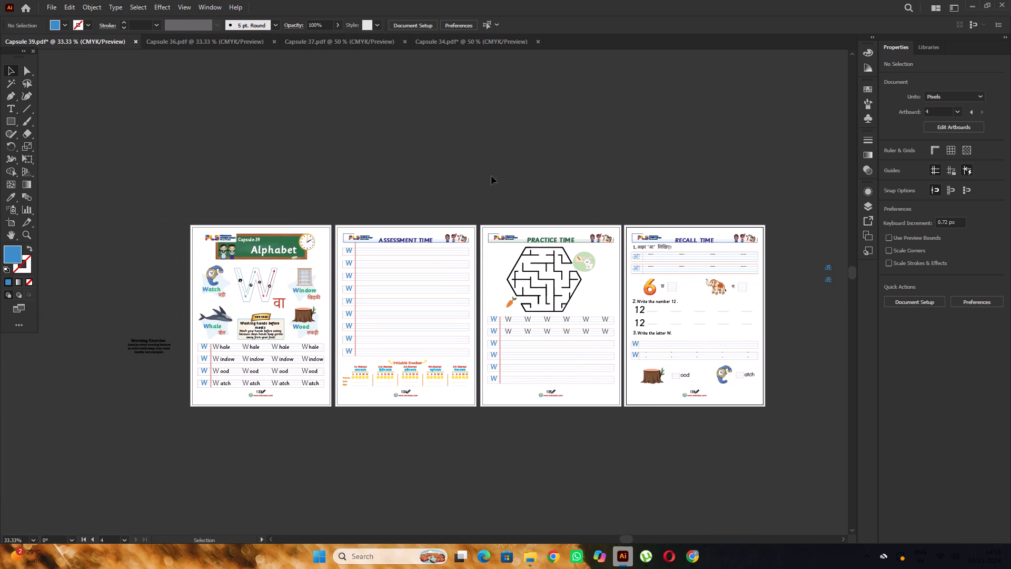
Save the corrected Capsule 39 document.
key("ctrl+s")
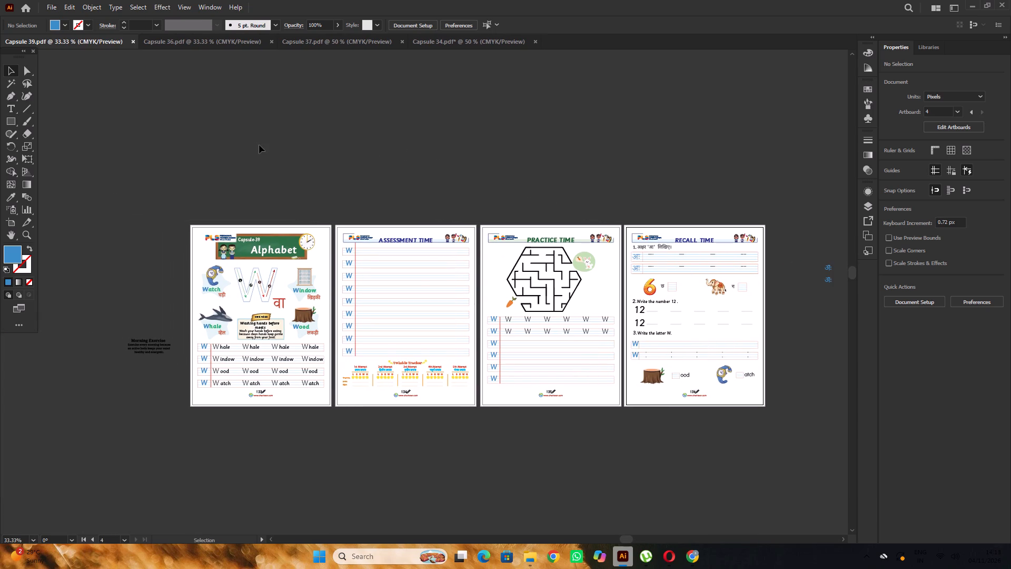
Open the saved Capsule 39 PDF from the PRINT A 1 folder and check its pages from Alphabet through Recall Time.
left_click(516, 505)
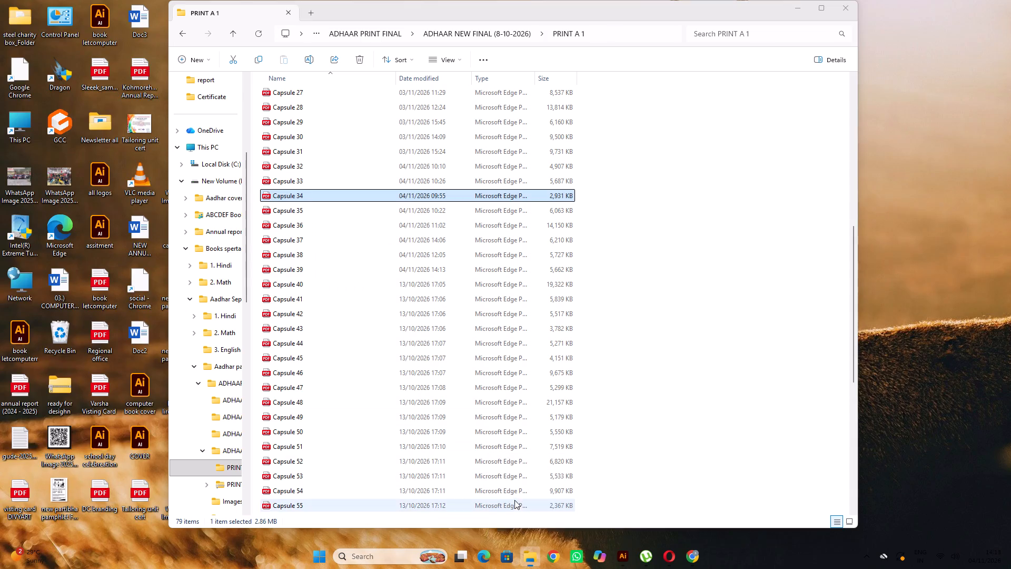
scroll(447, 315, "up", 2)
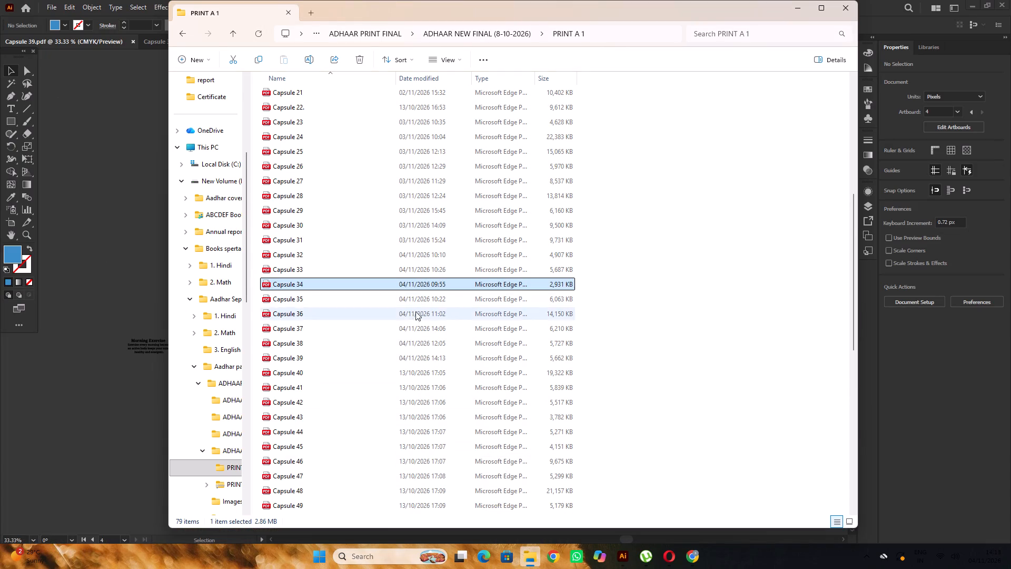
double_click(401, 355)
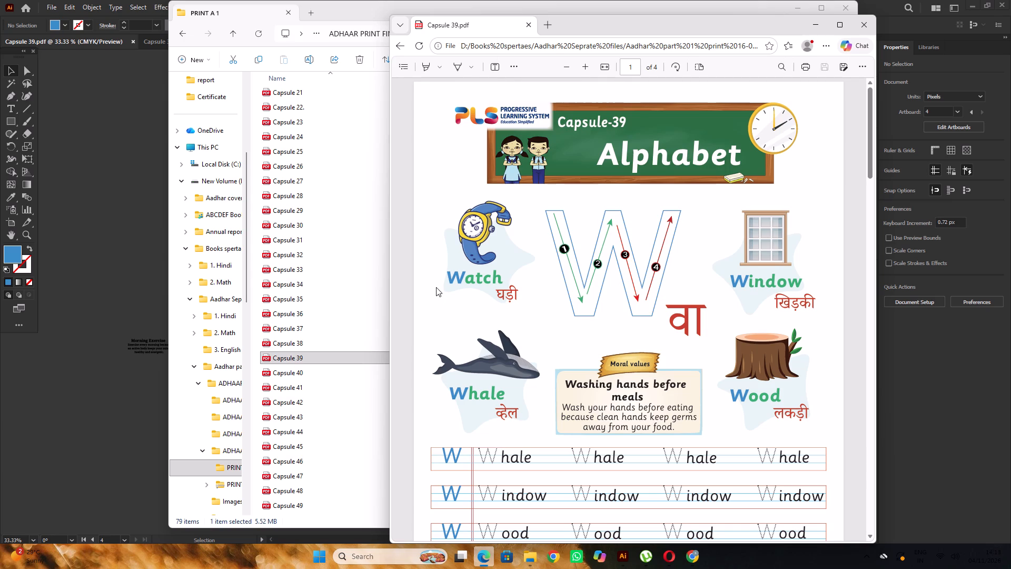
scroll(504, 290, "down", 4)
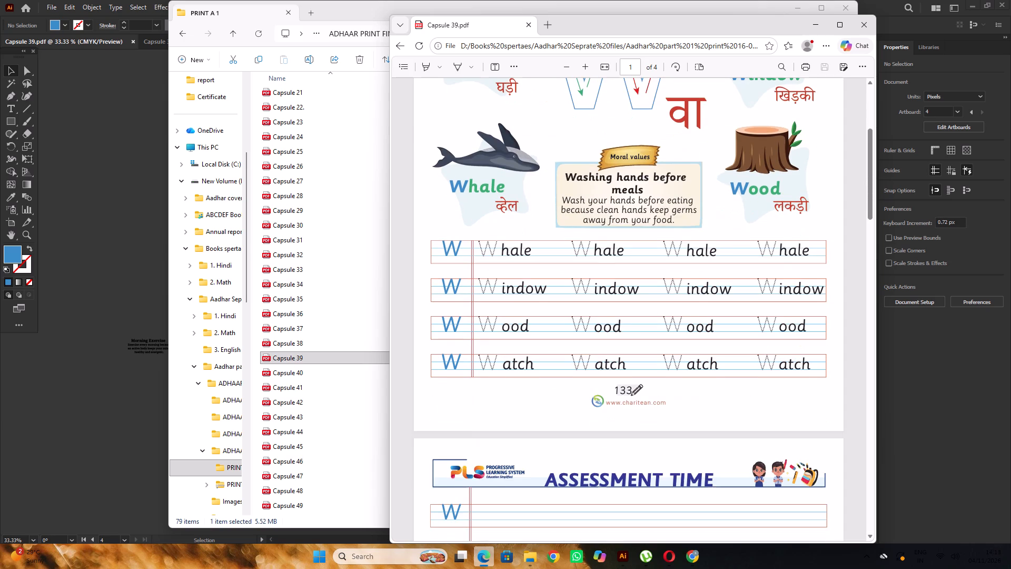
scroll(504, 290, "up", 1)
scroll(504, 290, "down", 9)
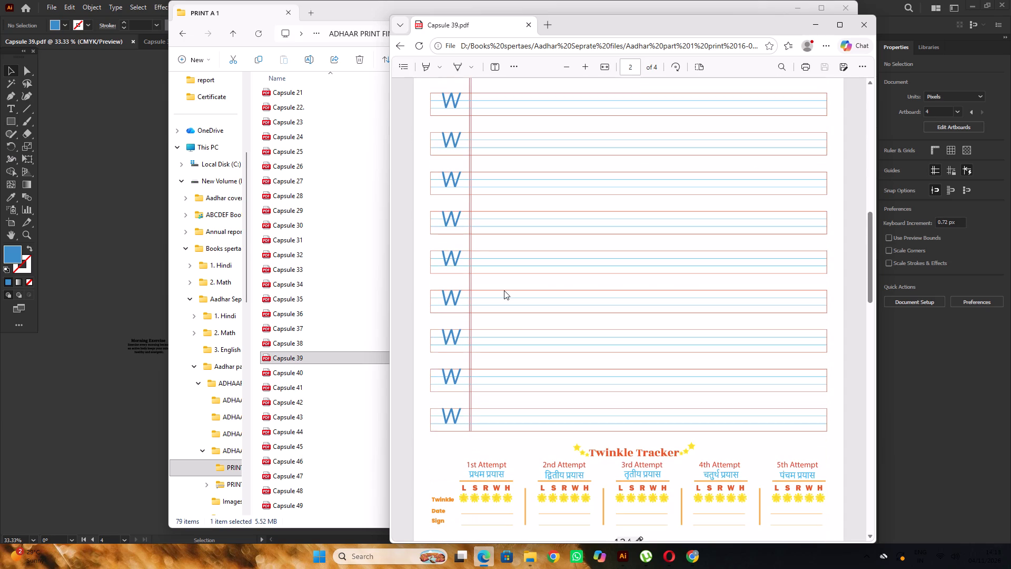
scroll(504, 290, "down", 5)
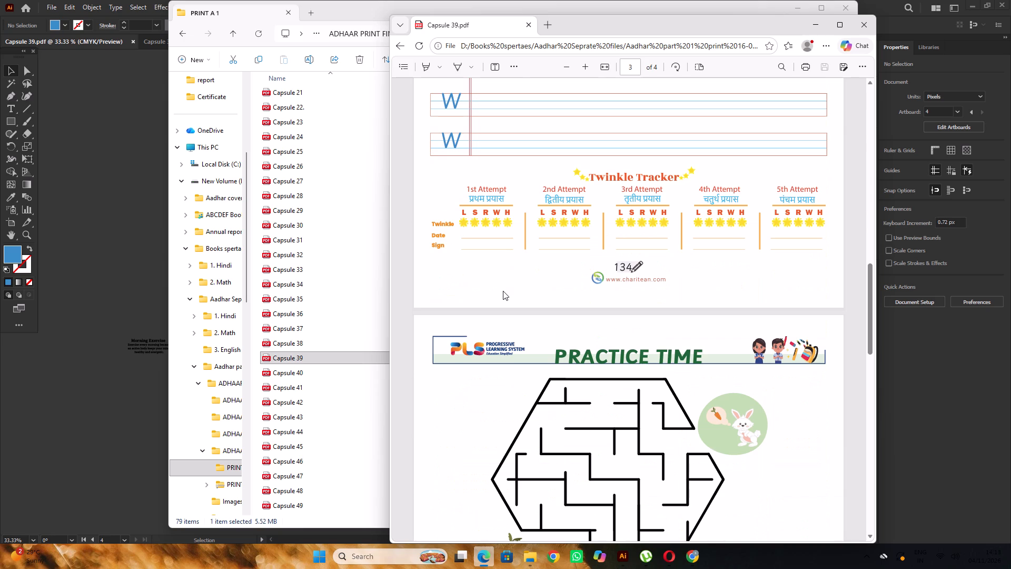
scroll(502, 291, "down", 4)
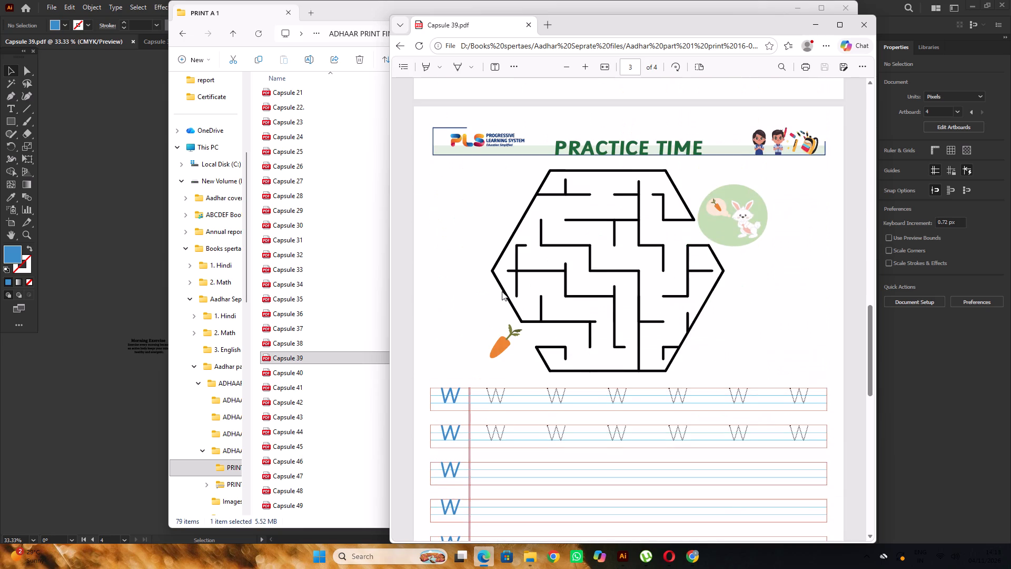
scroll(502, 291, "down", 13)
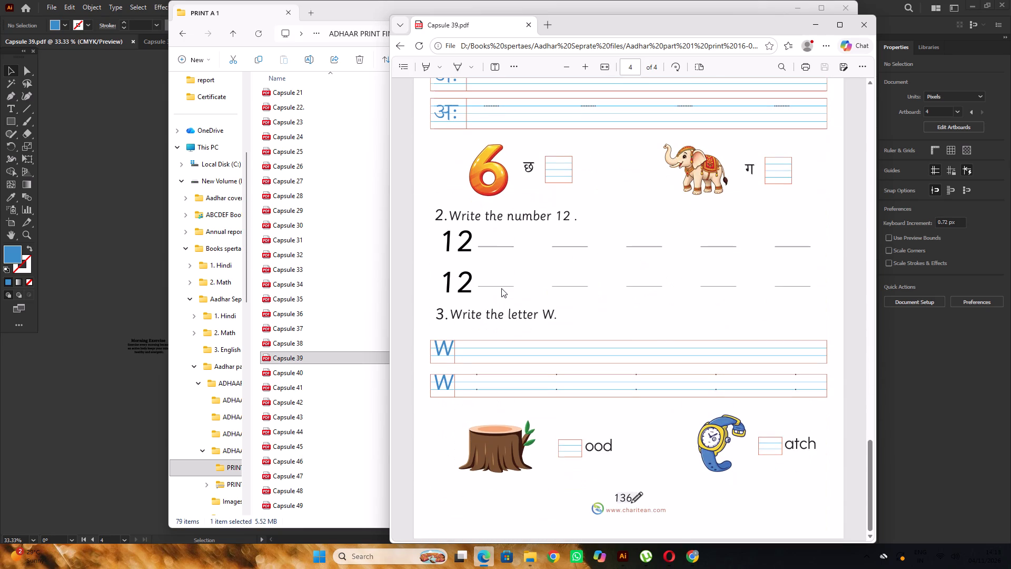
scroll(501, 288, "up", 1)
scroll(501, 288, "down", 9)
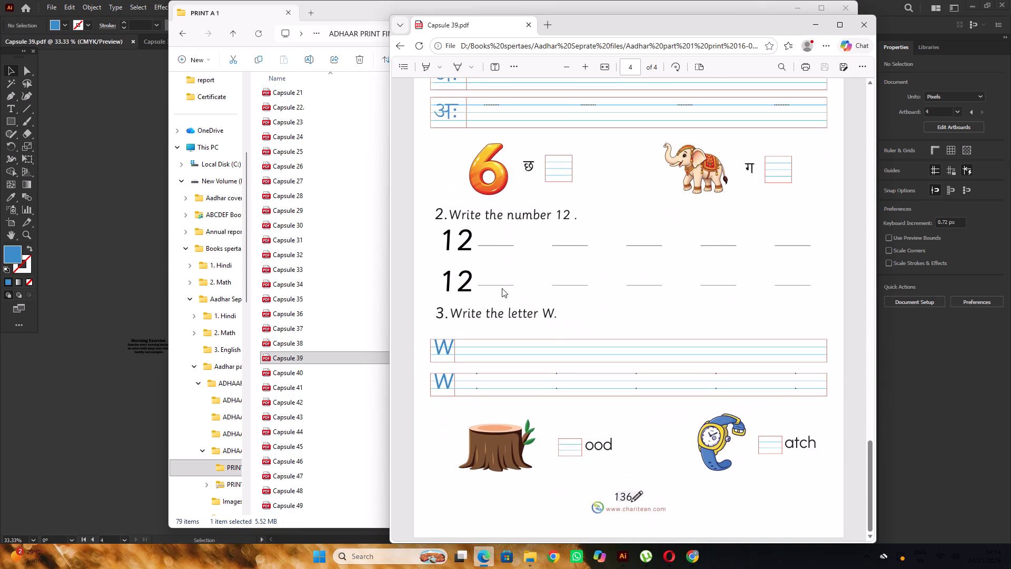
Recheck the Capsule 39 PDF from Recall Time back to the Alphabet page, then return to Illustrator.
scroll(502, 288, "up", 5)
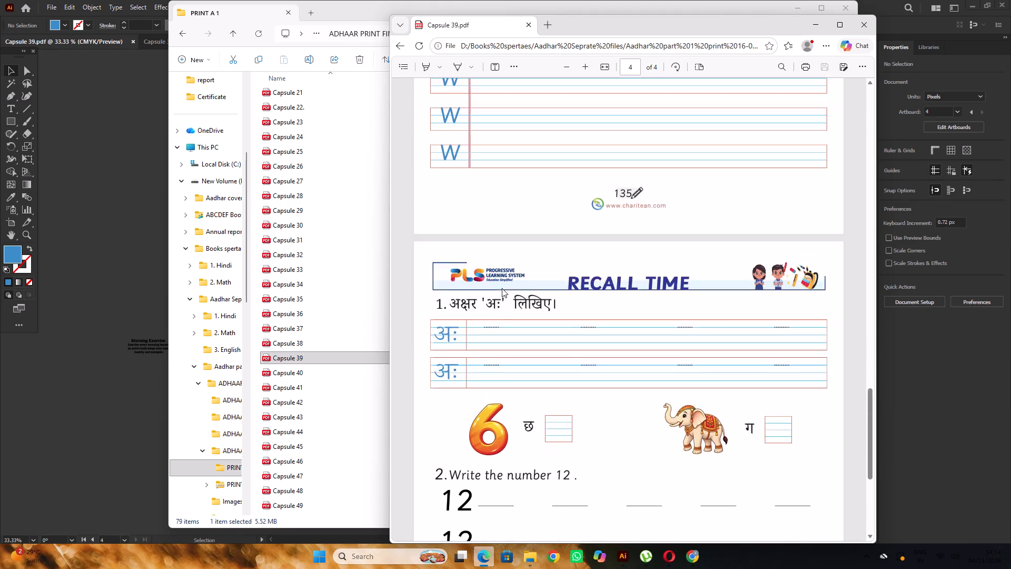
scroll(502, 288, "up", 17)
scroll(502, 288, "up", 4)
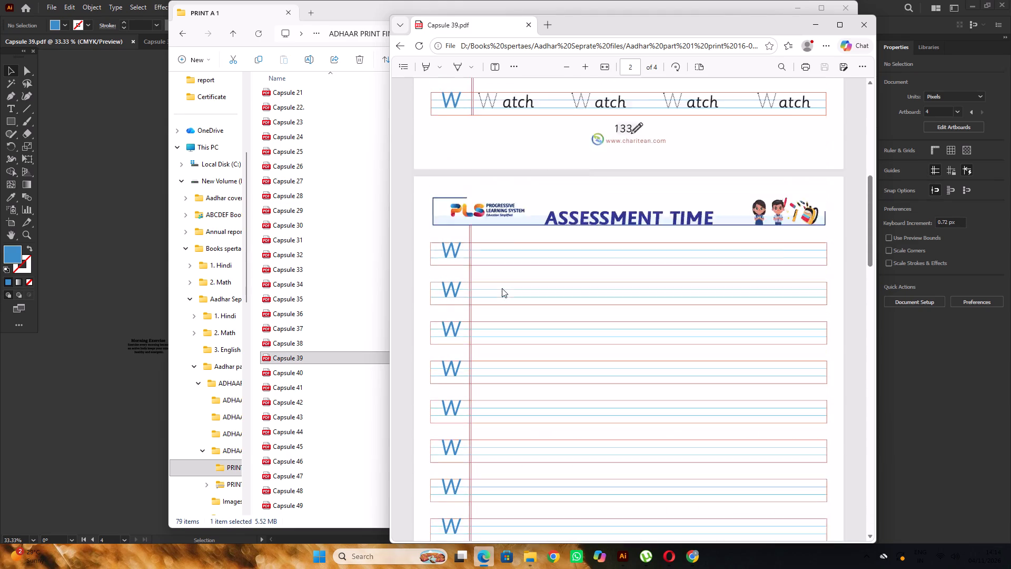
scroll(502, 288, "up", 11)
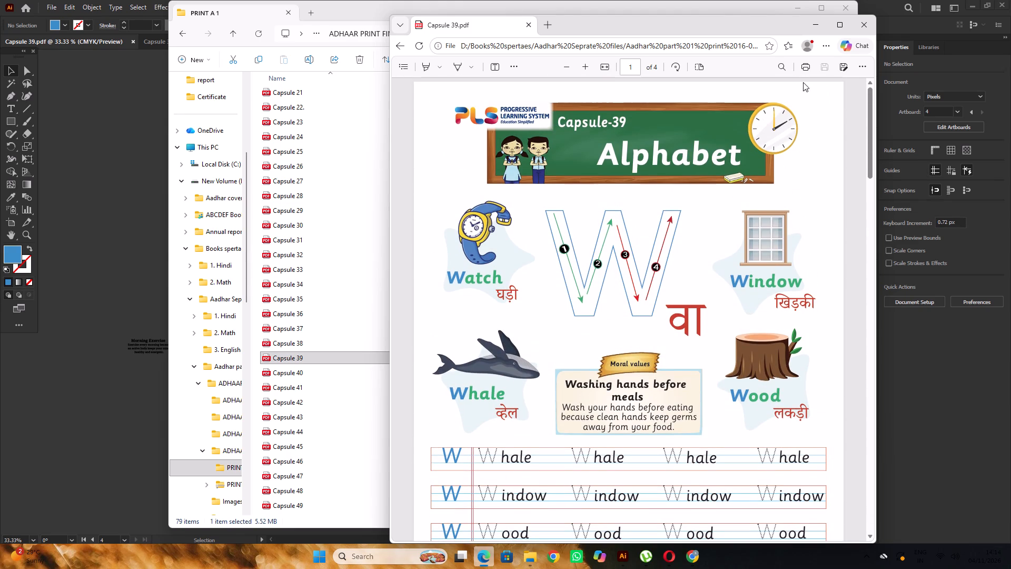
left_click(860, 33)
left_click(794, 11)
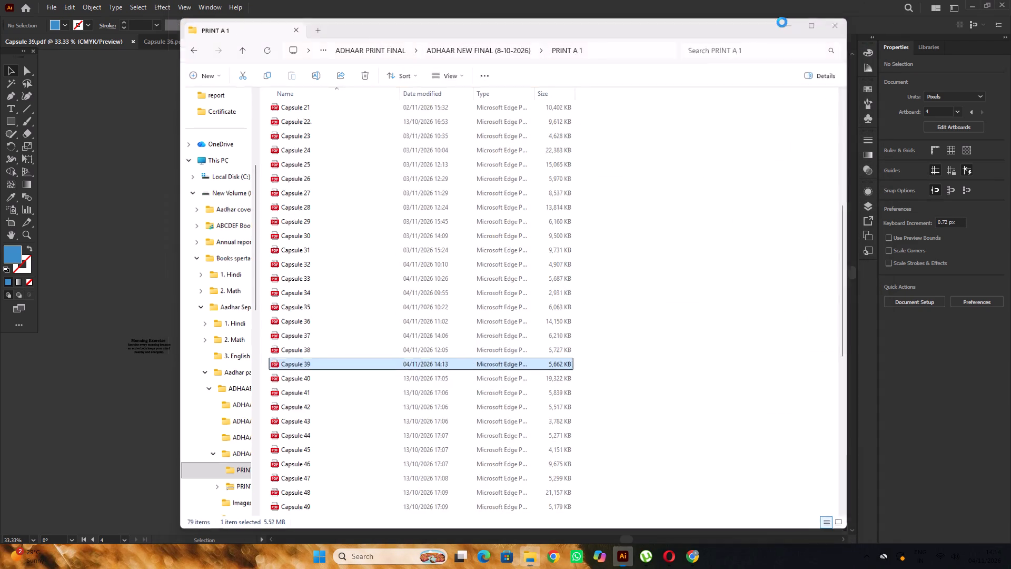
Align the two blue W letters in the Recall Time question 3 writing rows to a common horizontal centre.
scroll(522, 267, "down", 3)
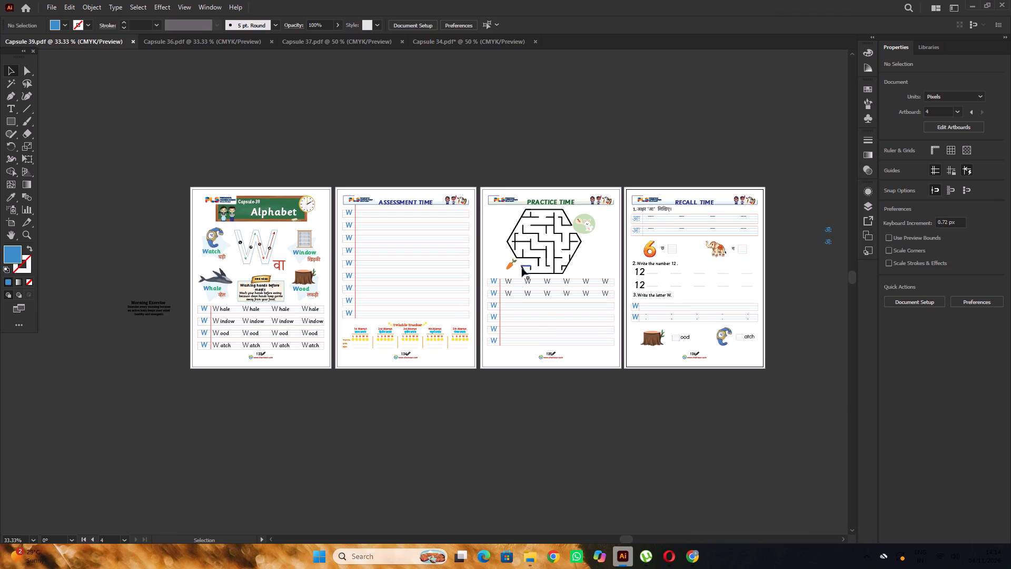
key("space")
left_click_drag(638, 401, 578, 400)
scroll(627, 366, "up", 2, "alt")
scroll(628, 363, "up", 3)
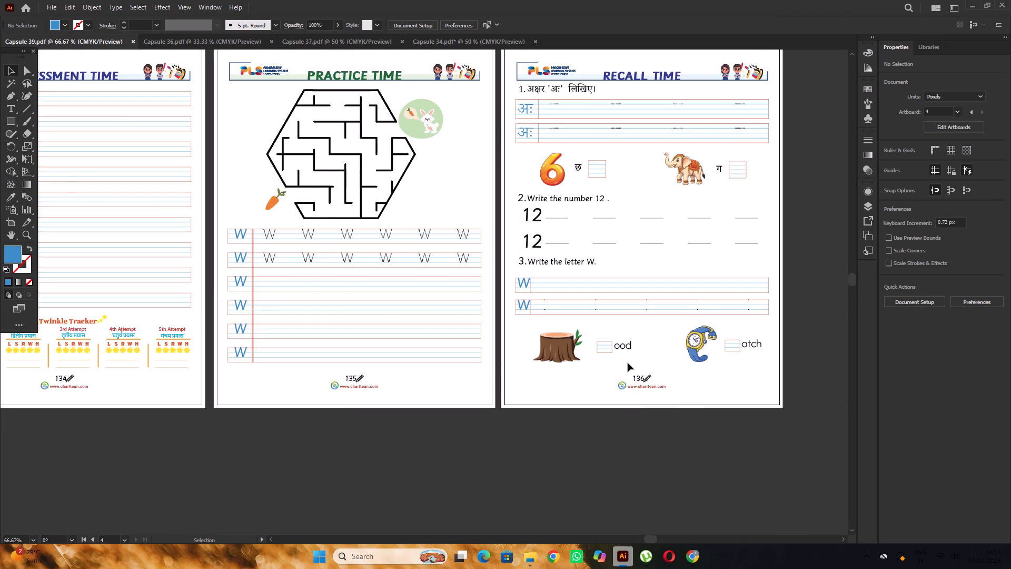
scroll(628, 363, "up", 3, "alt")
scroll(628, 363, "down", 2, "alt")
scroll(566, 313, "up", 3)
scroll(484, 302, "up", 3, "alt")
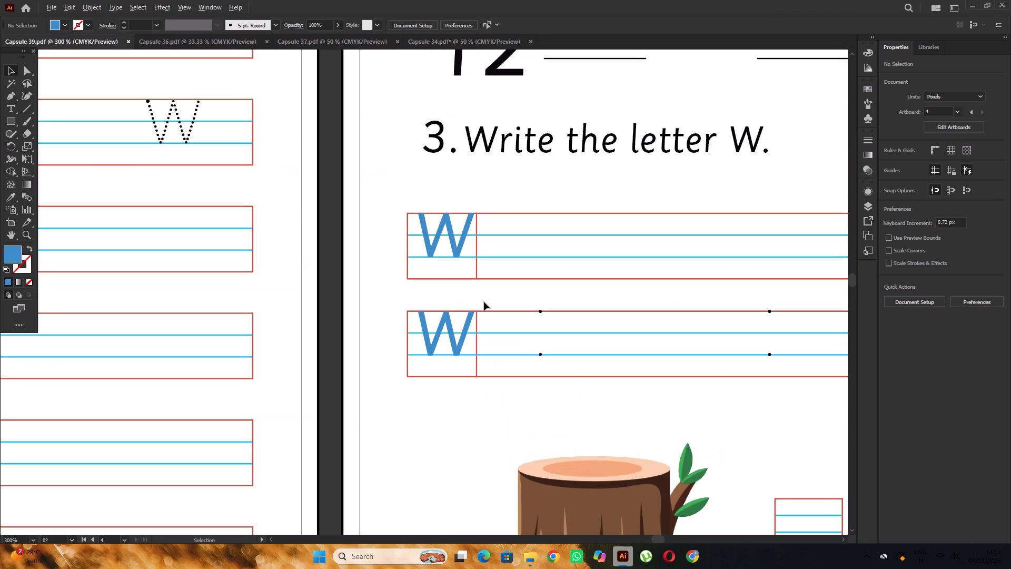
left_click(454, 248)
left_click(451, 329, "shift")
left_click(927, 415)
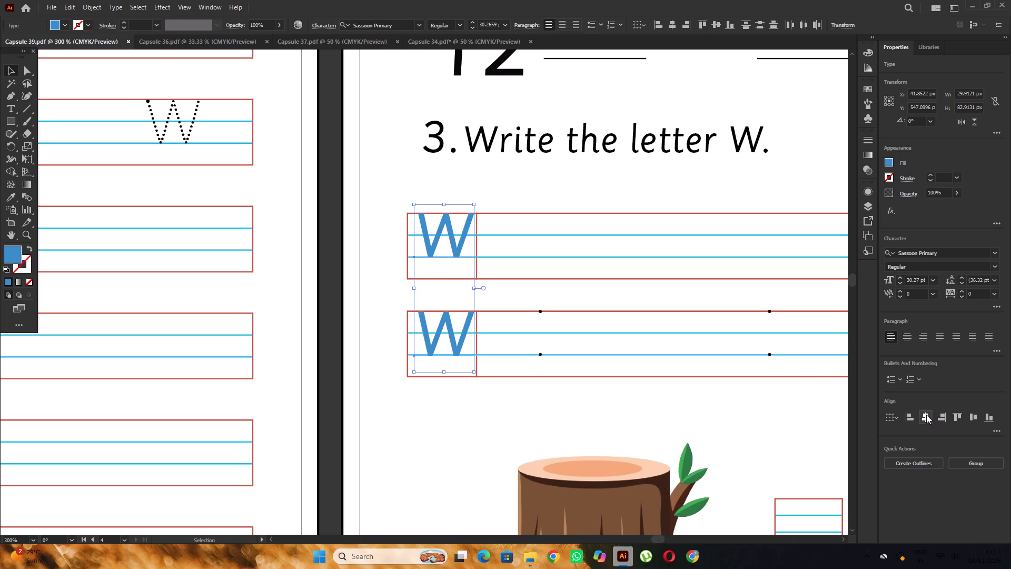
scroll(554, 308, "down", 6, "alt")
left_click(680, 418)
scroll(665, 391, "down", 1, "alt")
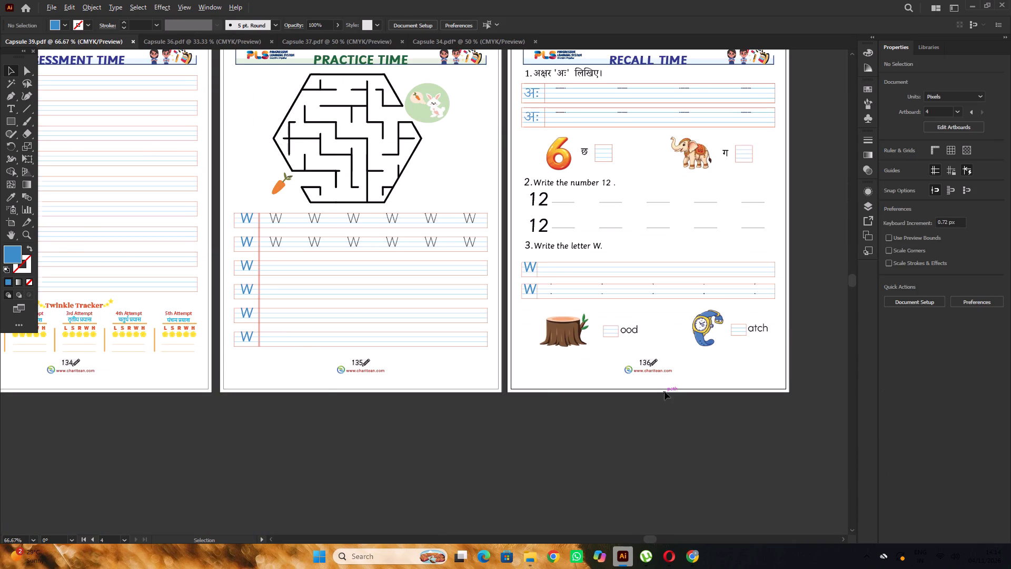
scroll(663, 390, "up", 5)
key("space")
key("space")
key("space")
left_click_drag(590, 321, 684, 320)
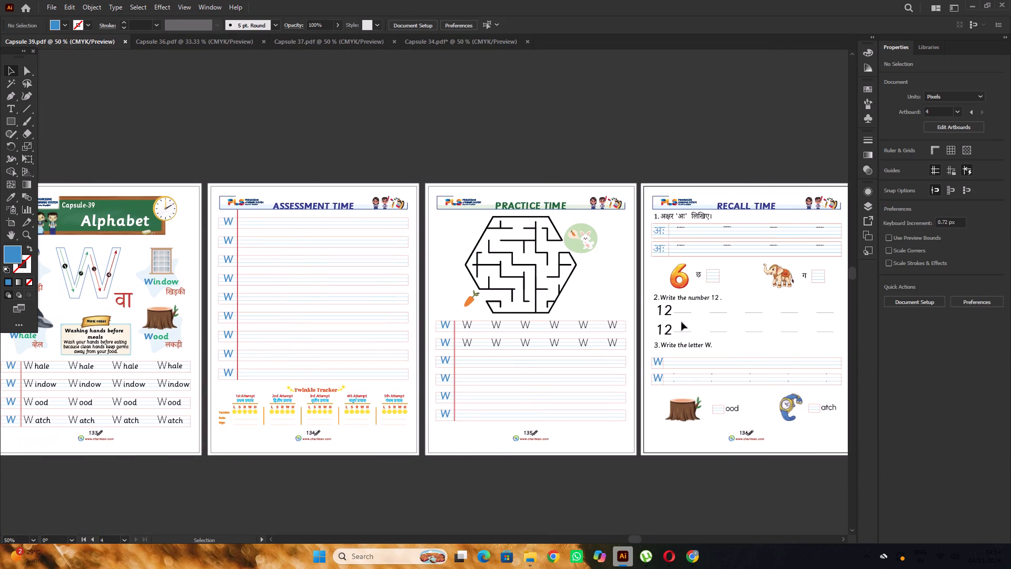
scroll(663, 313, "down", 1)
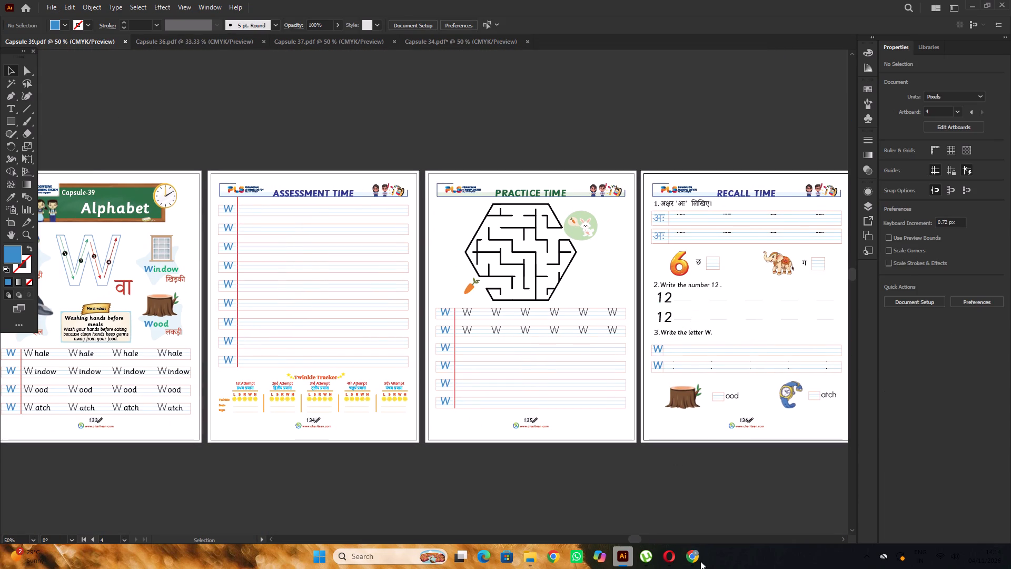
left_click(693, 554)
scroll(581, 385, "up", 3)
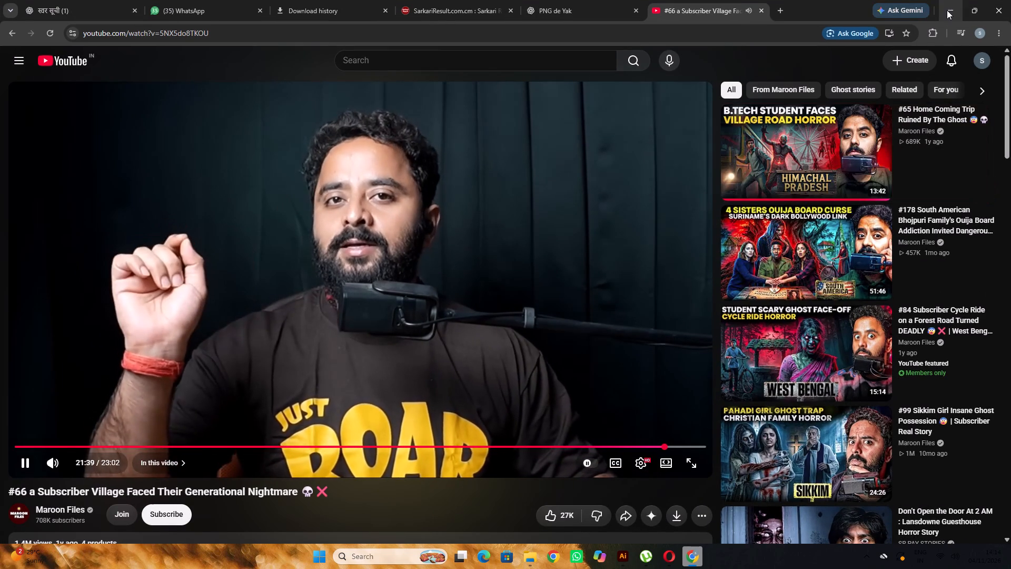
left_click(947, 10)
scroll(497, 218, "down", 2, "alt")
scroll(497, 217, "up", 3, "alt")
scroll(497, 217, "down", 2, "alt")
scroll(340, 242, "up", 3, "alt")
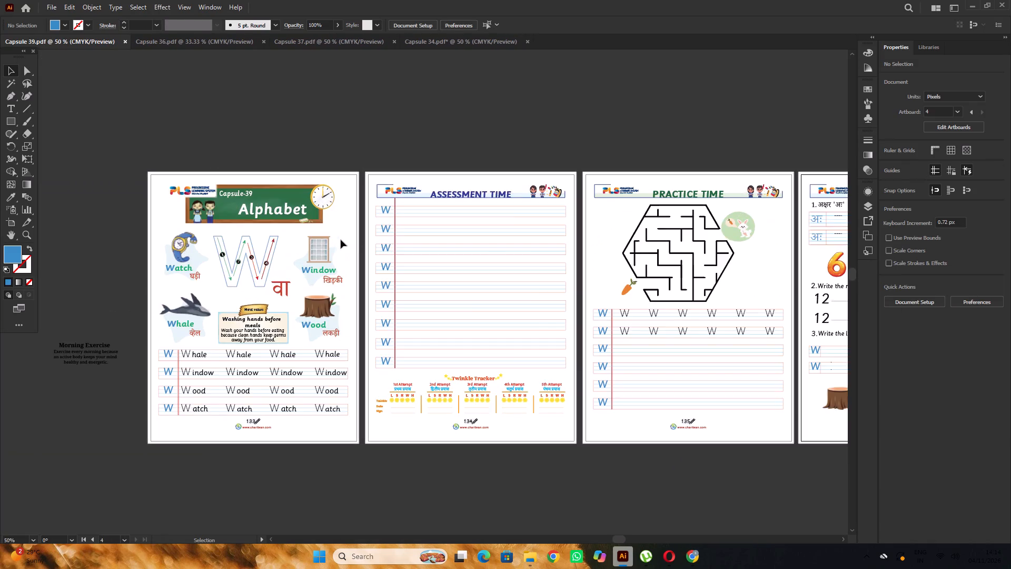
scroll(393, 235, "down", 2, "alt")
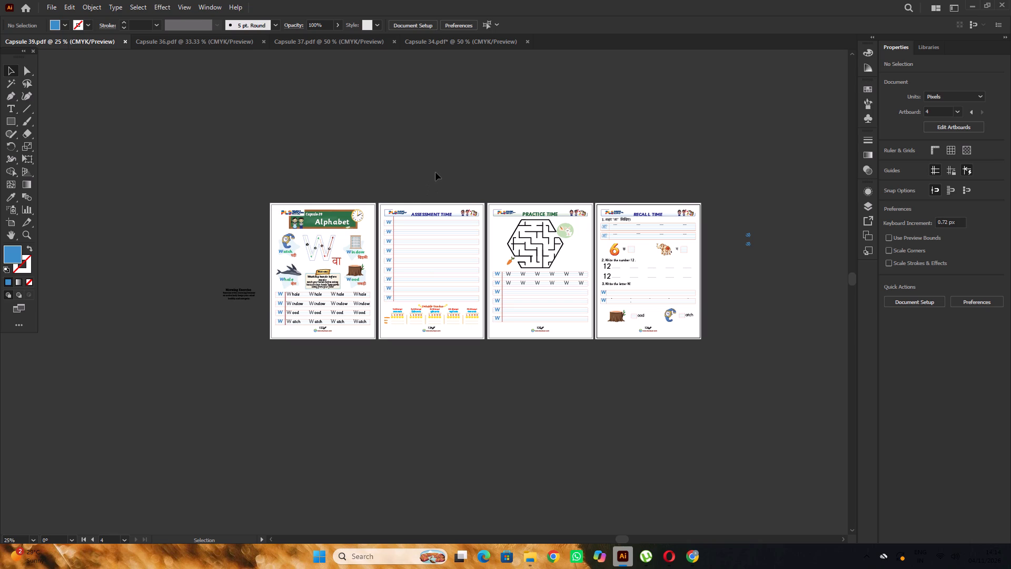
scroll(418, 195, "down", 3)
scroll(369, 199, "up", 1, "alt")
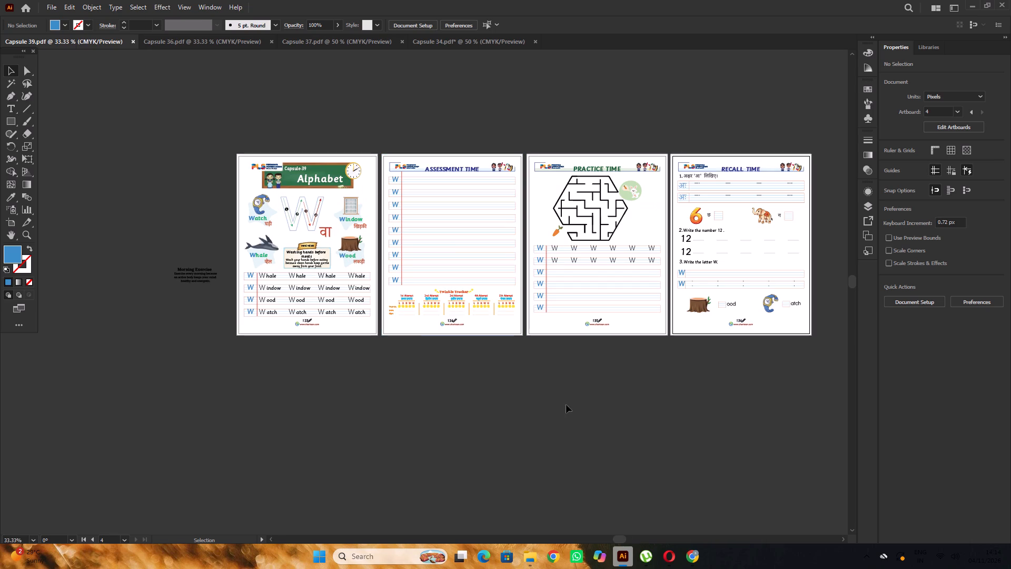
Open Capsule 40 from the PRINT A 1 folder in Illustrator, ignoring all missing linked files.
left_click(536, 509)
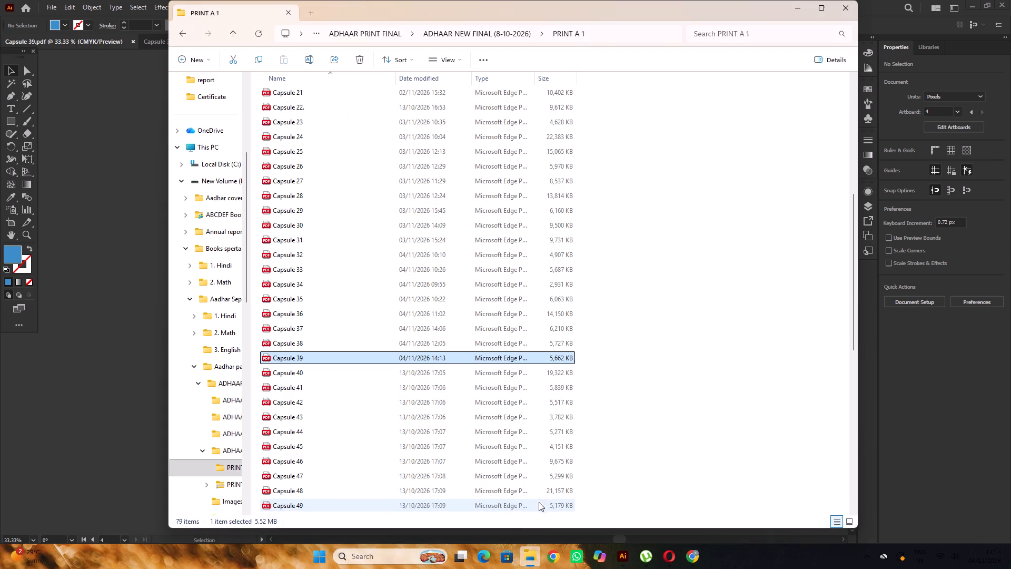
left_click(354, 368)
right_click(354, 368)
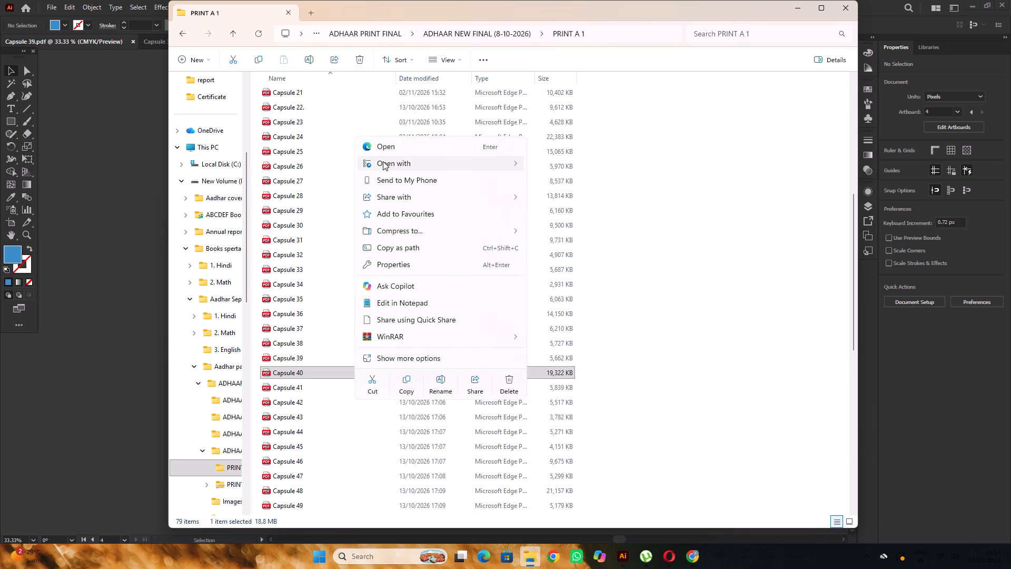
left_click(562, 166)
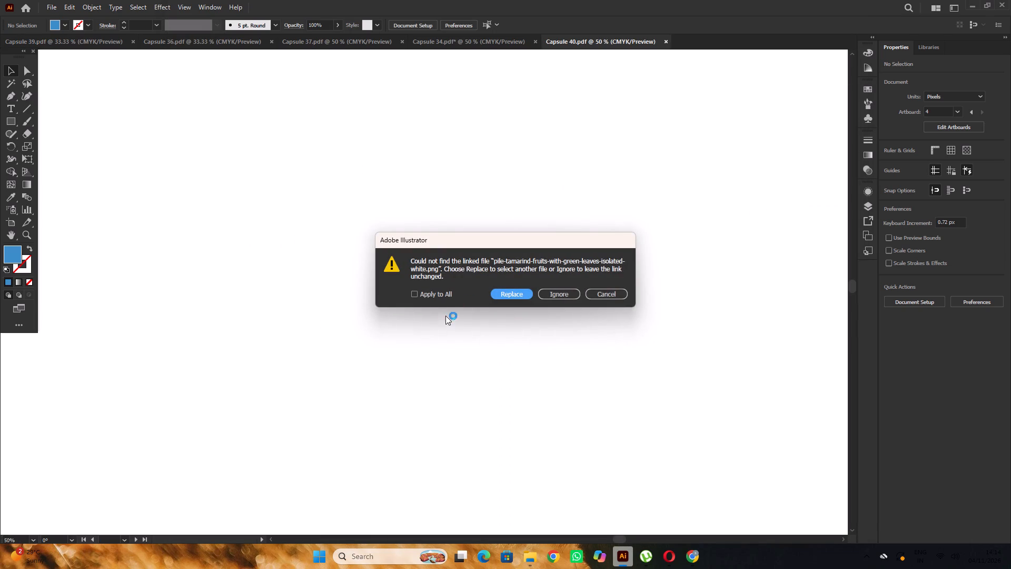
left_click(433, 293)
left_click(559, 296)
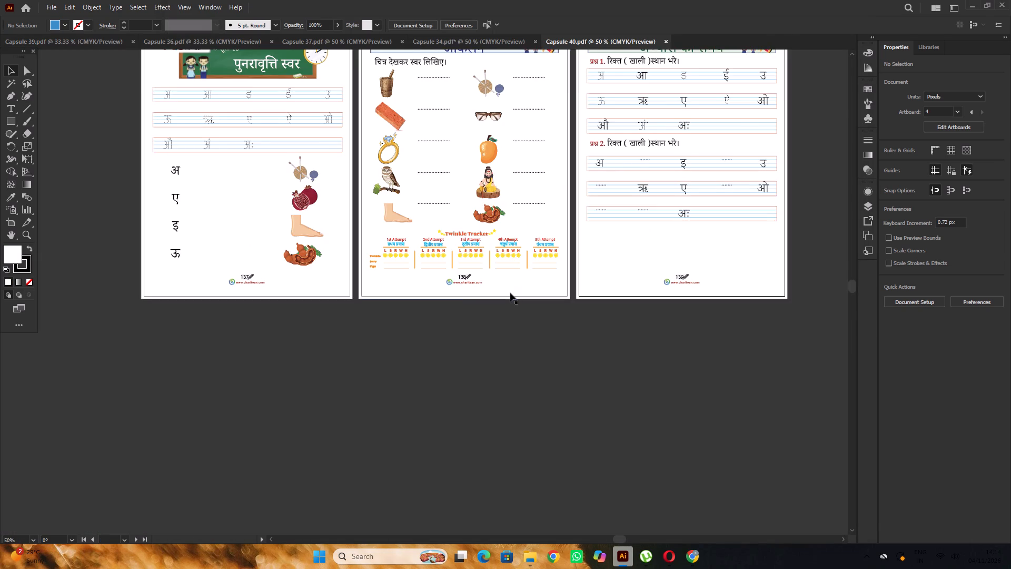
Look over the three Capsule 40 pages, from पुनरावृत्ति स्वर through आकलन to अभ्यास का समय.
scroll(510, 292, "up", 7)
key("space")
left_click_drag(277, 255, 328, 259)
scroll(328, 259, "up", 3)
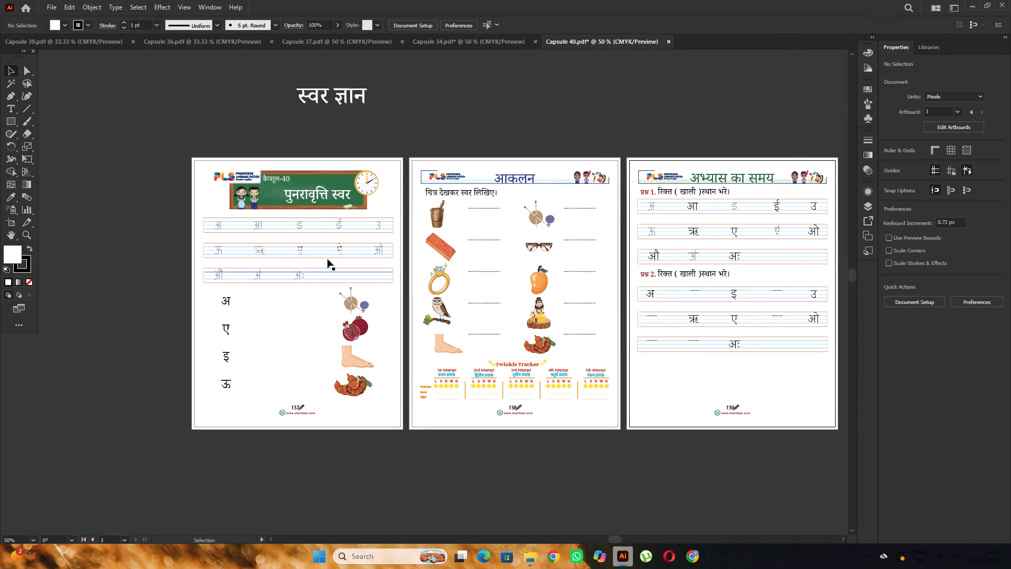
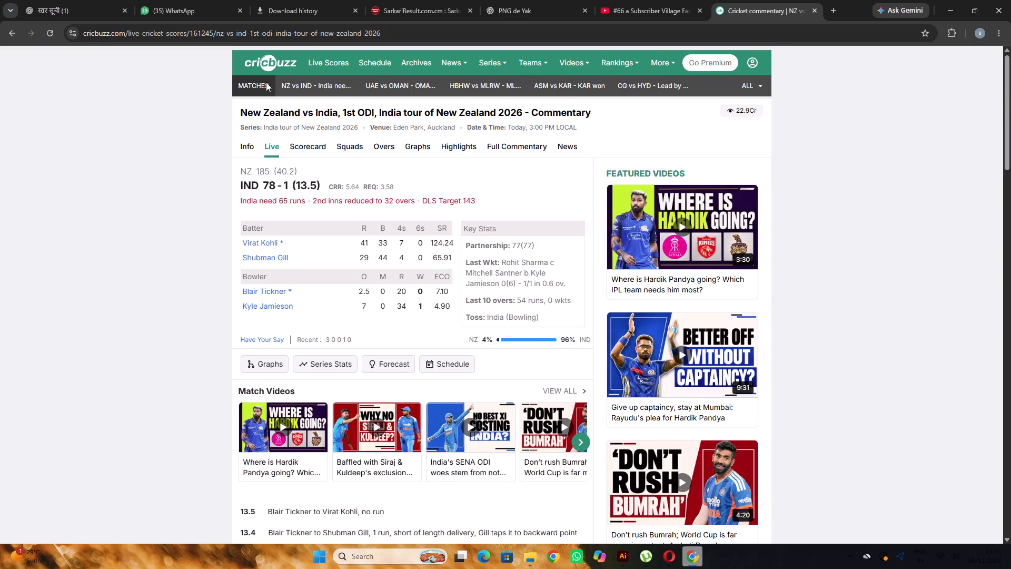
Replace the Cricbuzz tab with the India vs New Zealand live stream on allrounderlive.com, shrink the browser window, and return to Illustrator.
left_click(827, 10)
left_click(686, 0)
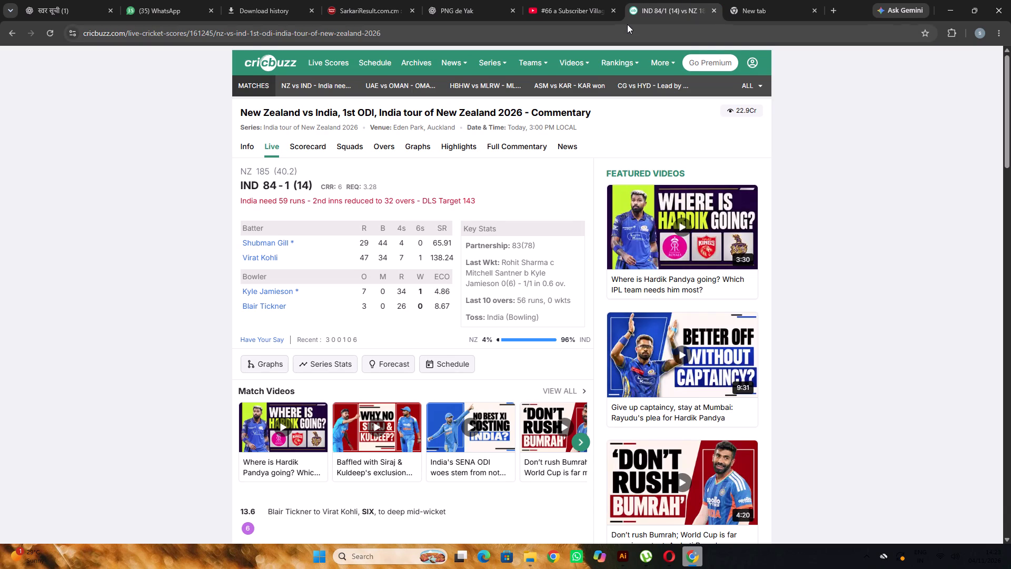
left_click(712, 8)
left_click(554, 213)
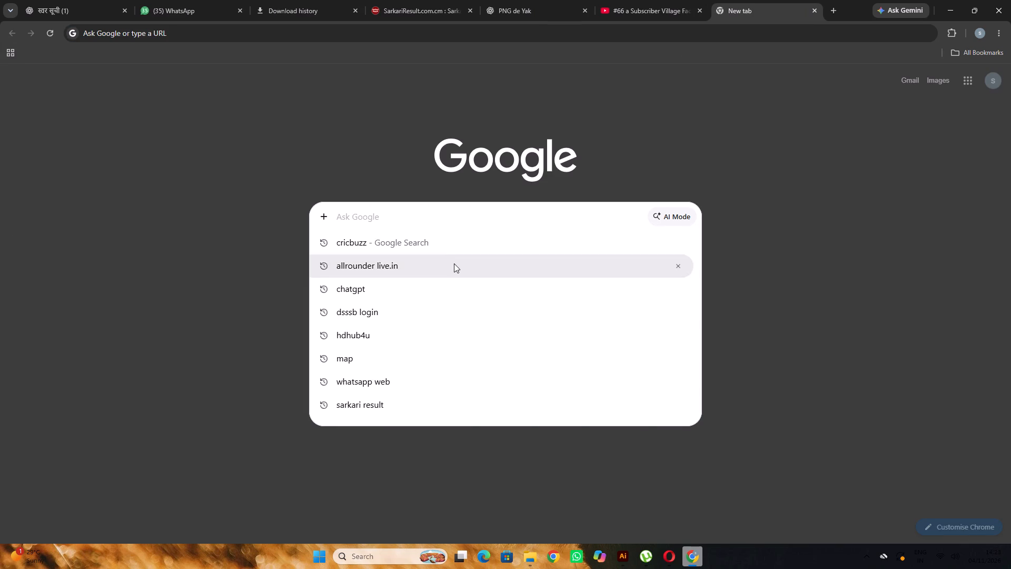
left_click(454, 263)
left_click(285, 164)
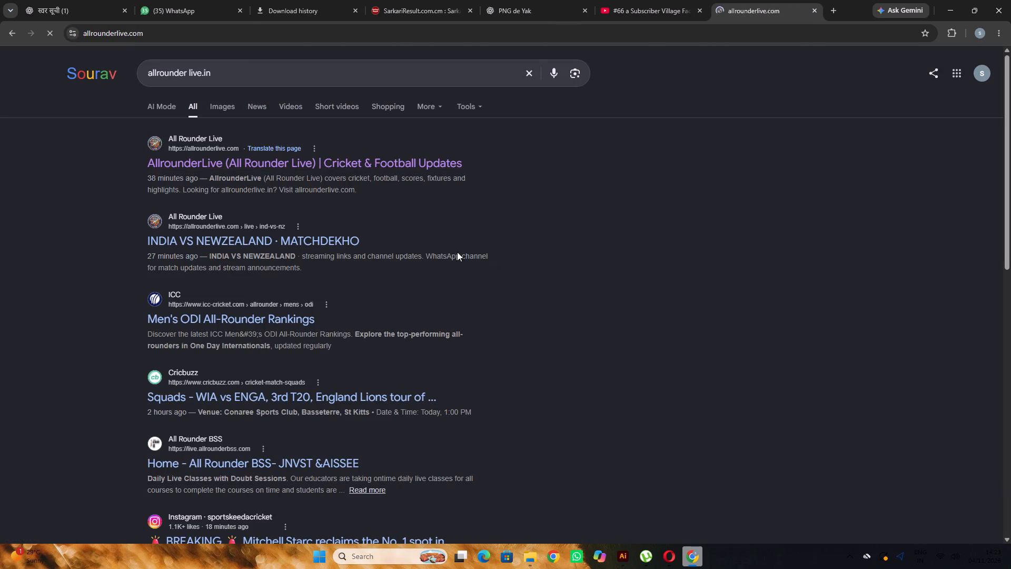
left_click(600, 273)
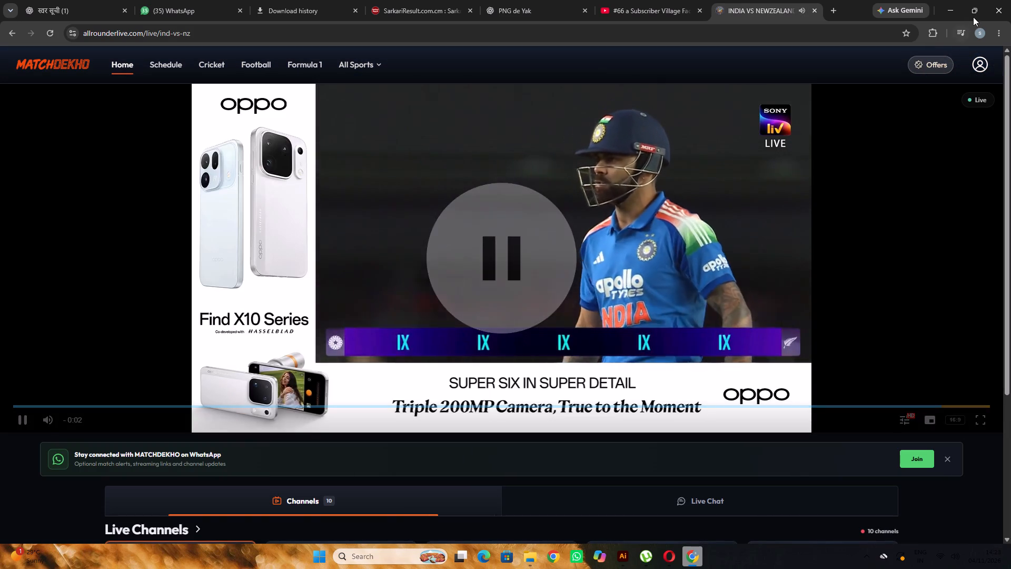
left_click(977, 10)
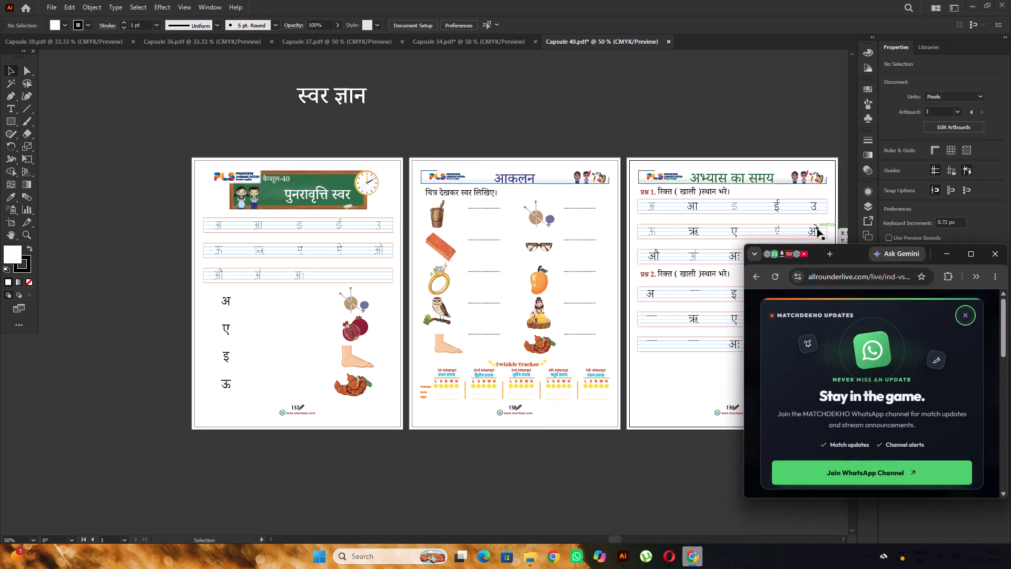
left_click(965, 318)
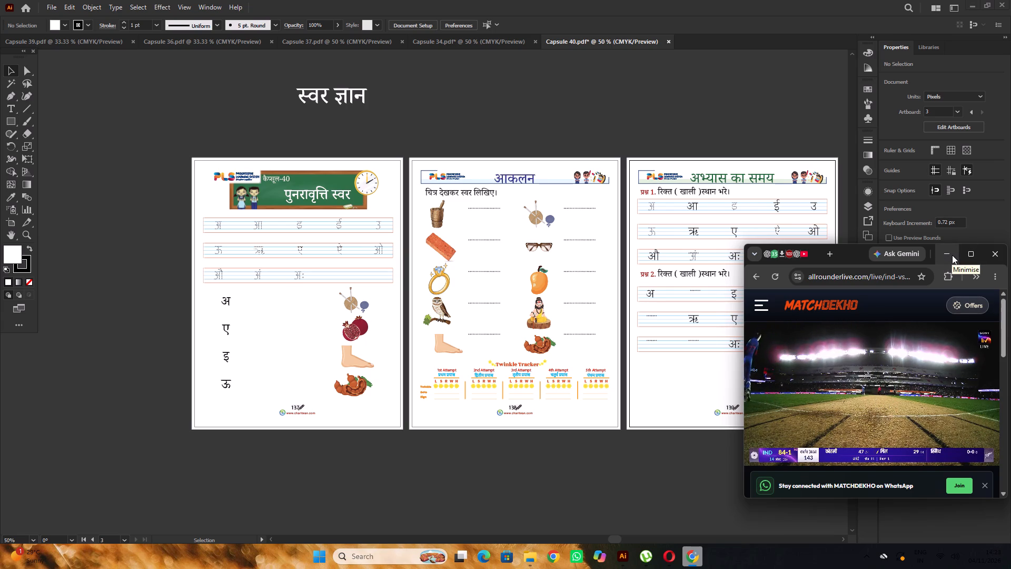
left_click(952, 255)
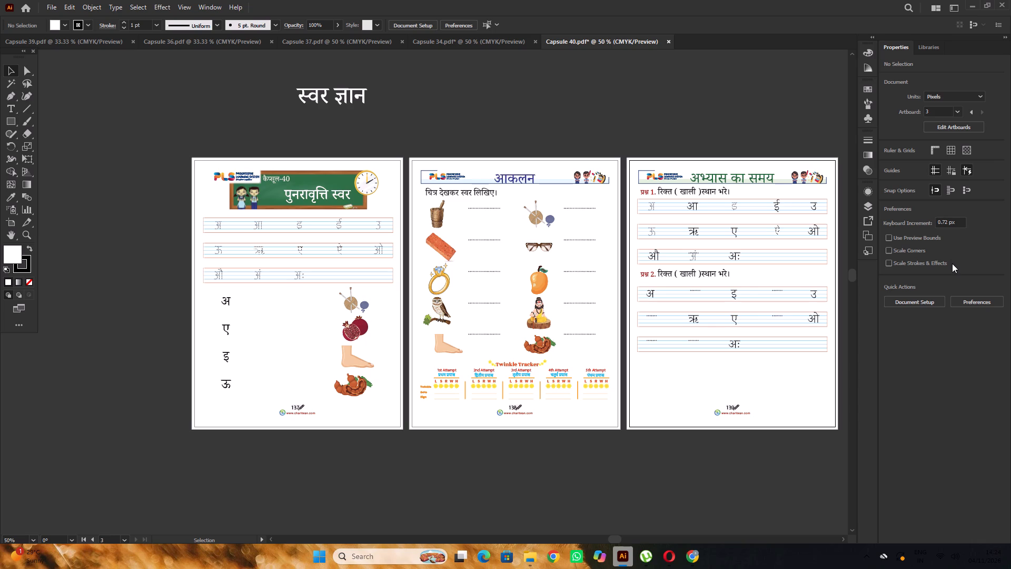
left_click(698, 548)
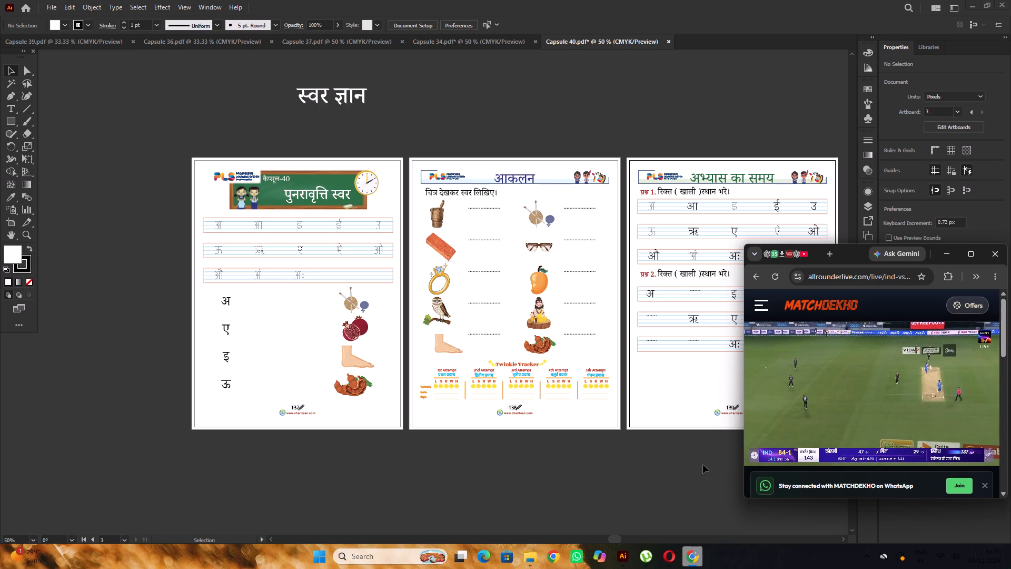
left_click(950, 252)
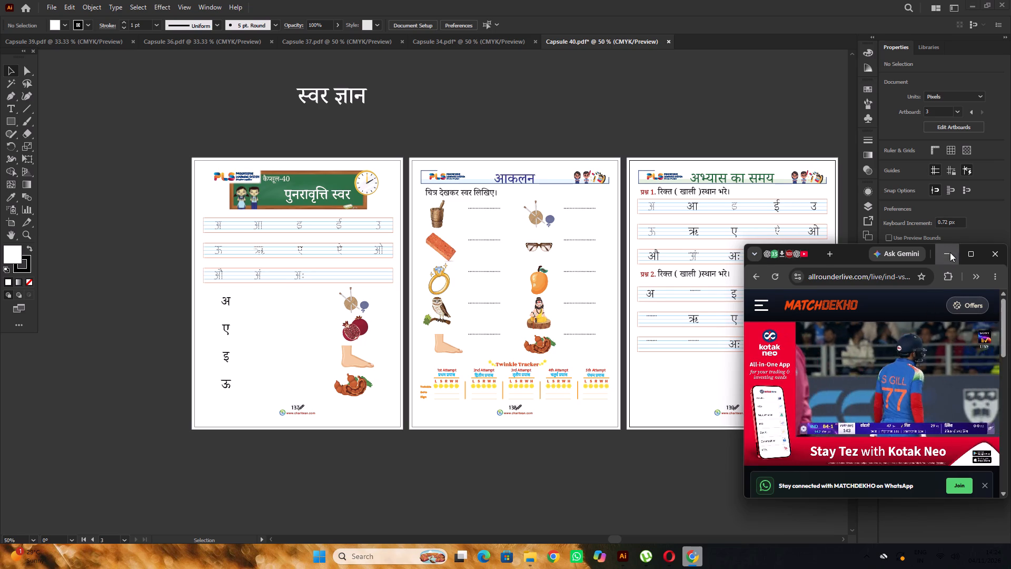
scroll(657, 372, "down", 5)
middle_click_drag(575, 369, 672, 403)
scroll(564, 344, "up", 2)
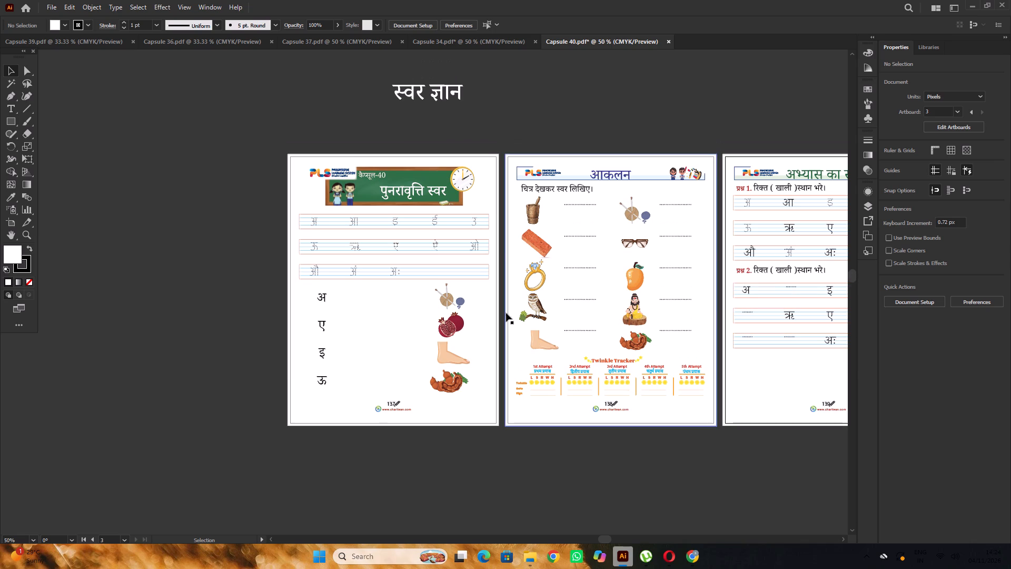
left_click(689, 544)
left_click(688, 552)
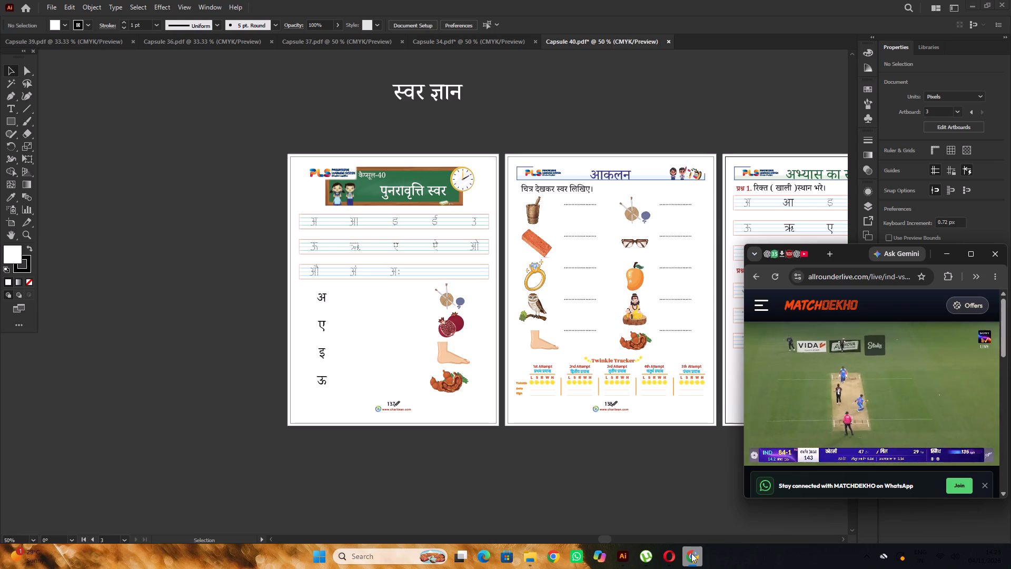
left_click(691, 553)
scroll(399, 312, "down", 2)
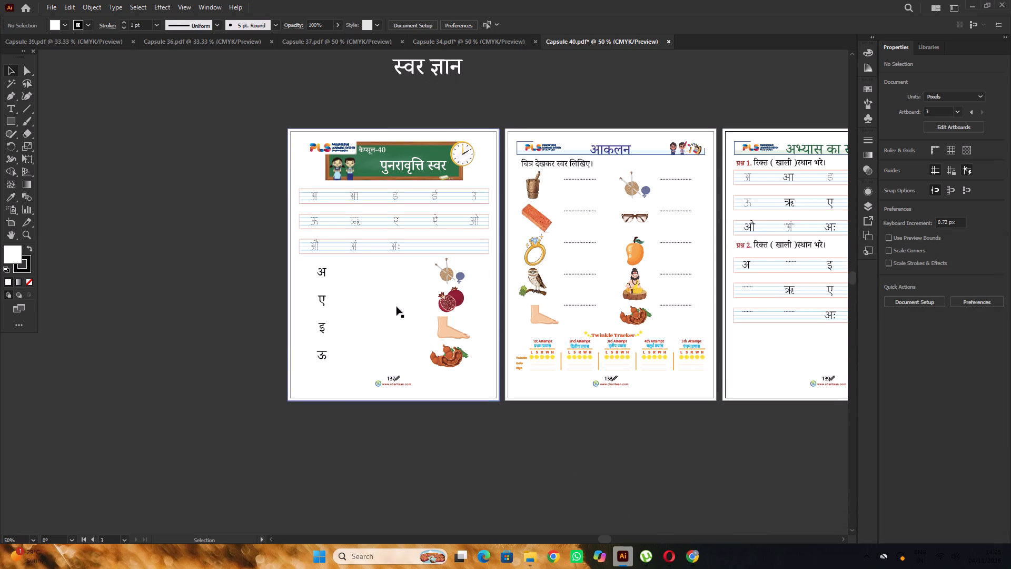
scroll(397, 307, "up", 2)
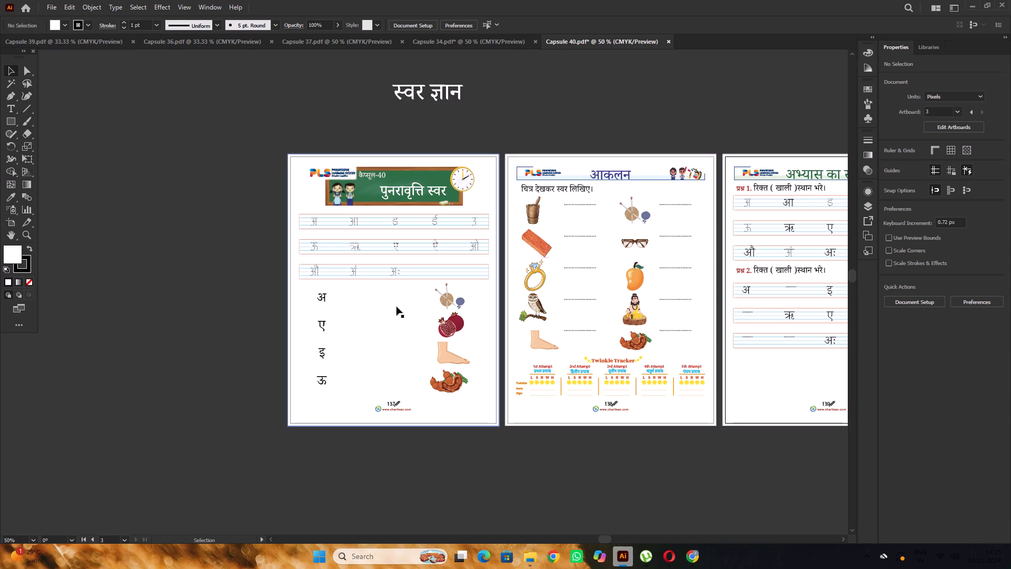
Undo the accidental shift of the पुनरावृत्ति स्वर page's white background and lock that background in place.
scroll(397, 307, "up", 3)
scroll(375, 271, "up", 3, "alt")
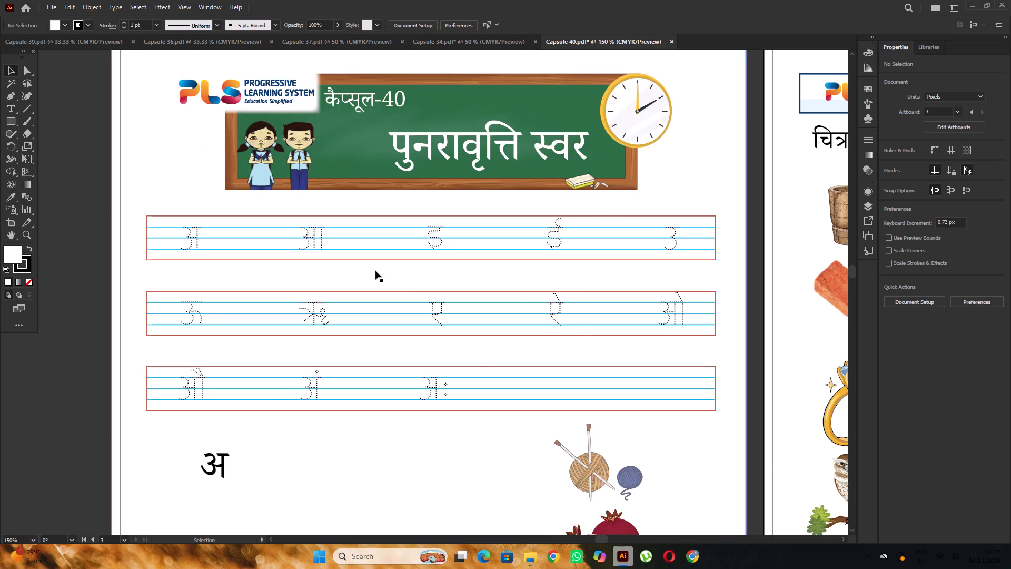
scroll(375, 271, "down", 2, "alt")
scroll(341, 321, "down", 5)
scroll(341, 310, "up", 1)
left_click_drag(289, 292, 497, 427)
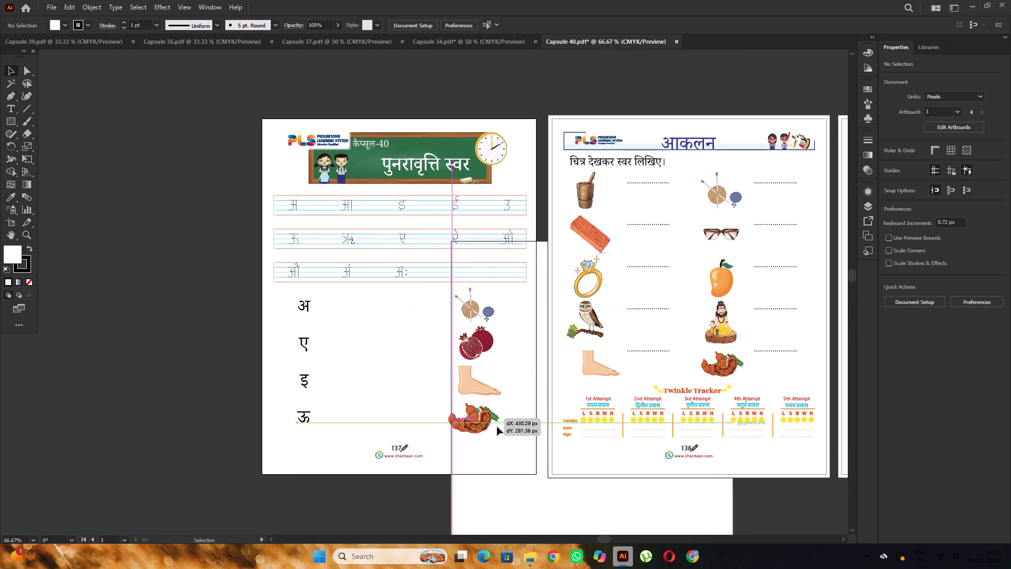
left_click_drag(497, 427, 512, 431)
key("ctrl+z")
key("ctrl+2")
Delete the कैप्सूल-40 label from the green title board on the पुनरावृत्ति स्वर page.
scroll(405, 288, "down", 2)
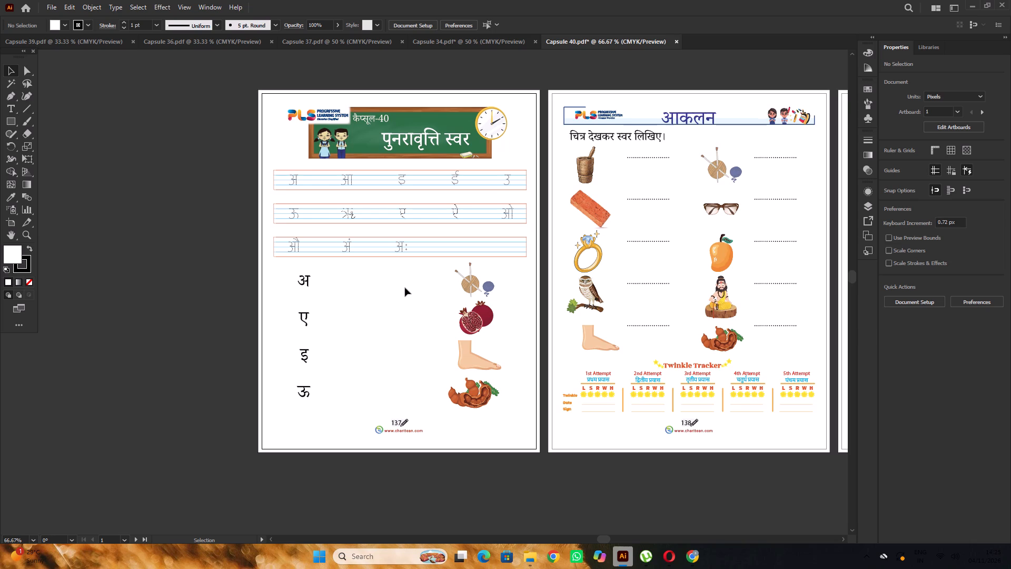
scroll(419, 279, "up", 4)
left_click(375, 173)
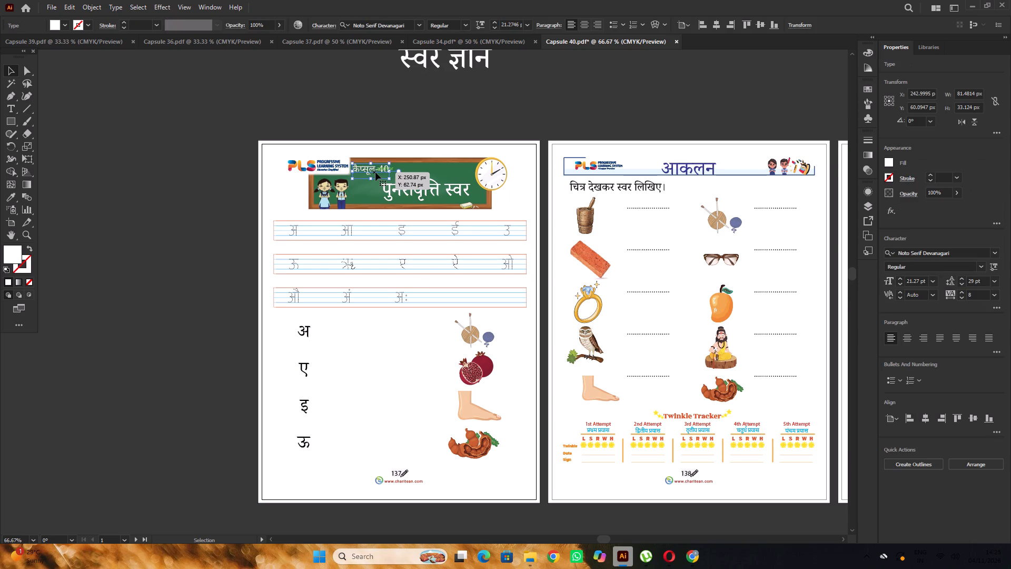
key("Delete")
Copy the कैप्सूल-34 label from the Capsule 34 title board and paste it in place on the Capsule 40 title board.
left_click(435, 43)
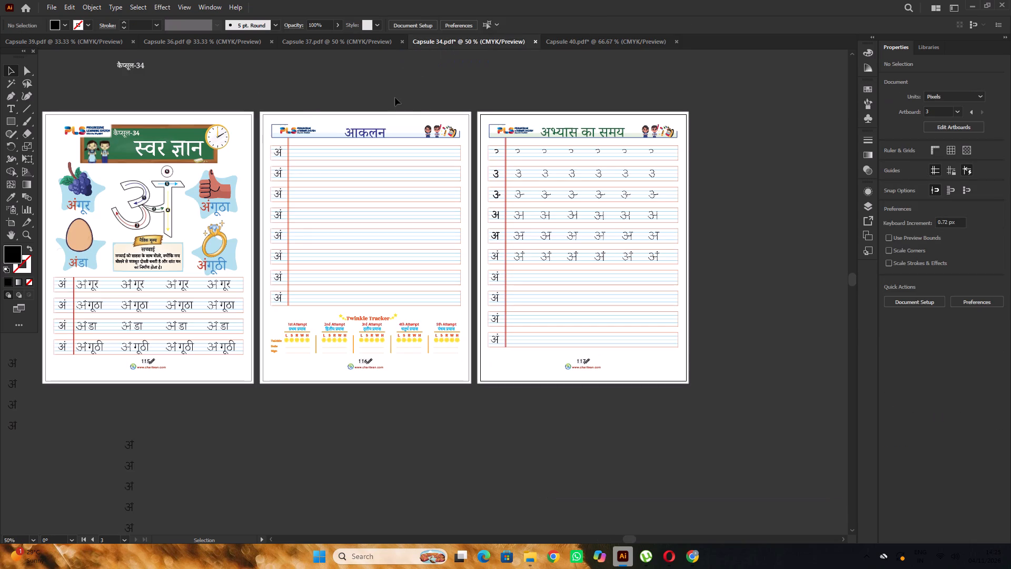
scroll(417, 109, "down", 1, "alt")
scroll(417, 109, "up", 3)
left_click(603, 42)
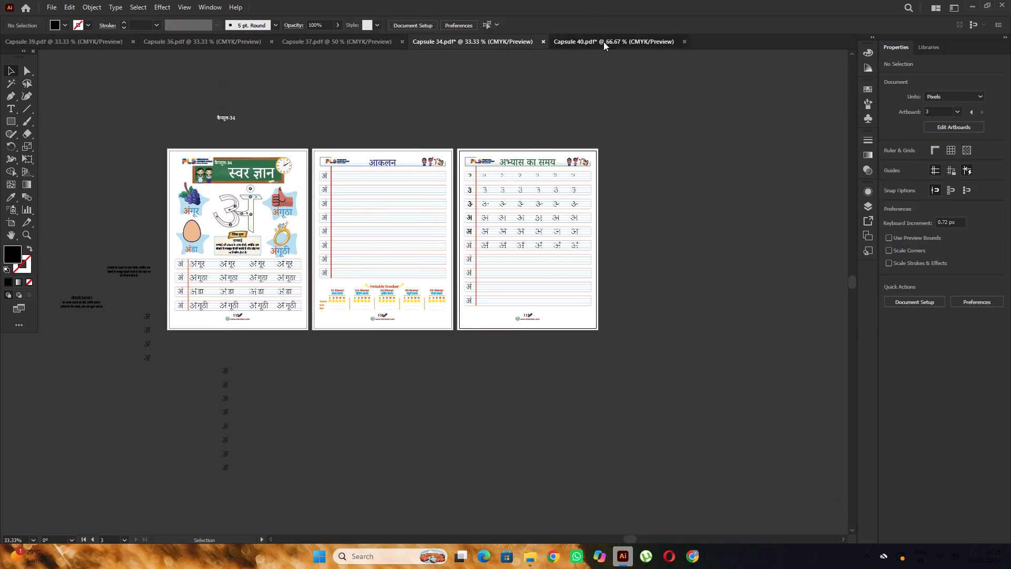
left_click(513, 42)
scroll(223, 168, "up", 2, "alt")
left_click(224, 158)
key("ctrl+c")
left_click(618, 44)
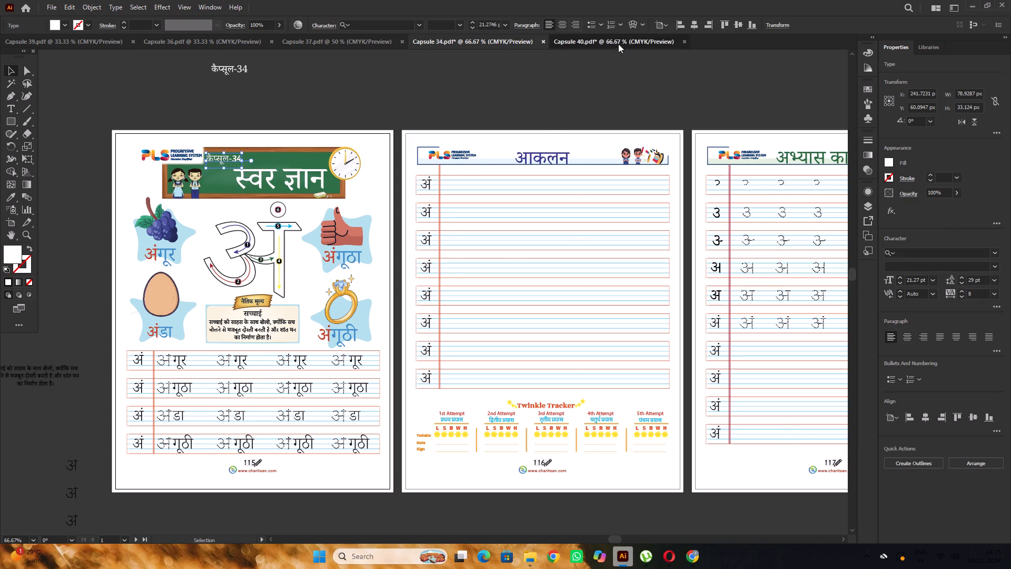
left_click(425, 165)
key("ctrl+f")
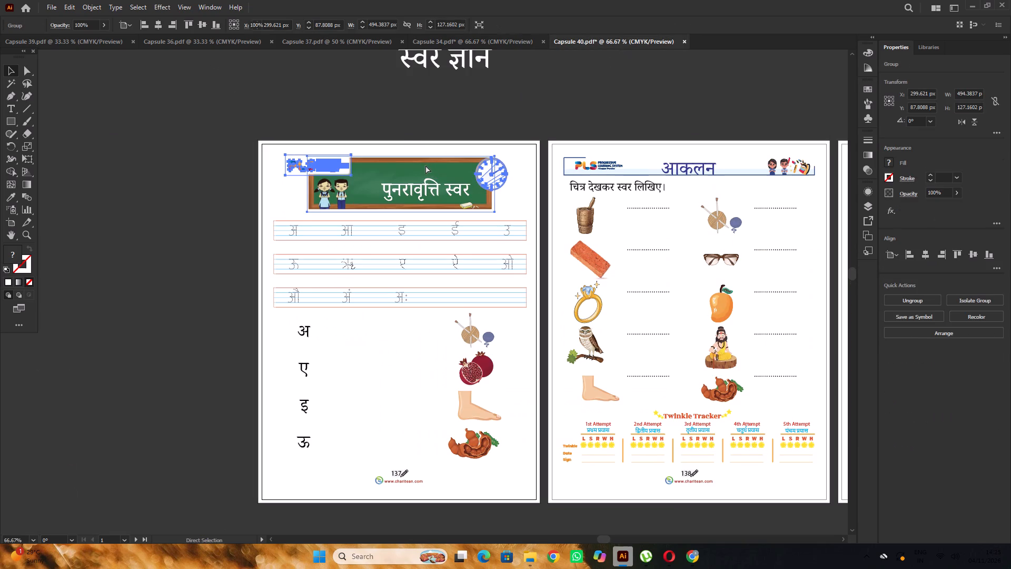
left_click(433, 122)
Change the number in the pasted title board label to 40.
scroll(390, 162, "up", 5, "alt")
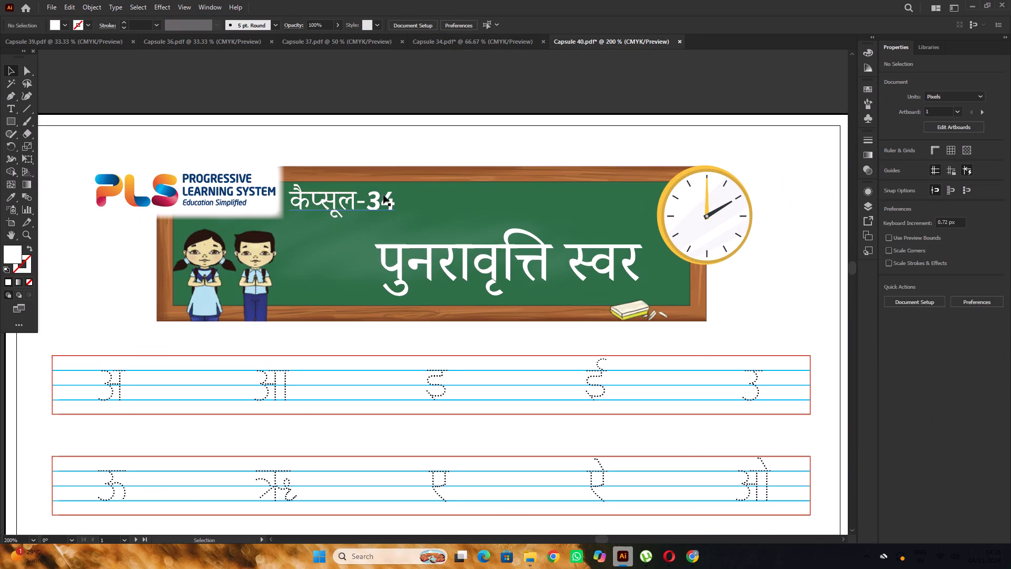
key("t")
left_click_drag(370, 208, 399, 205)
type("40")
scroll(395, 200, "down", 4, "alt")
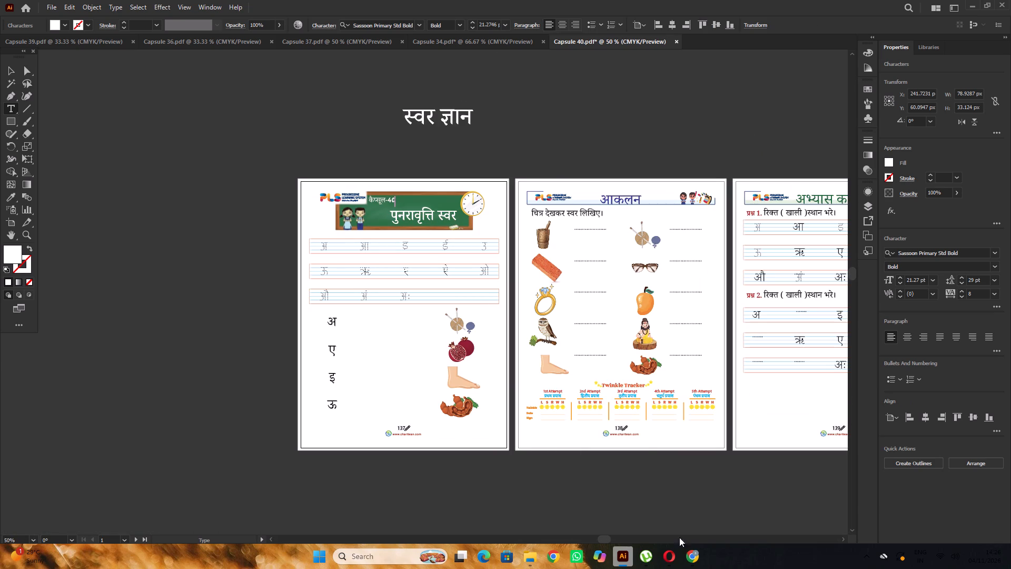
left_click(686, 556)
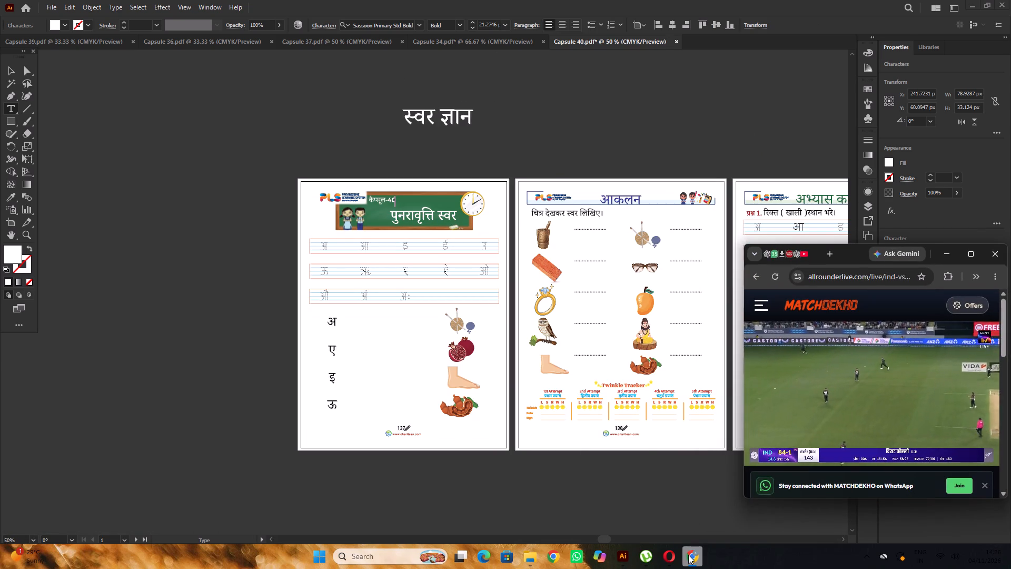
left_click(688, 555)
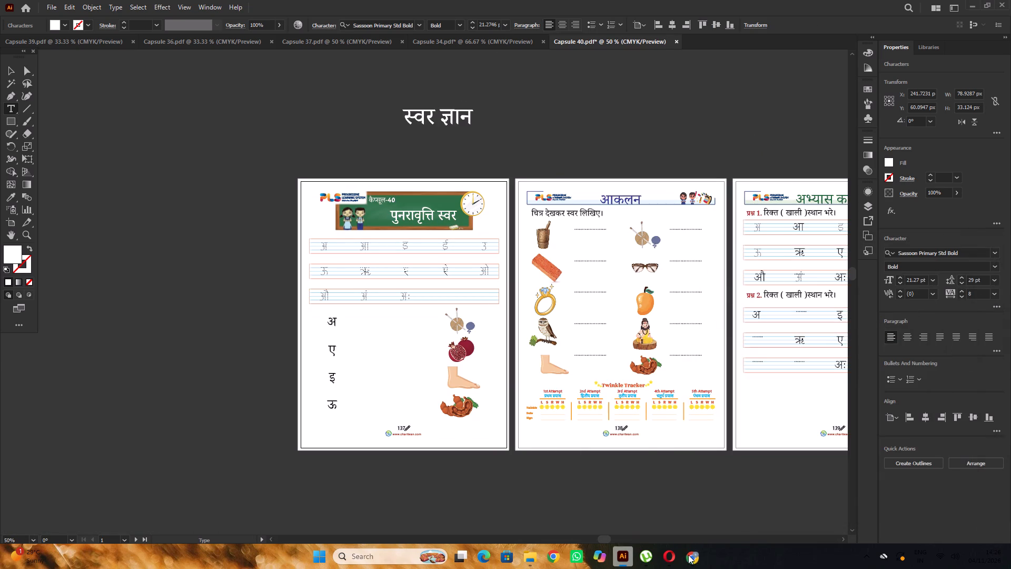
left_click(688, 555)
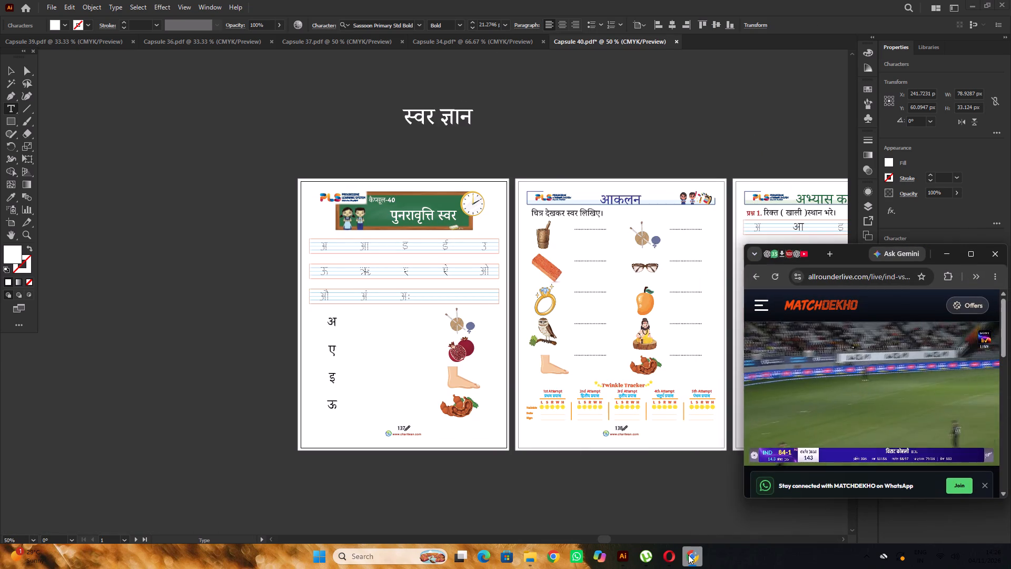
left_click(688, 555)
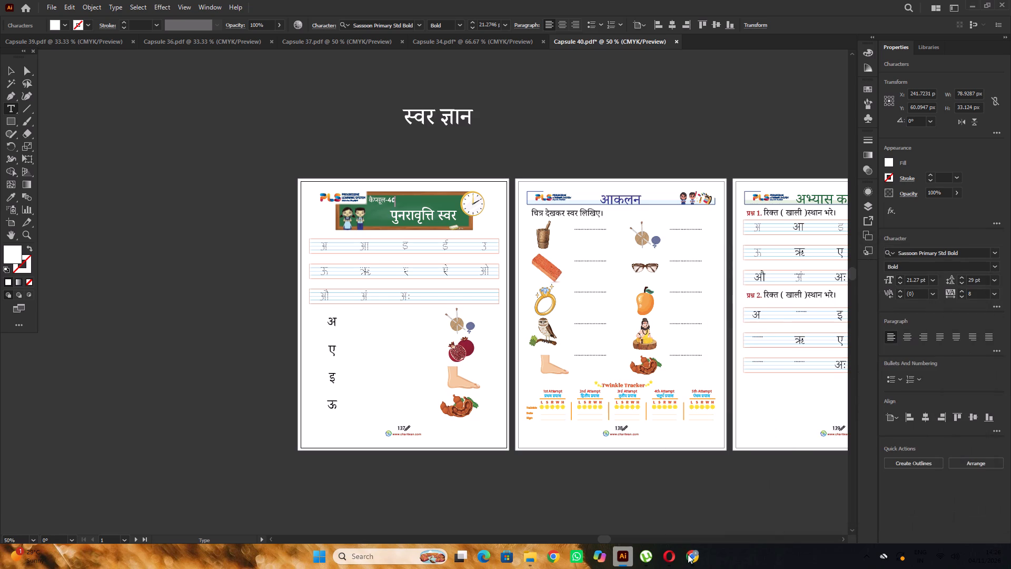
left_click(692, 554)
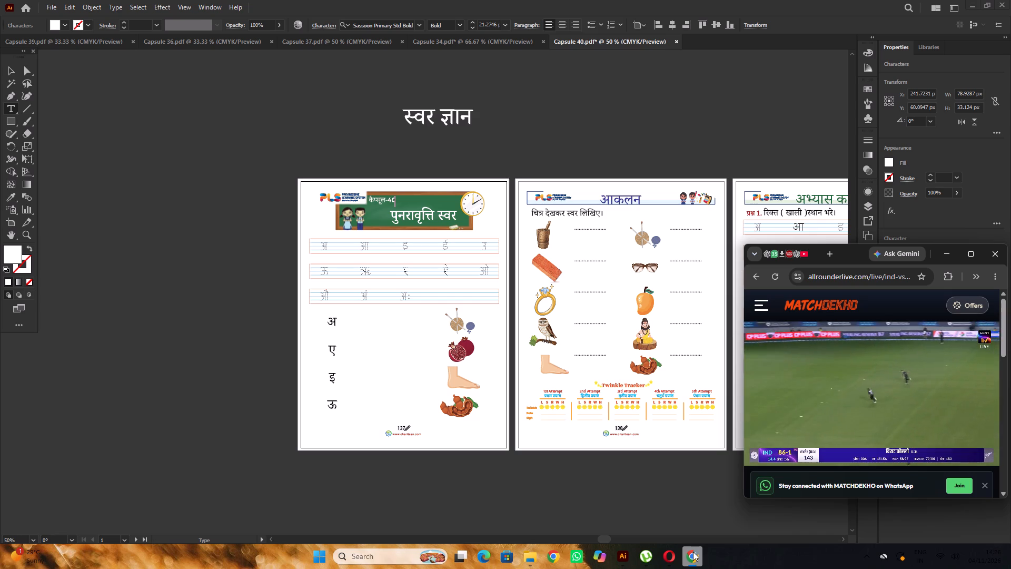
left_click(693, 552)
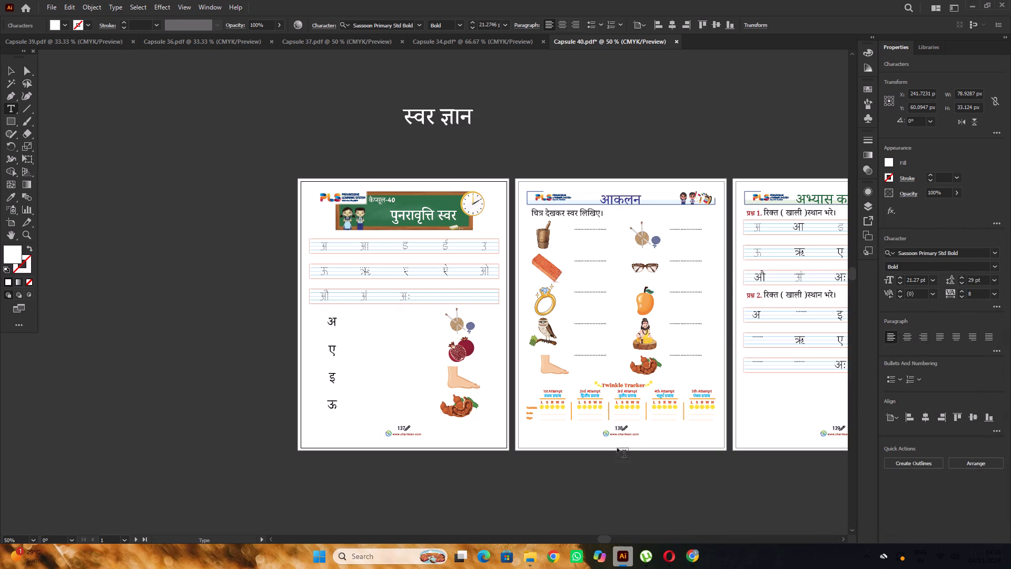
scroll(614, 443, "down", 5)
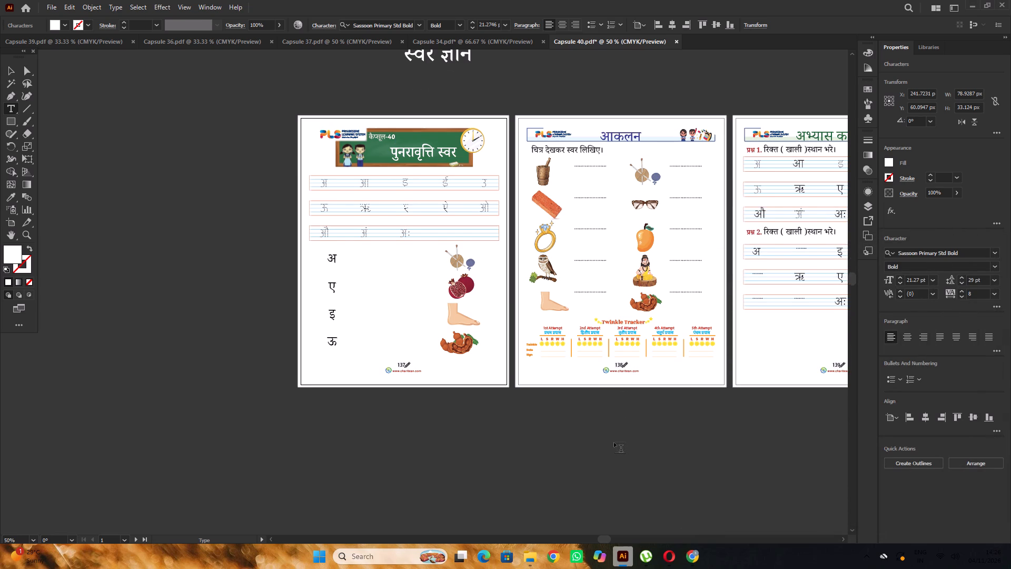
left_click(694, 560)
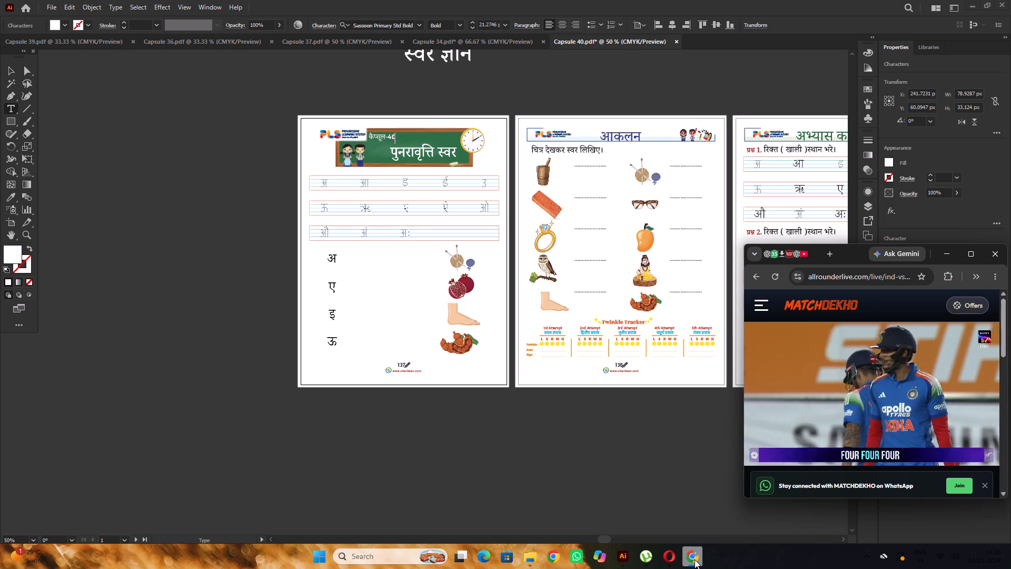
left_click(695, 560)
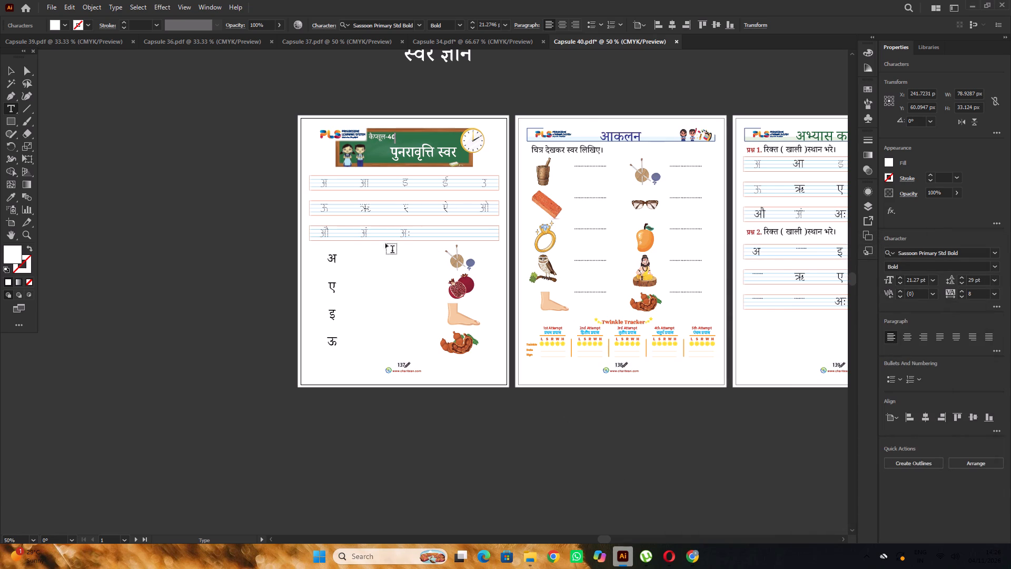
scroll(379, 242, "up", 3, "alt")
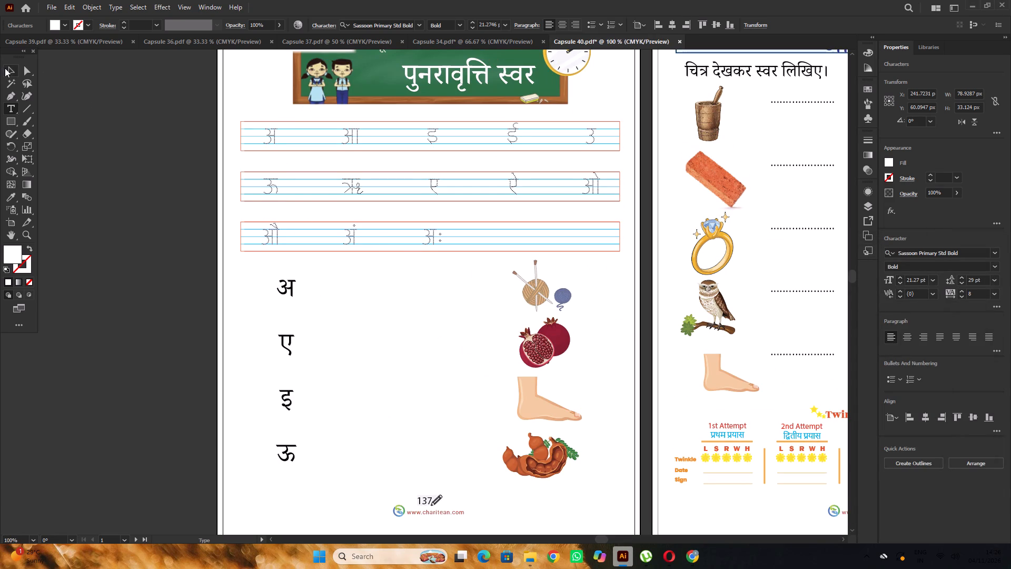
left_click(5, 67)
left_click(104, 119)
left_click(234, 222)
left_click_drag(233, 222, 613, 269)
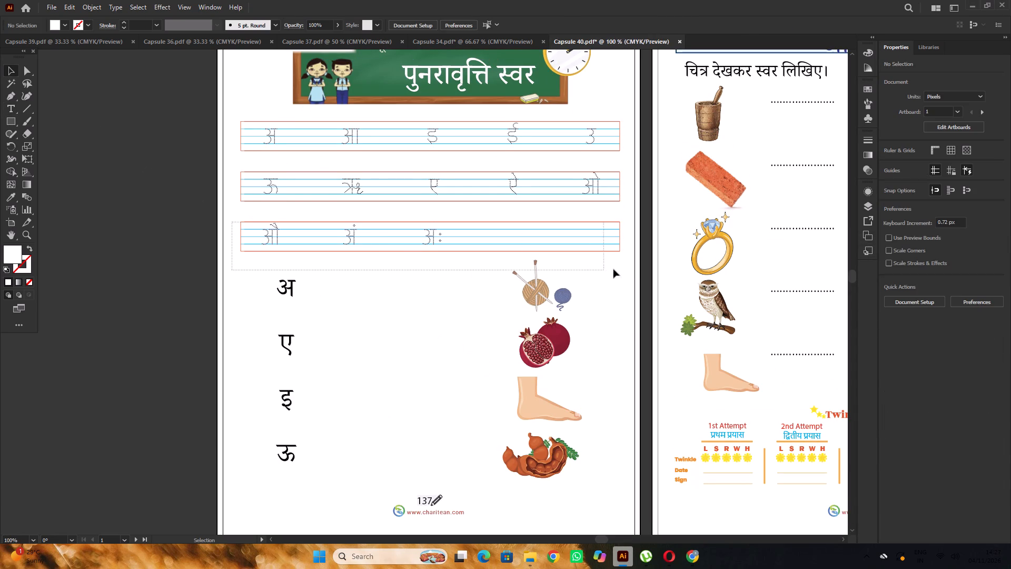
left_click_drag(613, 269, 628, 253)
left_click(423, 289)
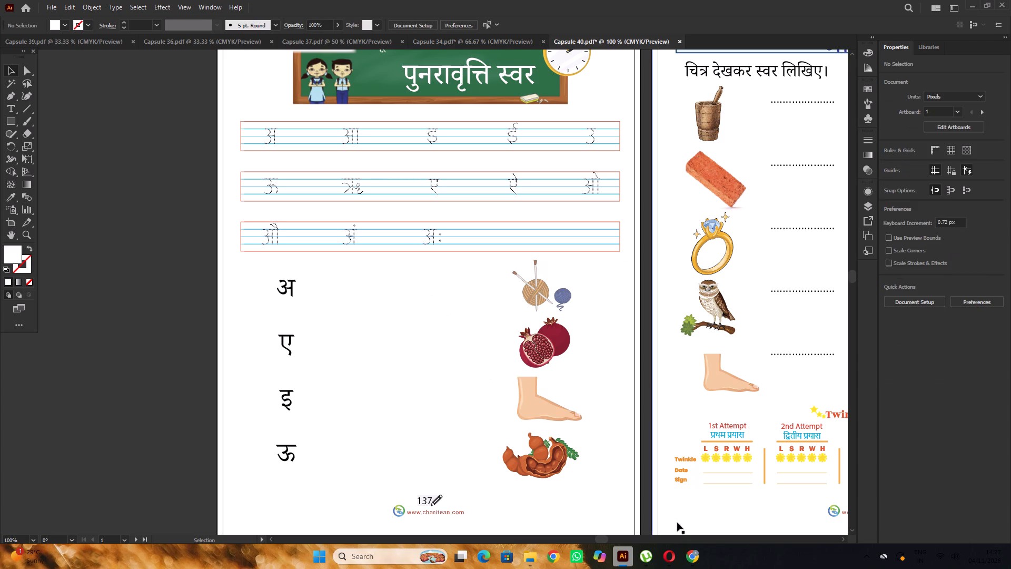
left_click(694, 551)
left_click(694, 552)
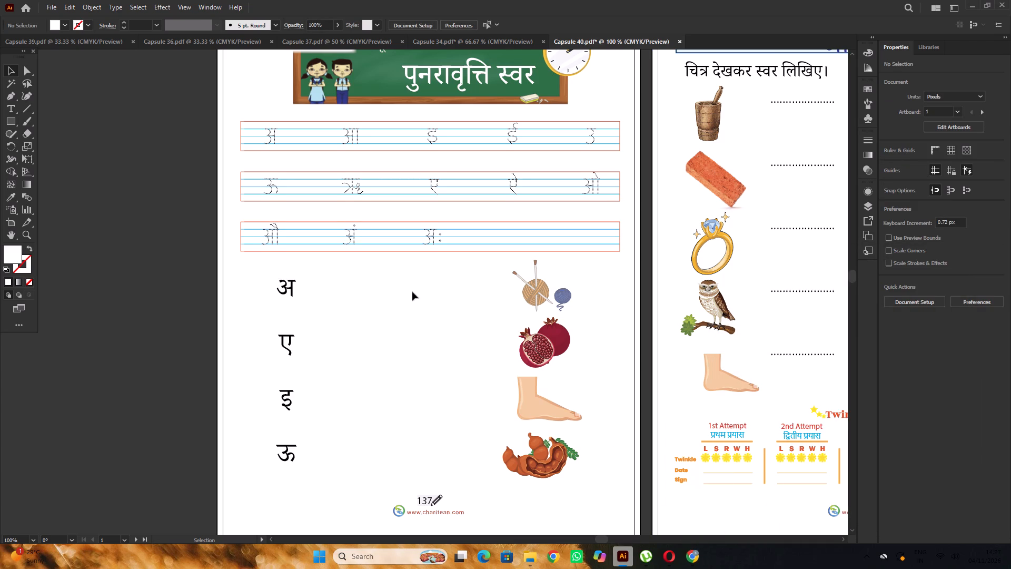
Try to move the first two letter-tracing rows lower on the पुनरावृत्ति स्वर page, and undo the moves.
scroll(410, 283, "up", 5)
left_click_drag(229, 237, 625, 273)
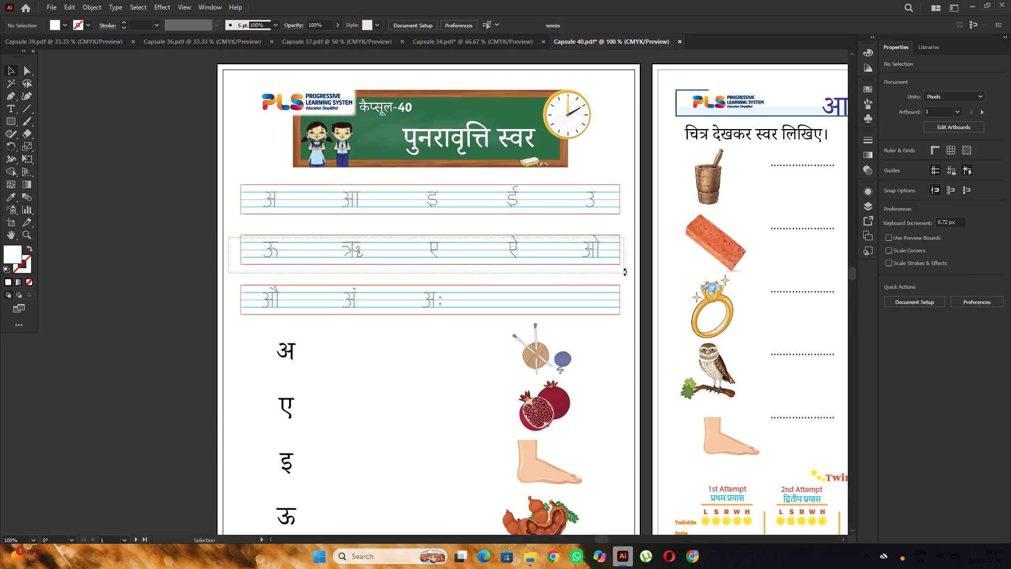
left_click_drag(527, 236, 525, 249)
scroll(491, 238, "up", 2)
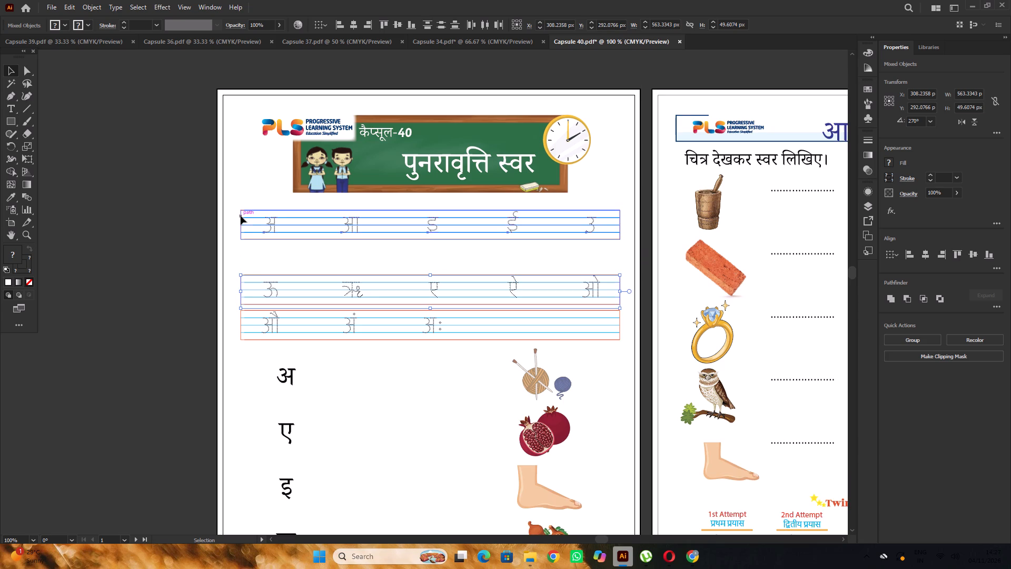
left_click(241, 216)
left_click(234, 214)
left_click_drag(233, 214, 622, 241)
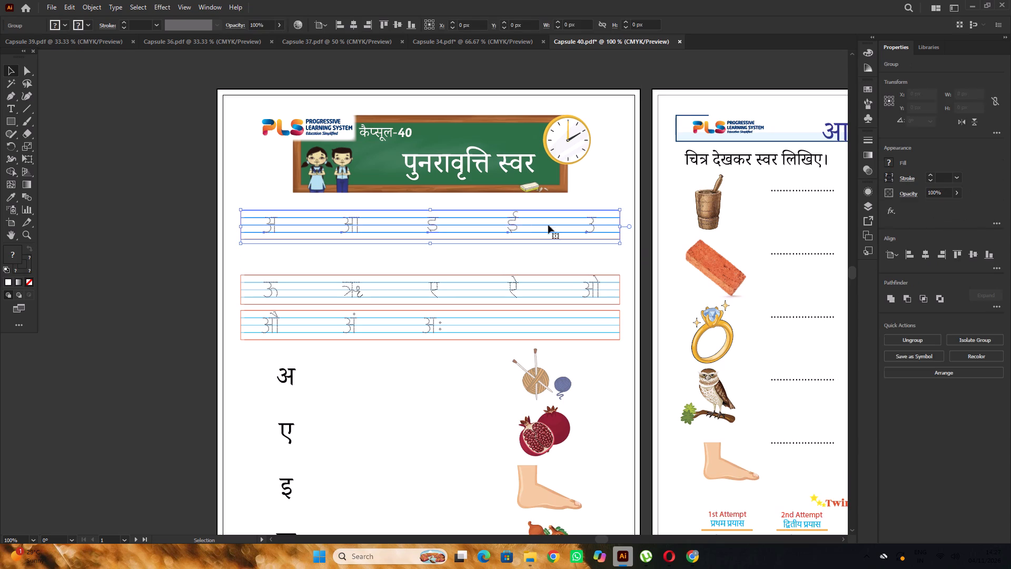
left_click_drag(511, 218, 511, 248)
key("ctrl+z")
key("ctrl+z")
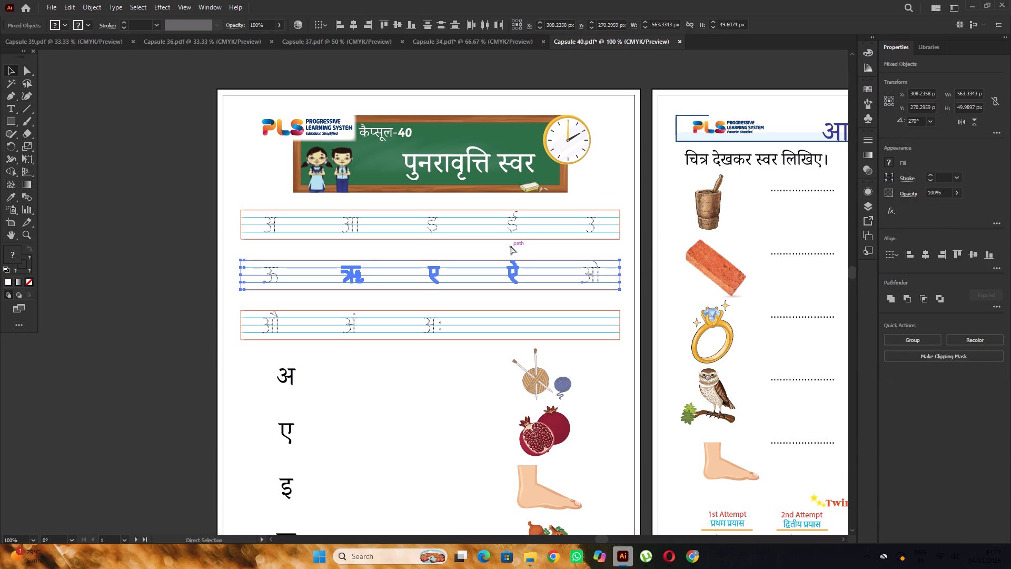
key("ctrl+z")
Change the number in the कैप्सूल label on the पुनरावृत्ति स्वर title board to 40 and deselect the label.
scroll(382, 235, "down", 1, "alt")
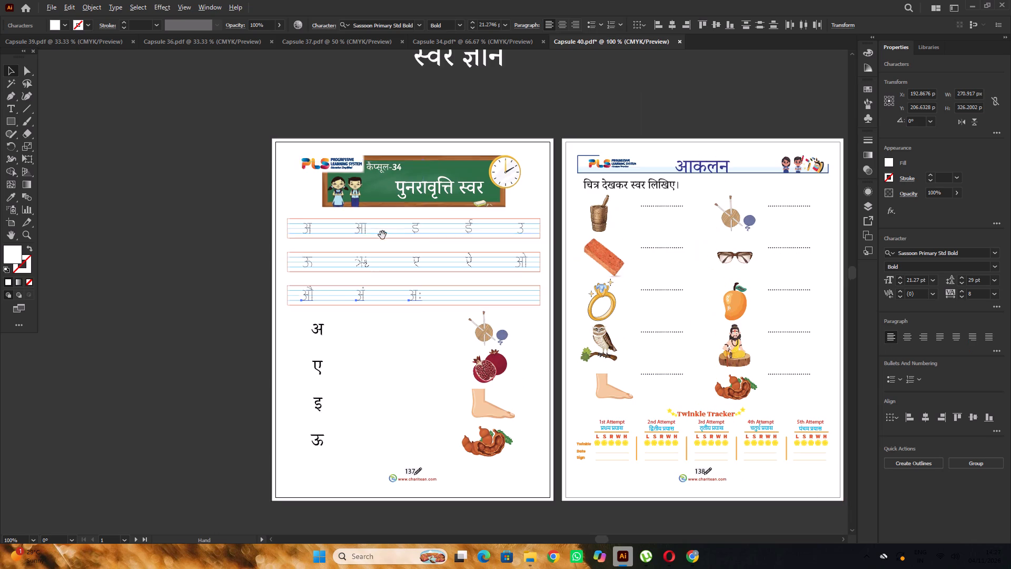
scroll(381, 197, "up", 2)
scroll(386, 195, "up", 2, "alt")
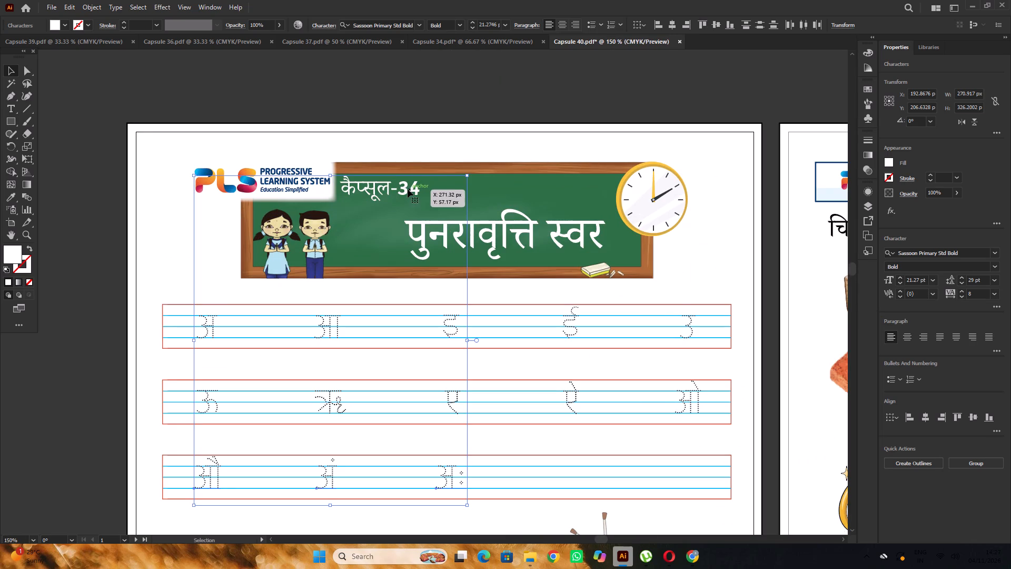
key("t")
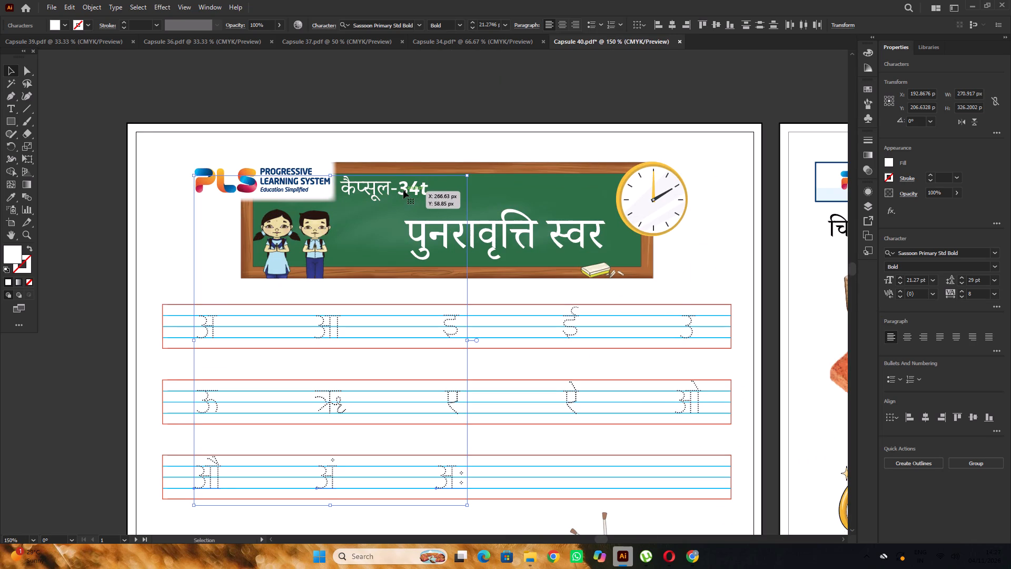
key("BackSpace")
key("BackSpace")
key("BackSpace")
type("40")
scroll(403, 190, "down", 1, "alt")
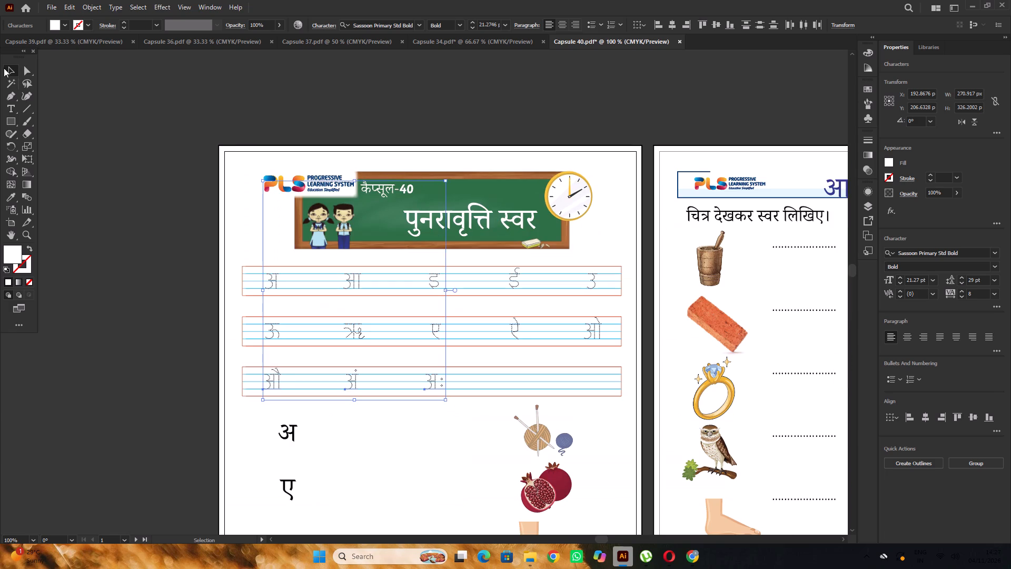
left_click(12, 71)
left_click(104, 82)
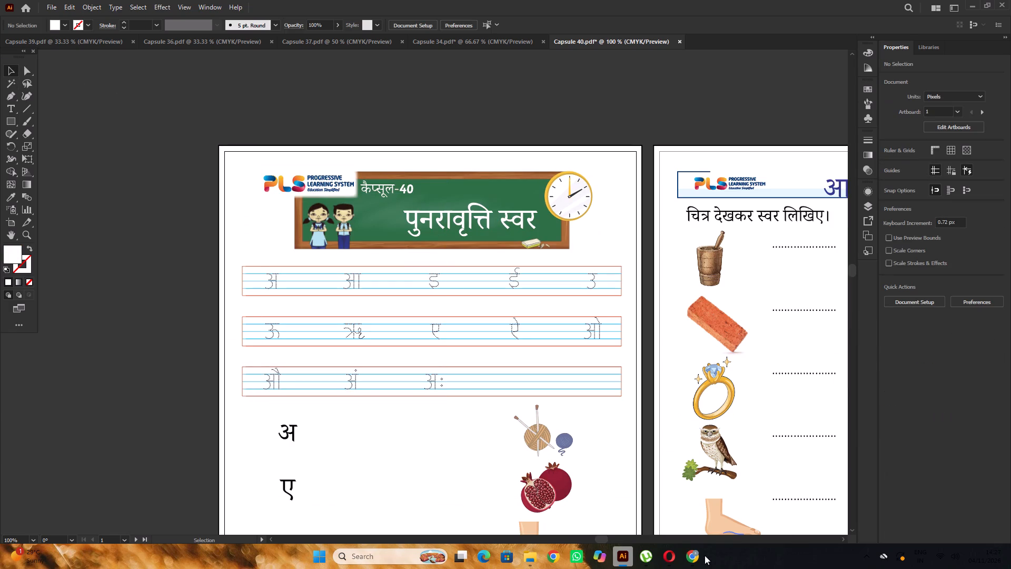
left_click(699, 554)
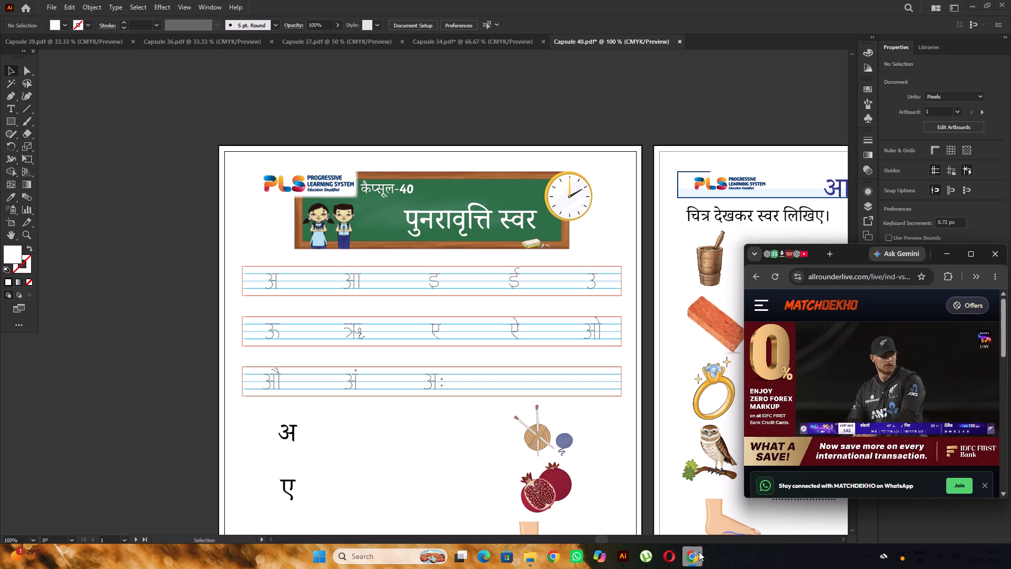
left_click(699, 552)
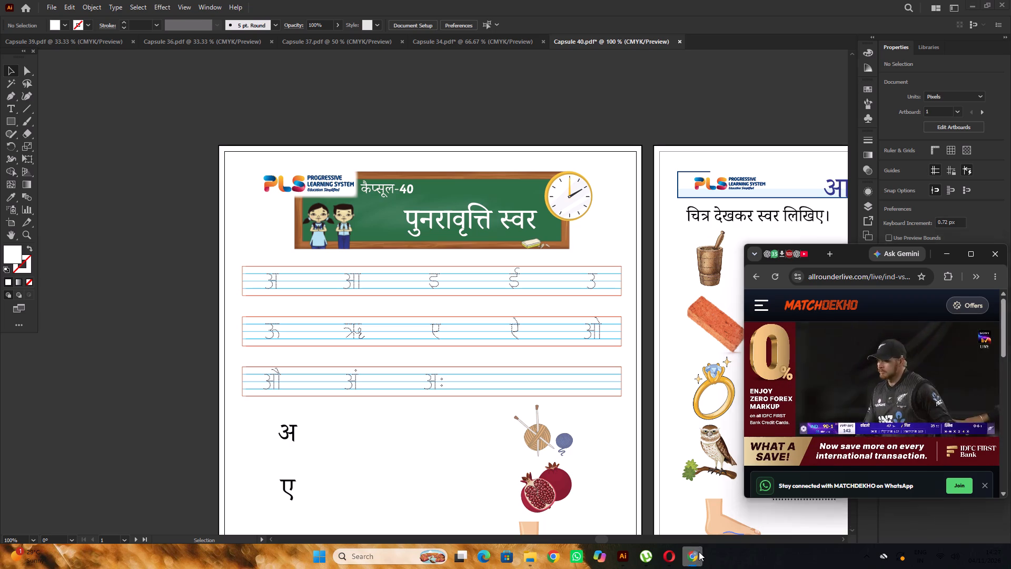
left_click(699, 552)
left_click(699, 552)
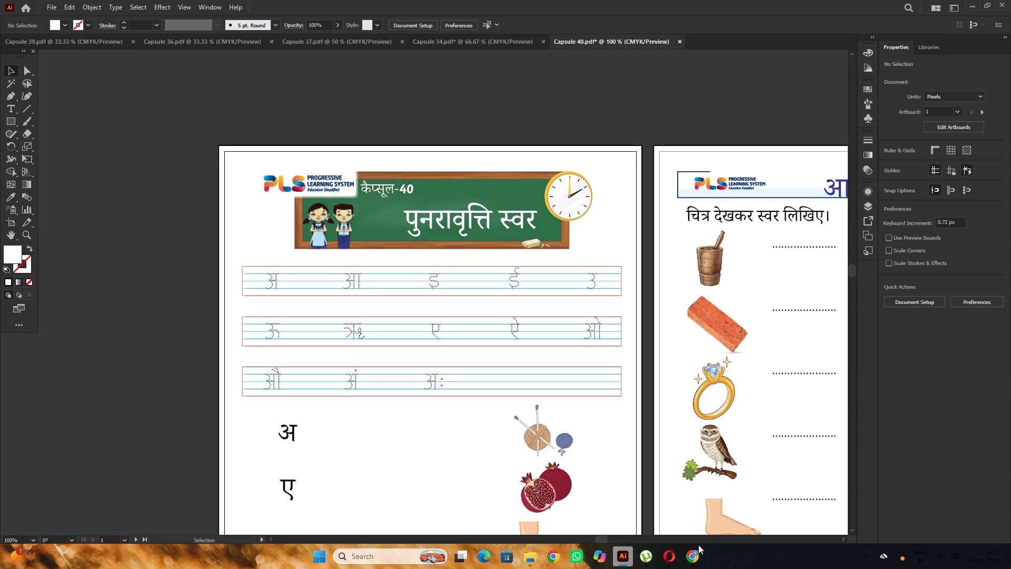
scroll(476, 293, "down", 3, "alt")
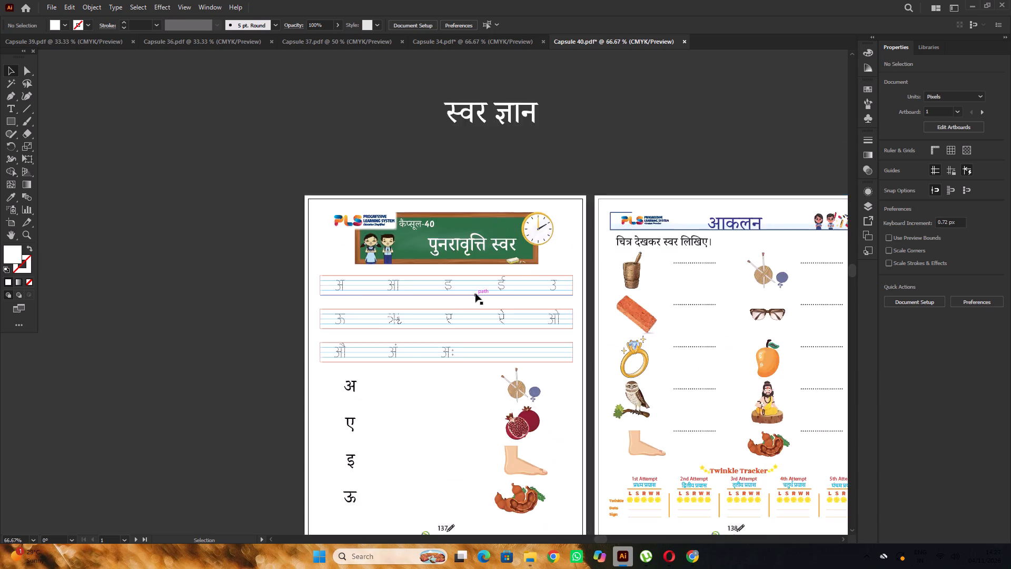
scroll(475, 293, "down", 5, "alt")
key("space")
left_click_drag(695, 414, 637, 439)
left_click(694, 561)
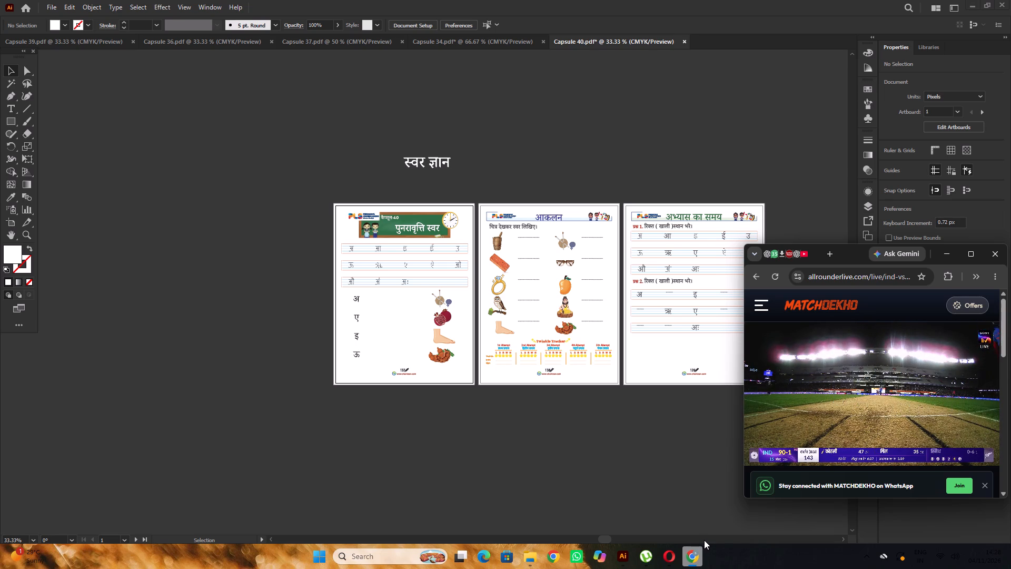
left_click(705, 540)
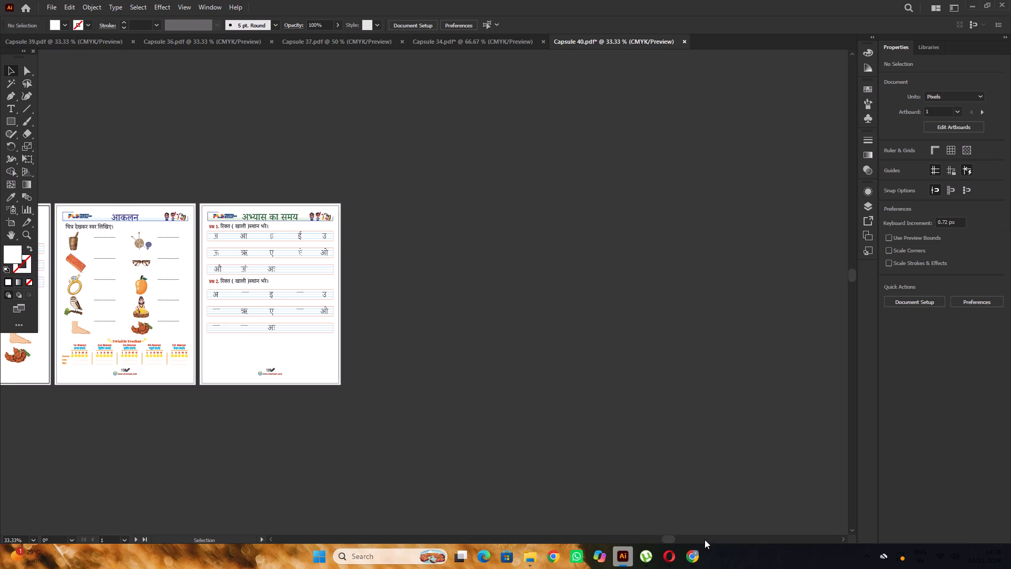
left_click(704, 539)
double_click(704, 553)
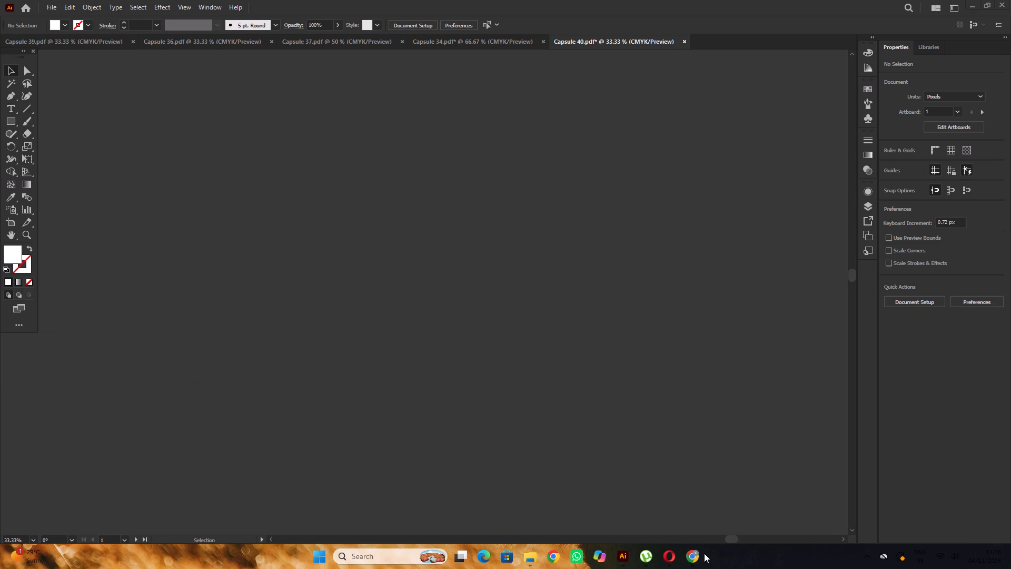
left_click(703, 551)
Move the matching exercise's letters and pictures slightly down together, widening the gap below the tracing rows on the पुनरावृत्ति स्वर page.
scroll(613, 375, "down", 4, "alt")
scroll(613, 375, "up", 2)
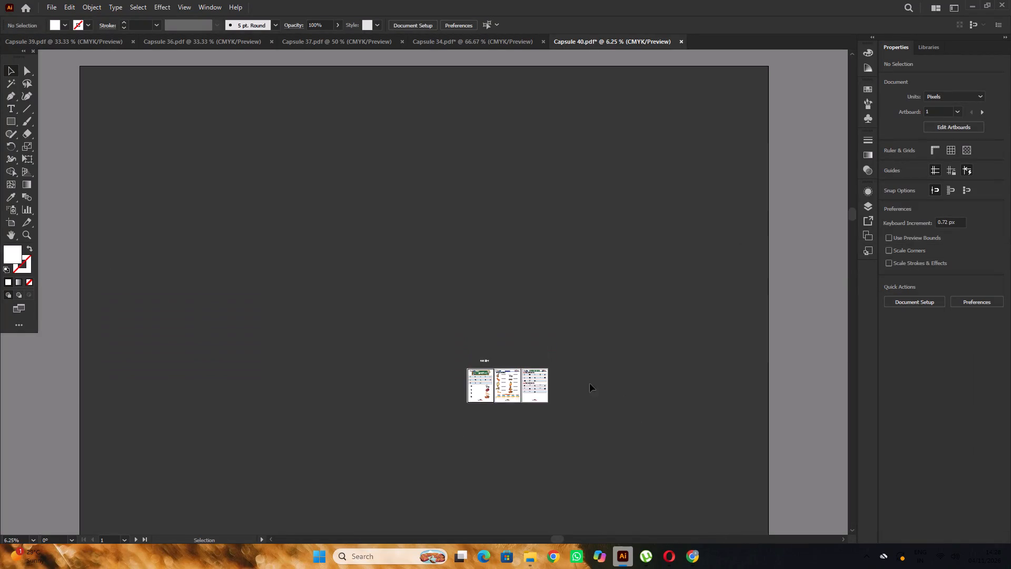
key("space")
left_click_drag(467, 440, 506, 351)
scroll(593, 359, "up", 12, "alt")
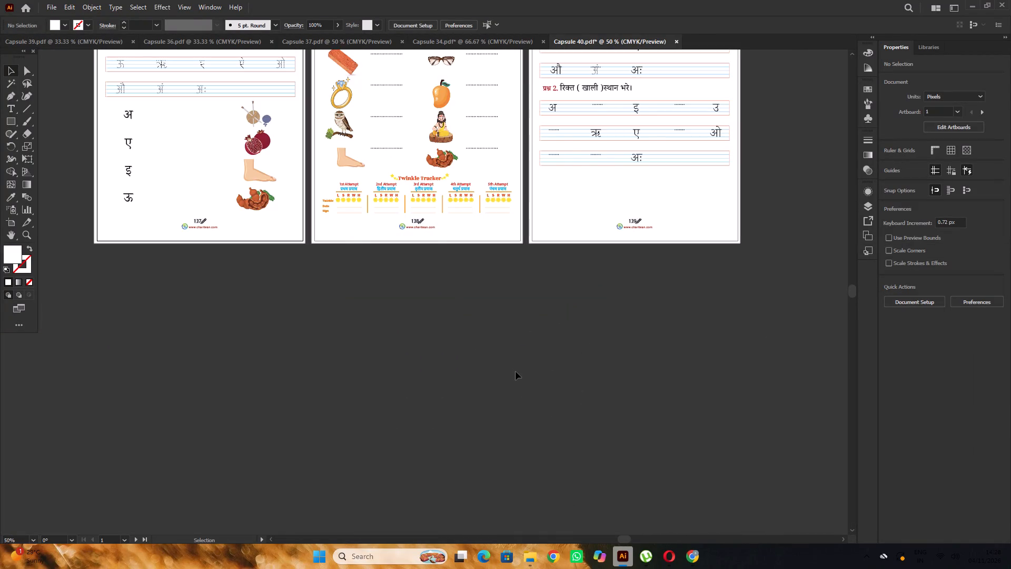
scroll(516, 371, "down", 1, "alt")
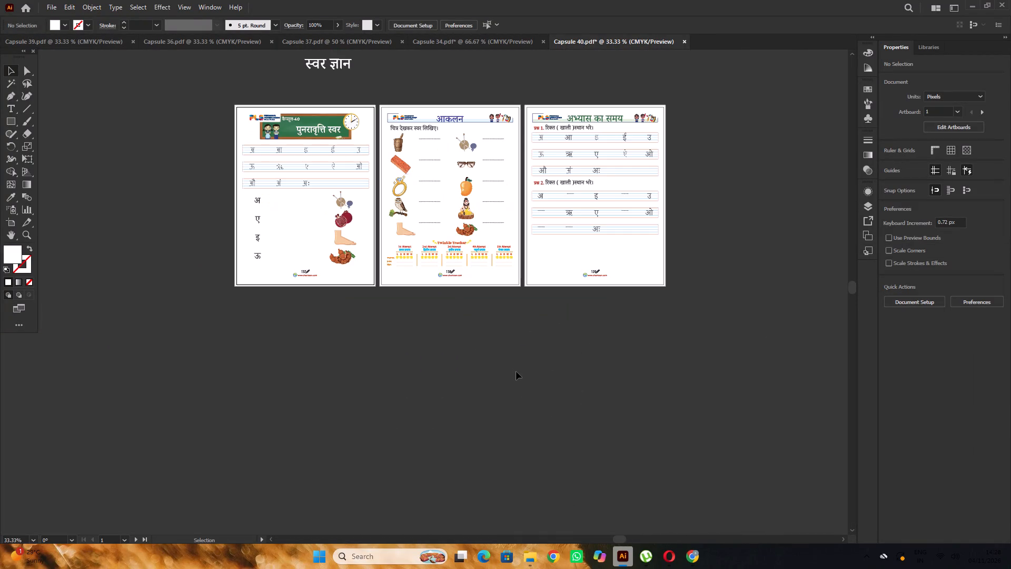
scroll(251, 202, "up", 5, "alt")
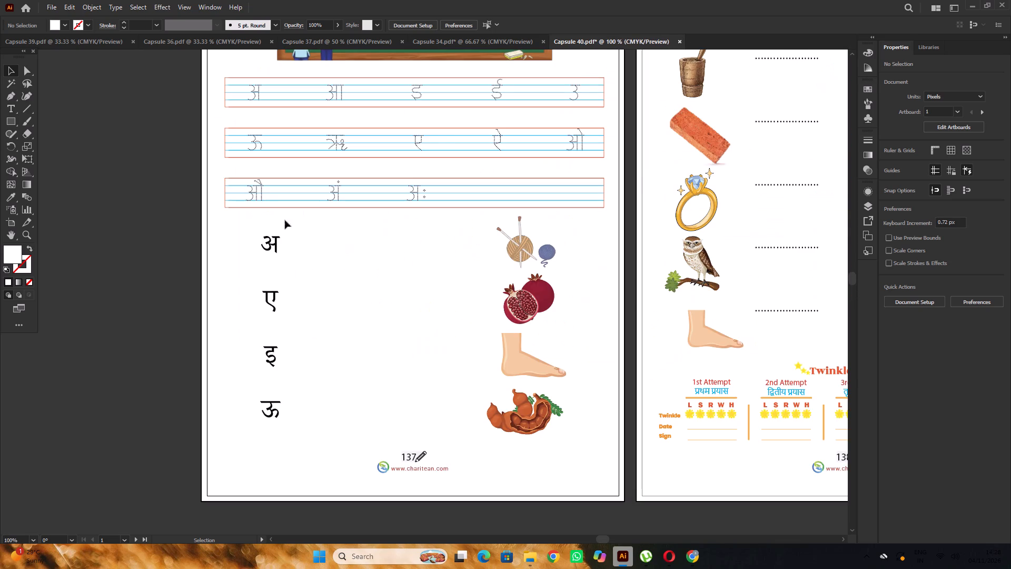
scroll(362, 223, "down", 1, "alt")
left_click(362, 227)
left_click_drag(282, 227, 503, 365)
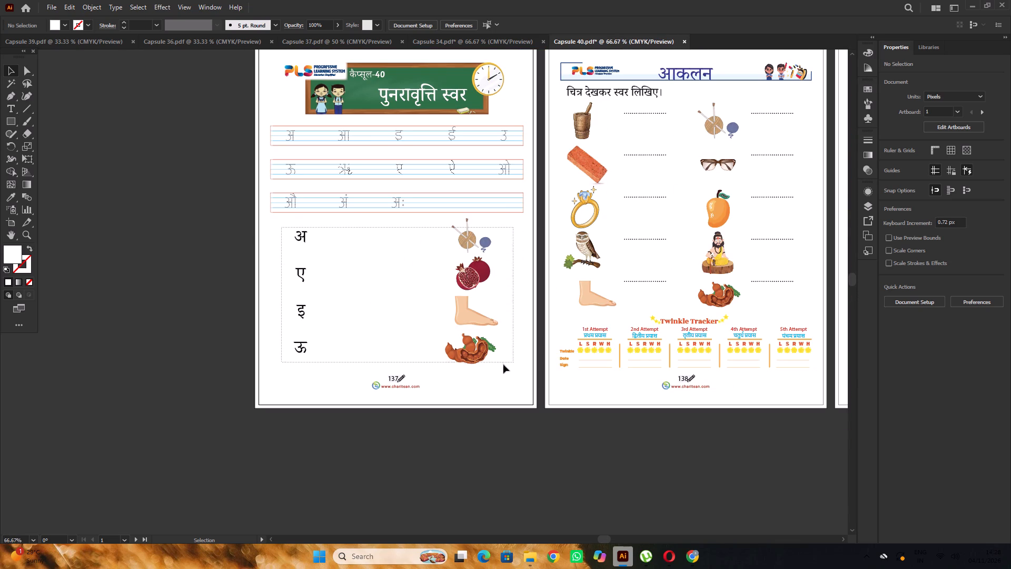
left_click_drag(503, 365, 500, 364)
left_click_drag(469, 240, 469, 250)
scroll(469, 249, "down", 3, "alt")
left_click(648, 360)
Copy the चित्र देखकर स्वर लिखिए। instruction from the आकलन page into the gap above the पुनरावृत्ति स्वर page's matching exercise.
scroll(493, 233, "down", 5)
scroll(471, 180, "up", 2, "alt")
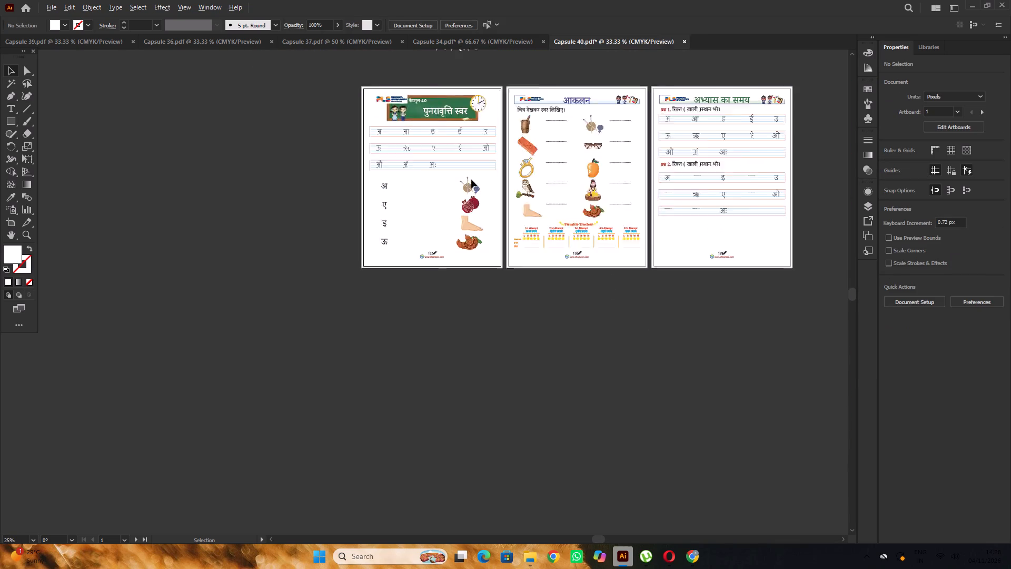
left_click_drag(571, 74, 353, 174)
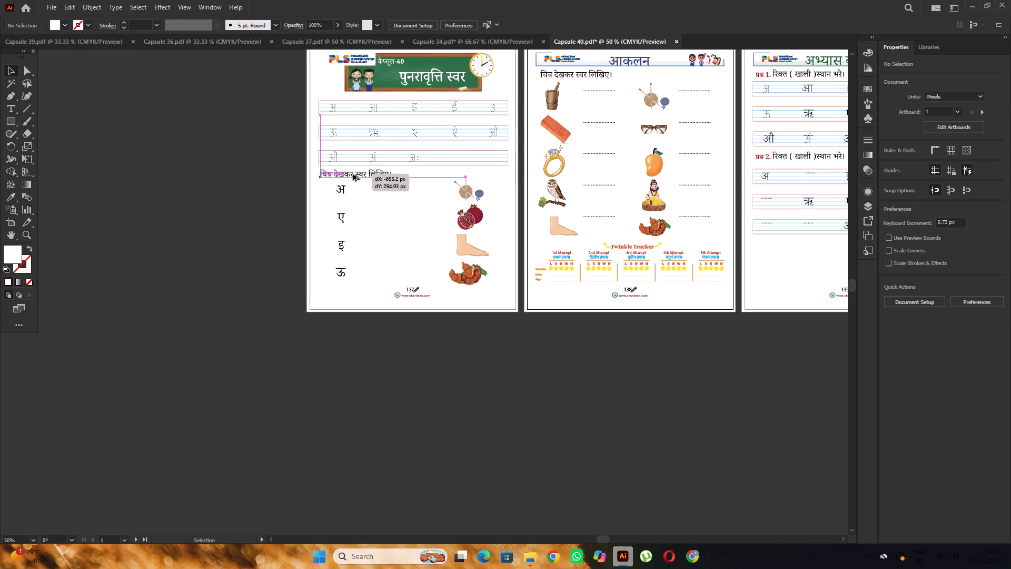
left_click_drag(353, 174, 351, 175)
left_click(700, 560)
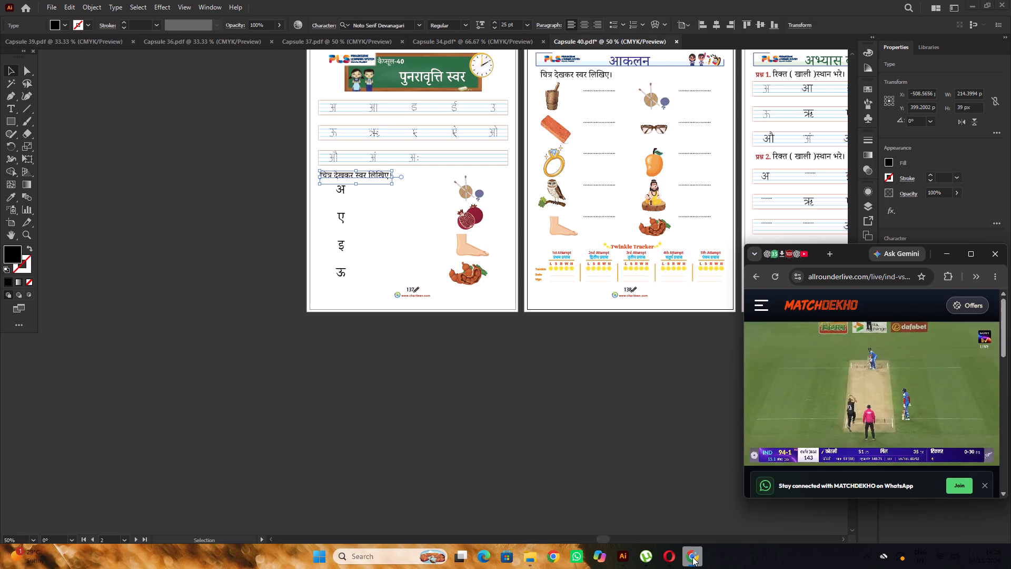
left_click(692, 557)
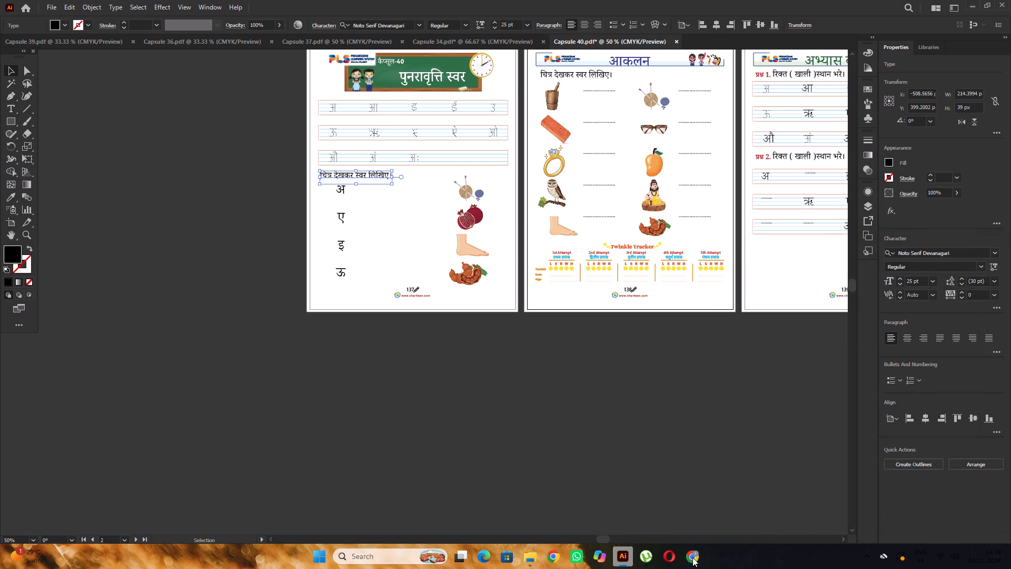
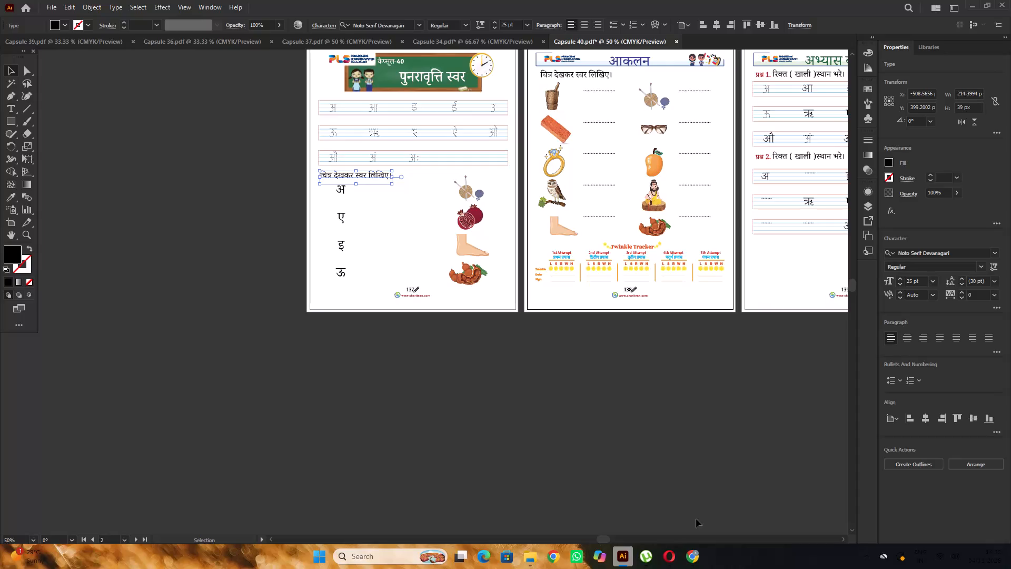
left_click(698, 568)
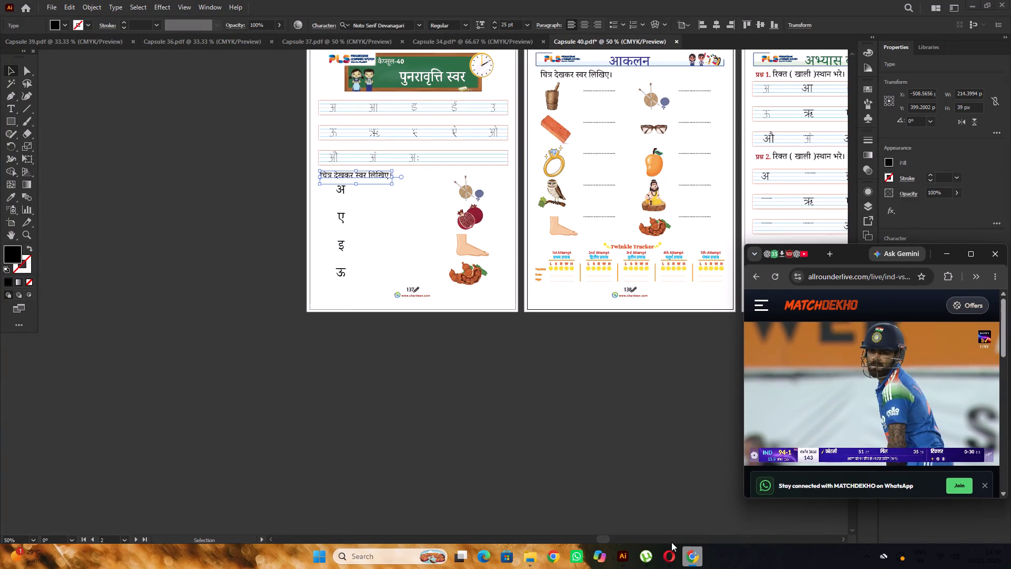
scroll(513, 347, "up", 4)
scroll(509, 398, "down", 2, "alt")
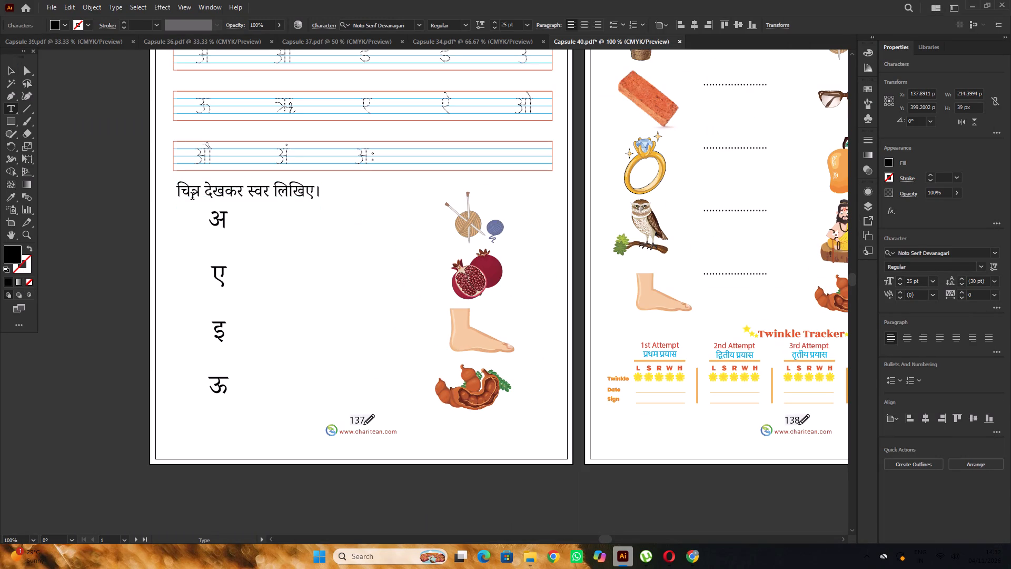
left_click_drag(178, 194, 356, 202)
key("ctrl+v")
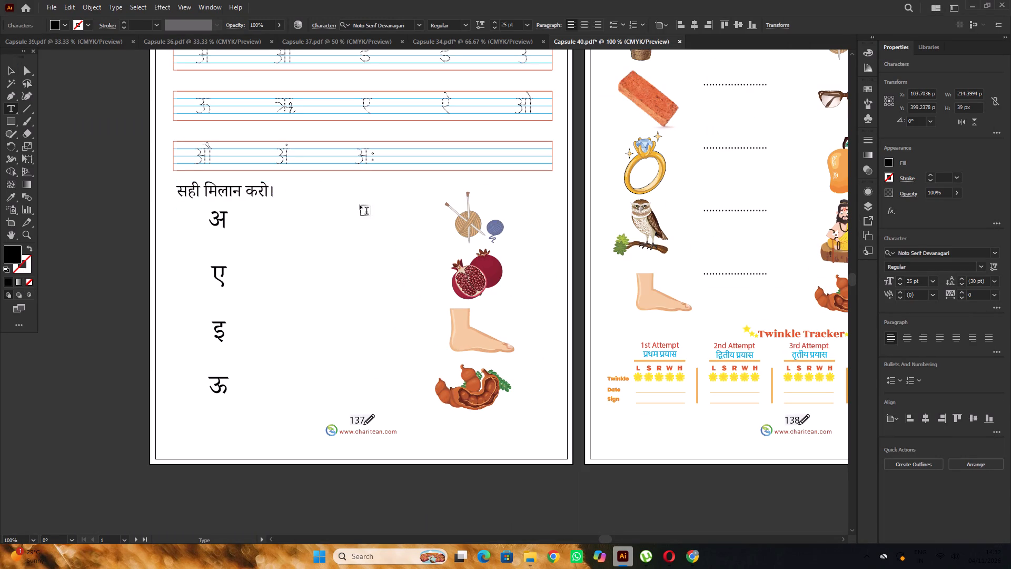
scroll(373, 207, "down", 2, "alt")
left_click(14, 74)
left_click(162, 156)
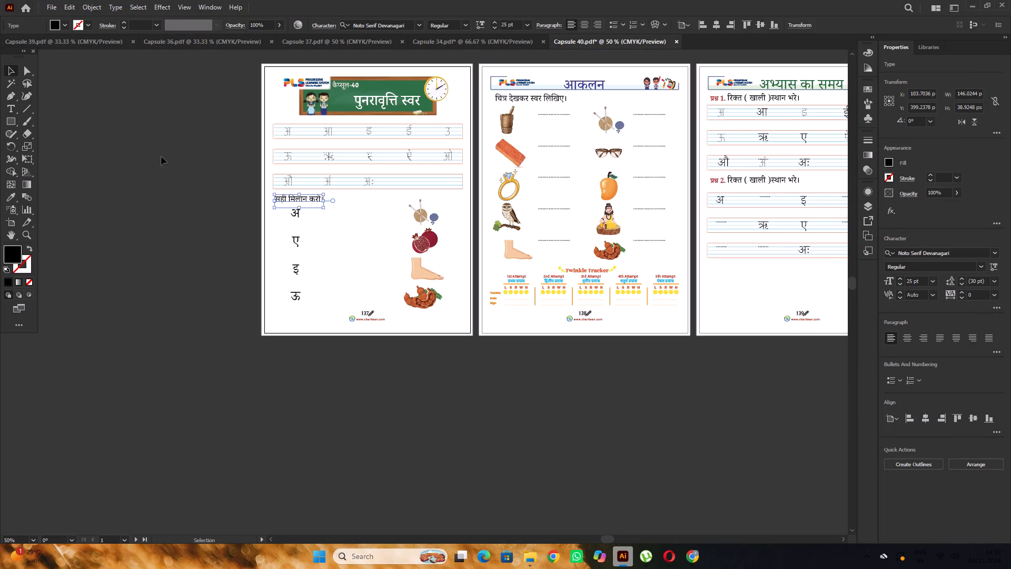
Move the matching exercise's grouped letters and pictures about 46 px left so the letters align with the instruction above.
scroll(186, 183, "down", 2)
scroll(276, 184, "up", 2, "alt")
left_click_drag(282, 188, 614, 409)
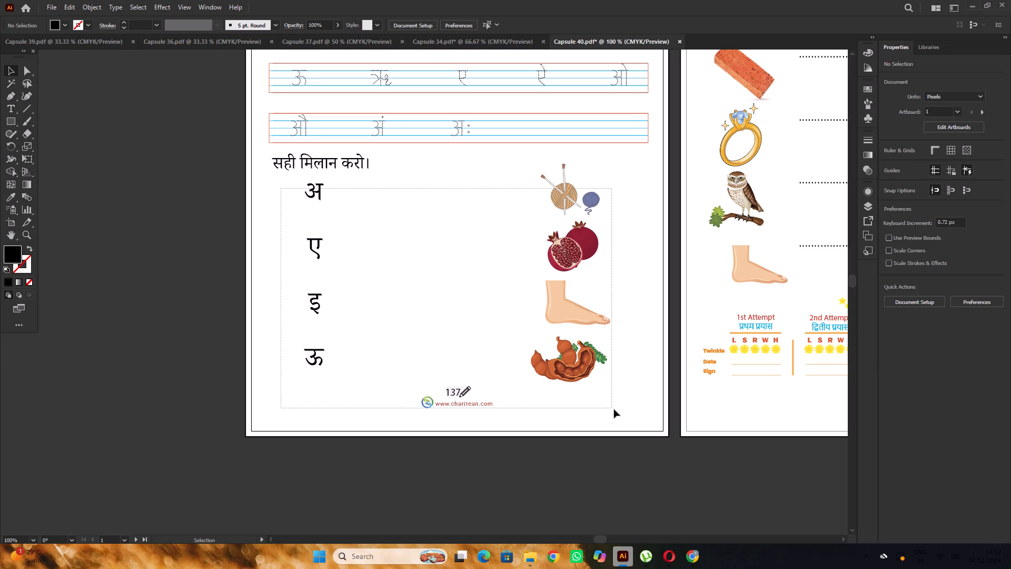
left_click_drag(614, 409, 601, 377)
left_click_drag(566, 188, 532, 190)
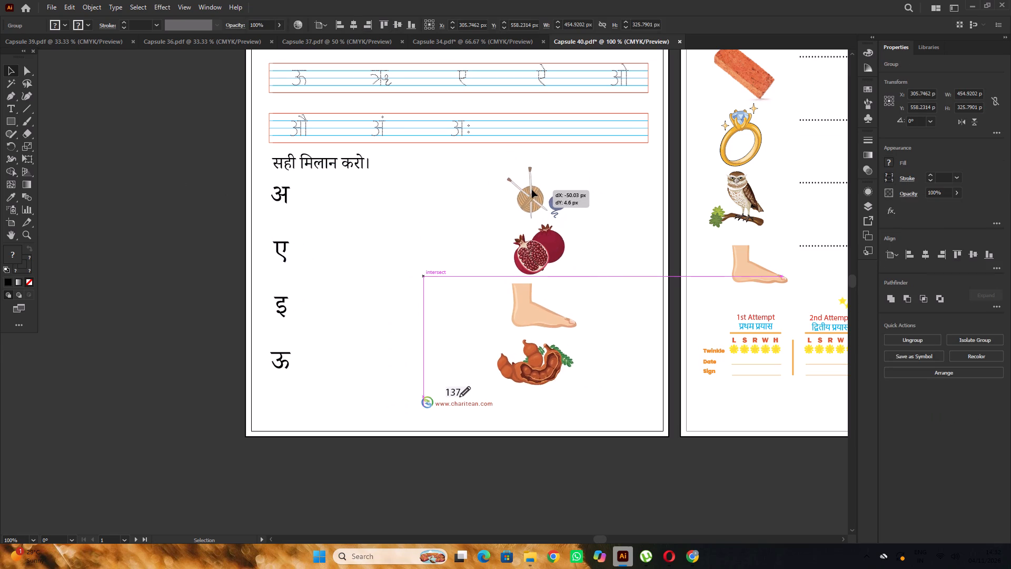
left_click_drag(532, 190, 534, 188)
left_click(442, 229)
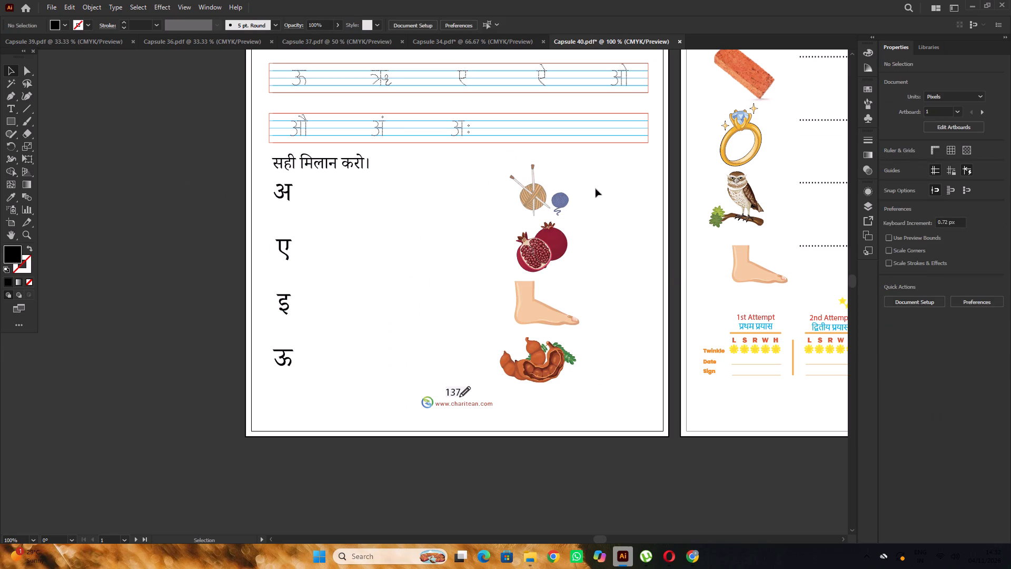
Ungroup the matching exercise and move its four pictures about 70 px right, towards the page's right margin, leaving the letters in place.
left_click_drag(596, 189, 537, 388)
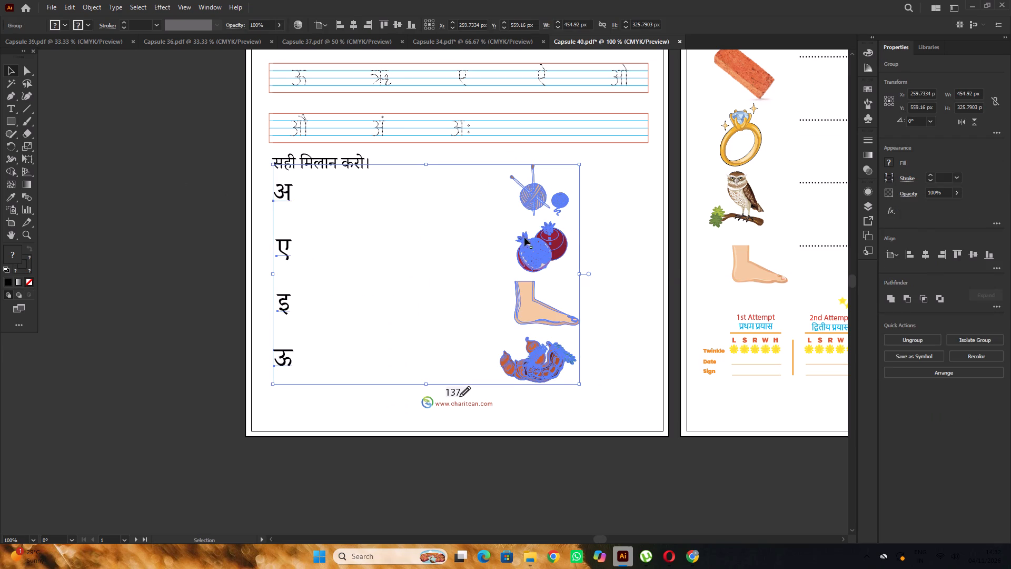
right_click(524, 238)
left_click(556, 396)
left_click(113, 223)
left_click_drag(589, 186, 536, 390)
left_click_drag(545, 194, 590, 199)
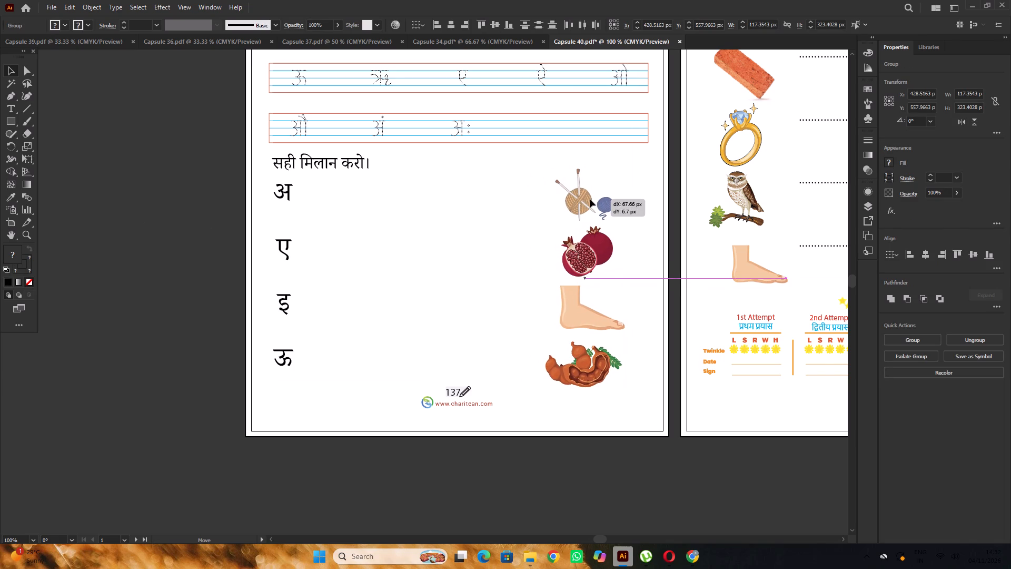
left_click_drag(590, 199, 592, 198)
scroll(418, 184, "down", 2, "alt")
left_click(225, 198)
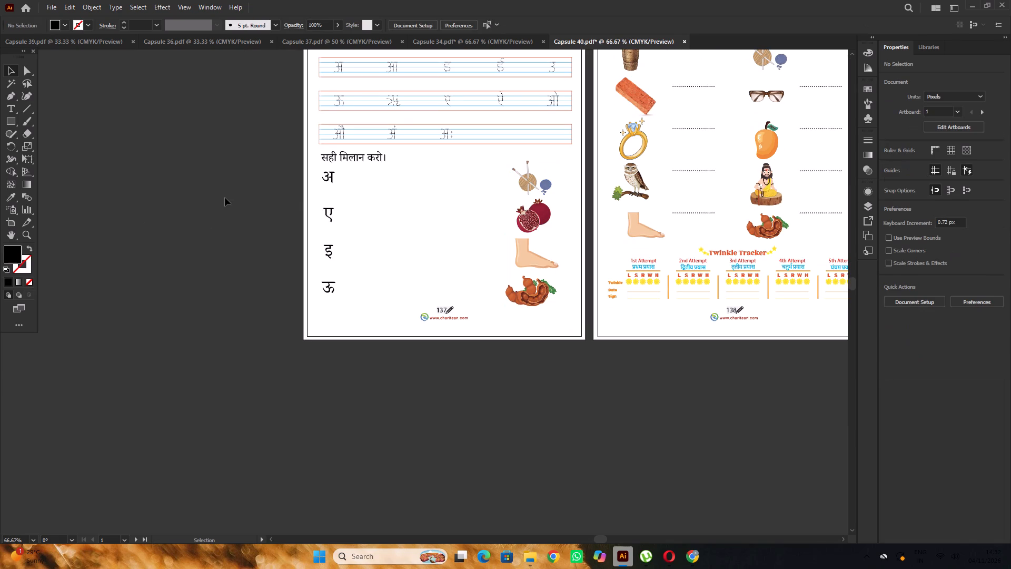
Group the matching exercise's four letters and four pictures and centre the group horizontally on the पुनरावृत्ति स्वर page.
left_click_drag(312, 176, 554, 302)
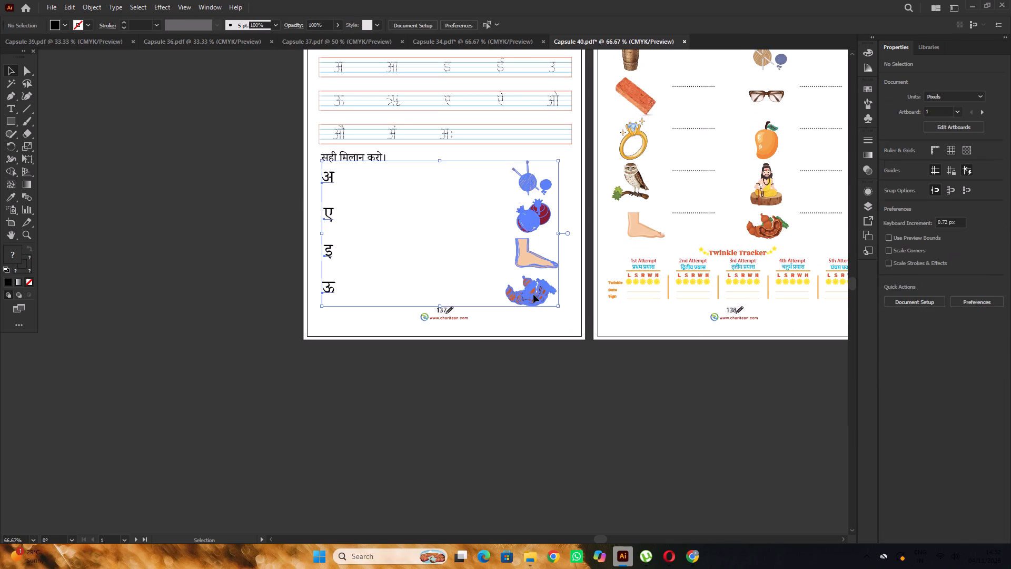
key("ctrl+g")
left_click(924, 257)
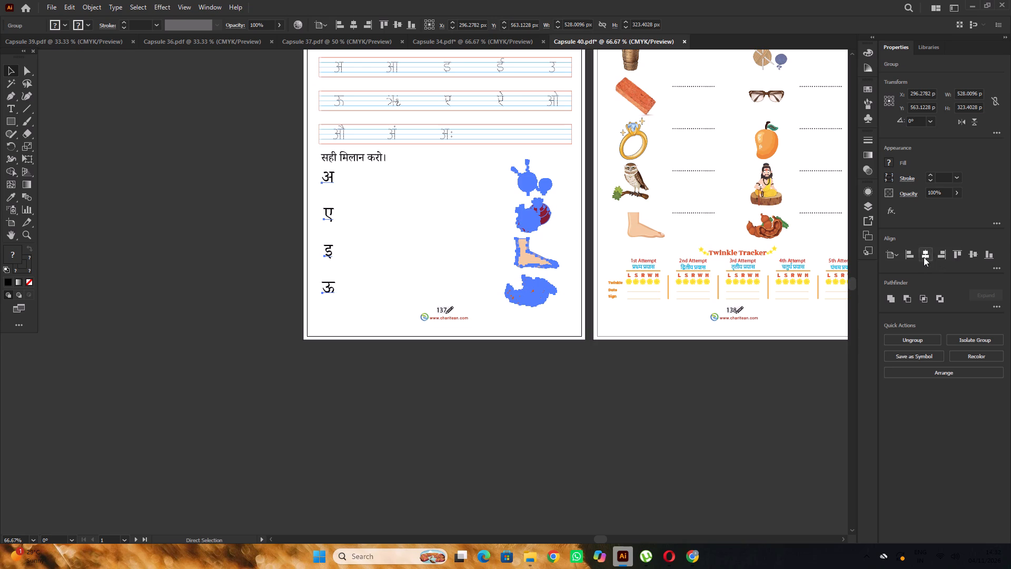
double_click(176, 197)
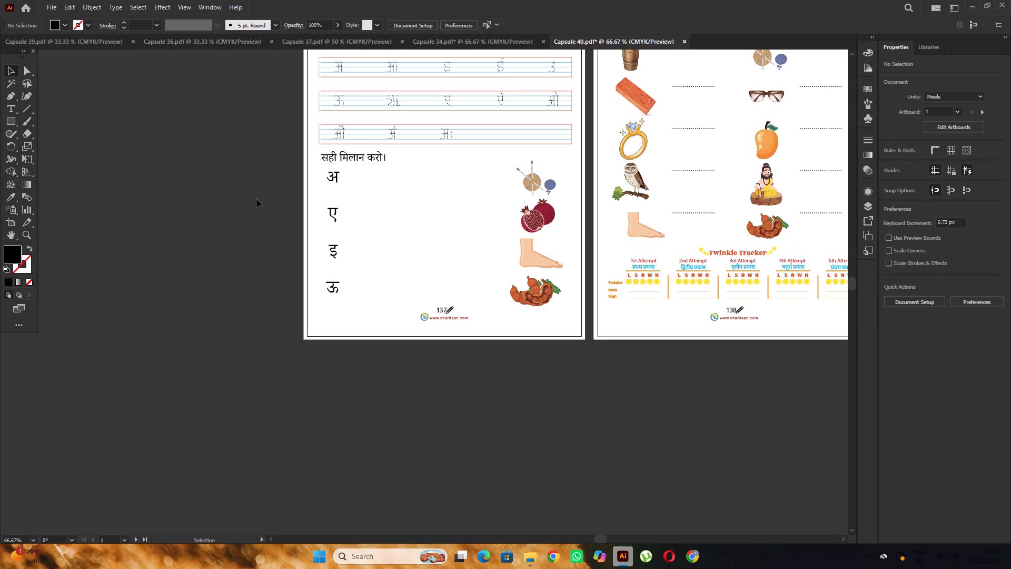
Move the सही मिलान करो। instruction slightly right so its start aligns with the column of letters below.
scroll(342, 178, "up", 1, "alt")
left_click_drag(348, 147, 358, 147)
scroll(358, 147, "up", 3)
scroll(358, 160, "down", 2, "alt")
left_click(275, 162)
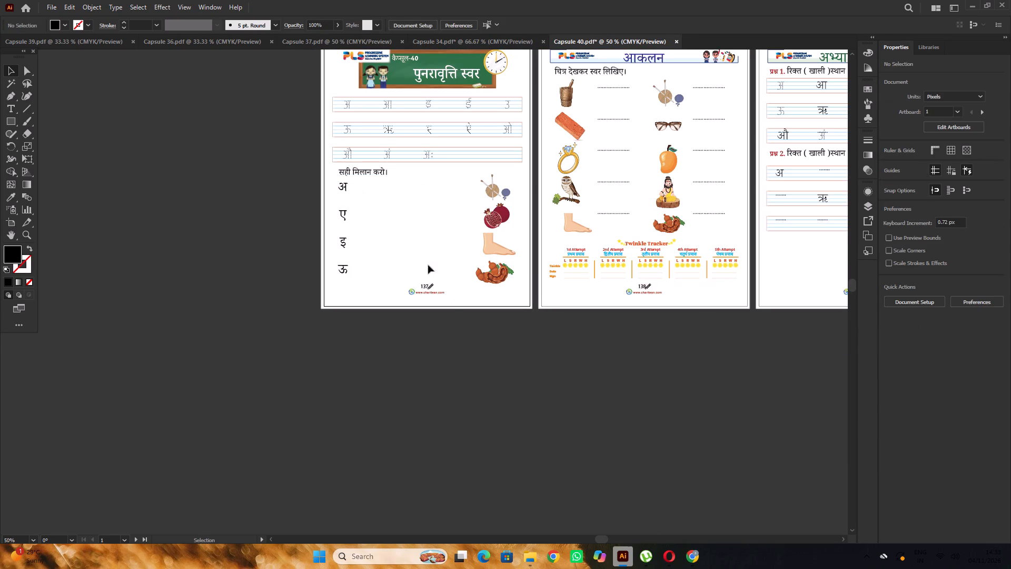
left_click(364, 170)
left_click(283, 185)
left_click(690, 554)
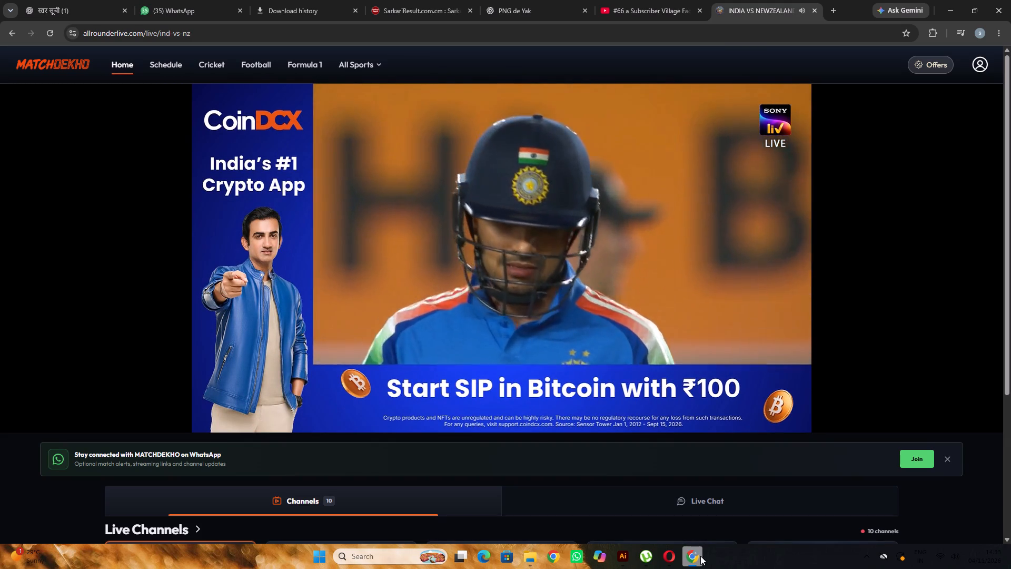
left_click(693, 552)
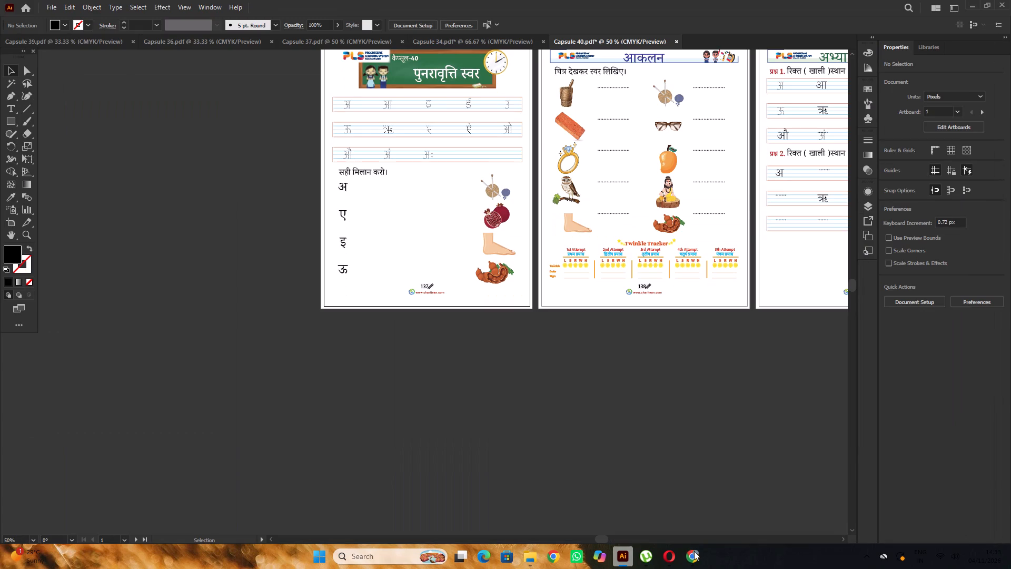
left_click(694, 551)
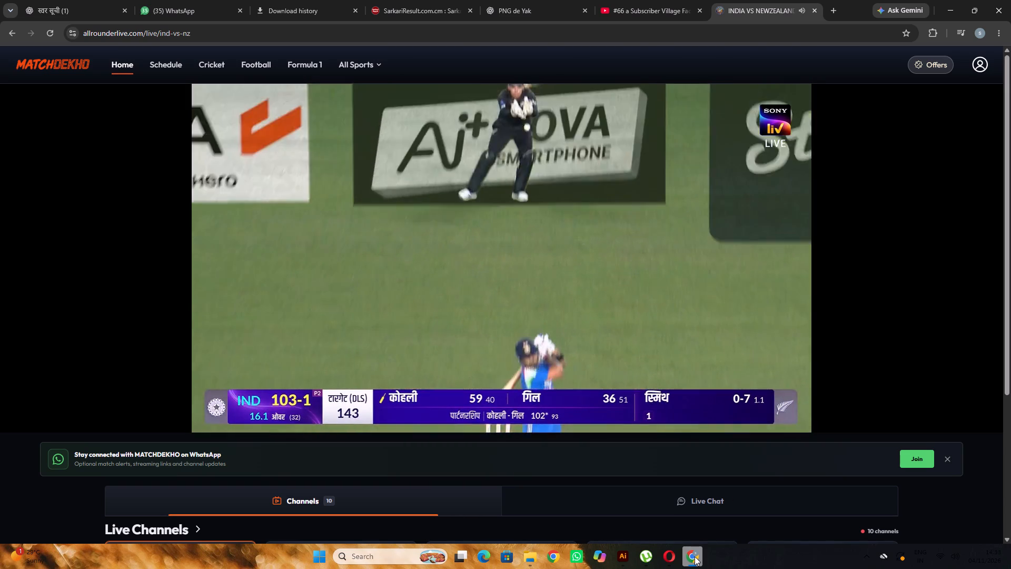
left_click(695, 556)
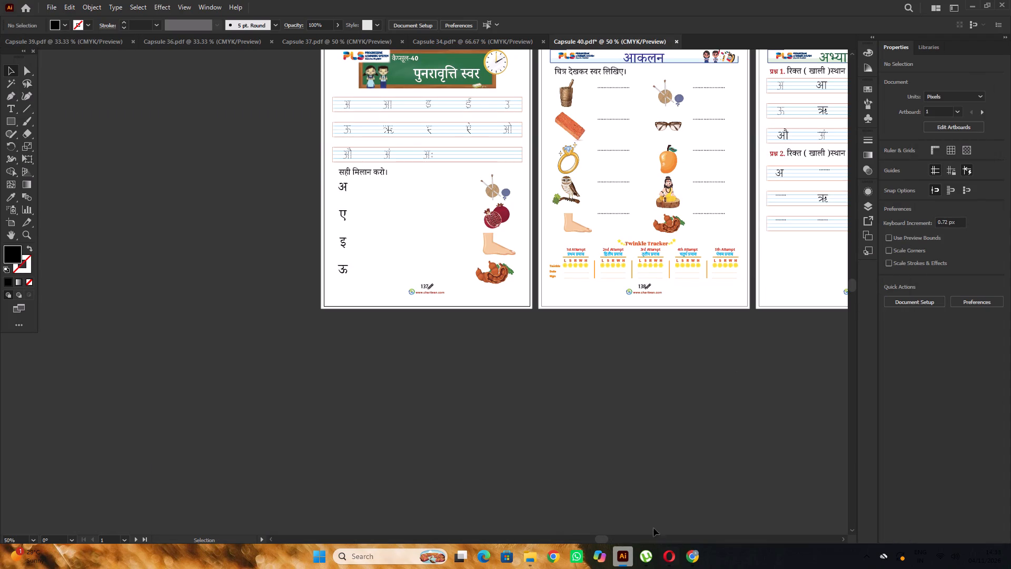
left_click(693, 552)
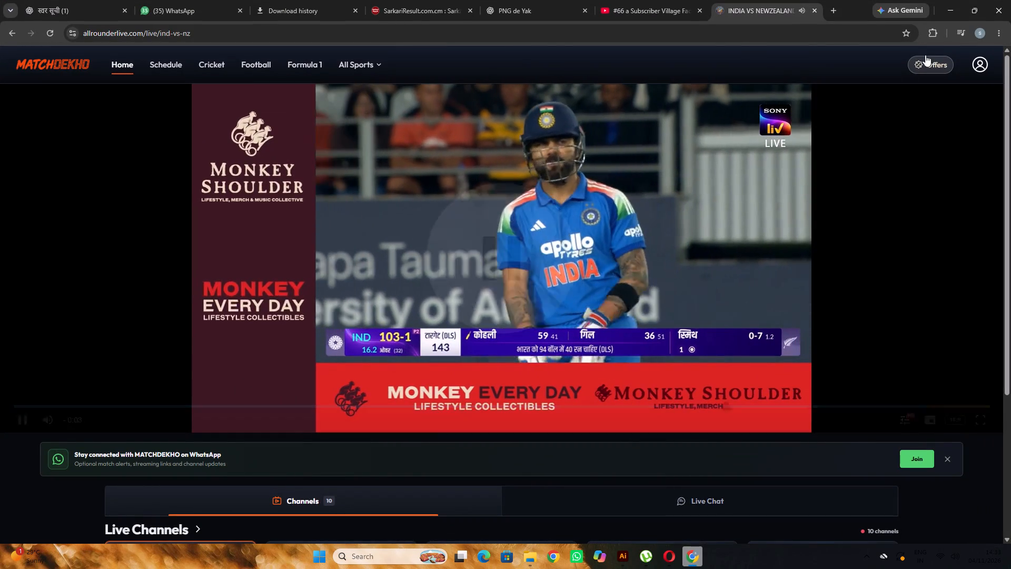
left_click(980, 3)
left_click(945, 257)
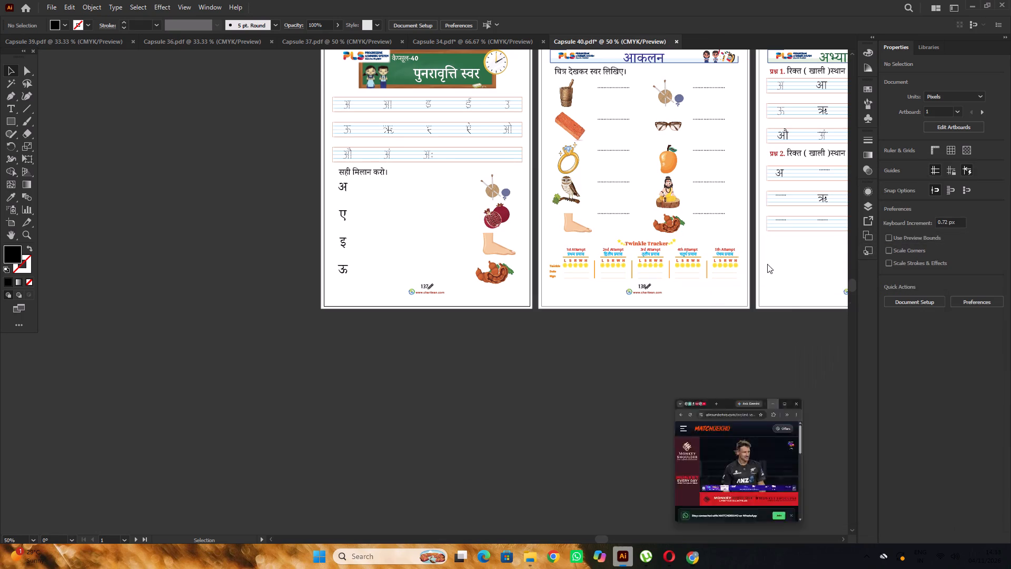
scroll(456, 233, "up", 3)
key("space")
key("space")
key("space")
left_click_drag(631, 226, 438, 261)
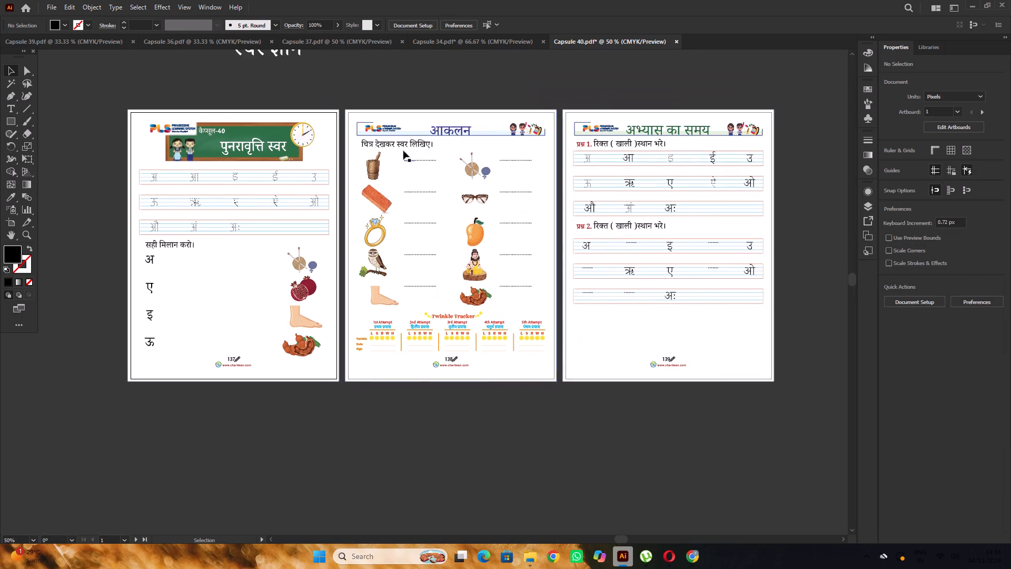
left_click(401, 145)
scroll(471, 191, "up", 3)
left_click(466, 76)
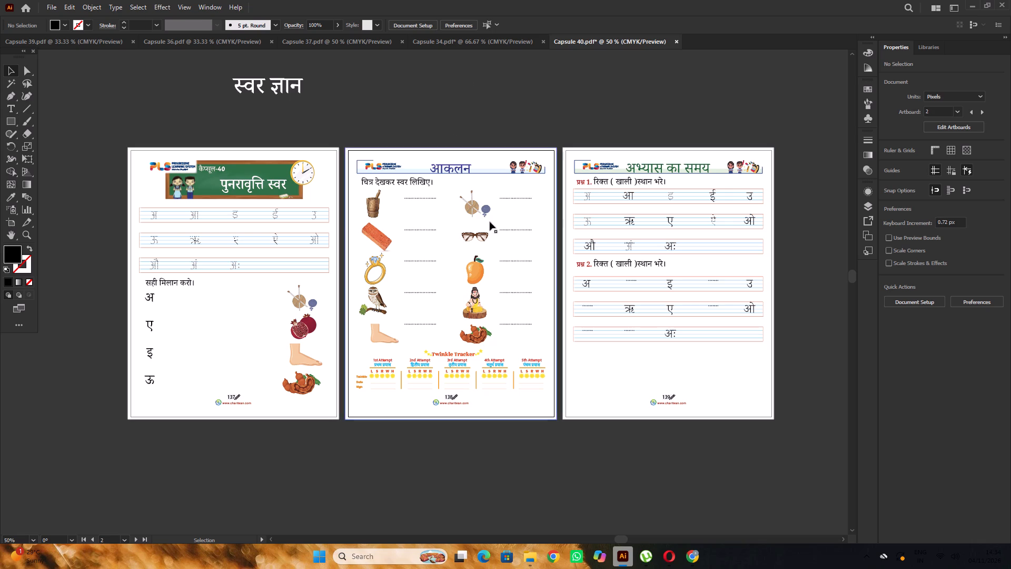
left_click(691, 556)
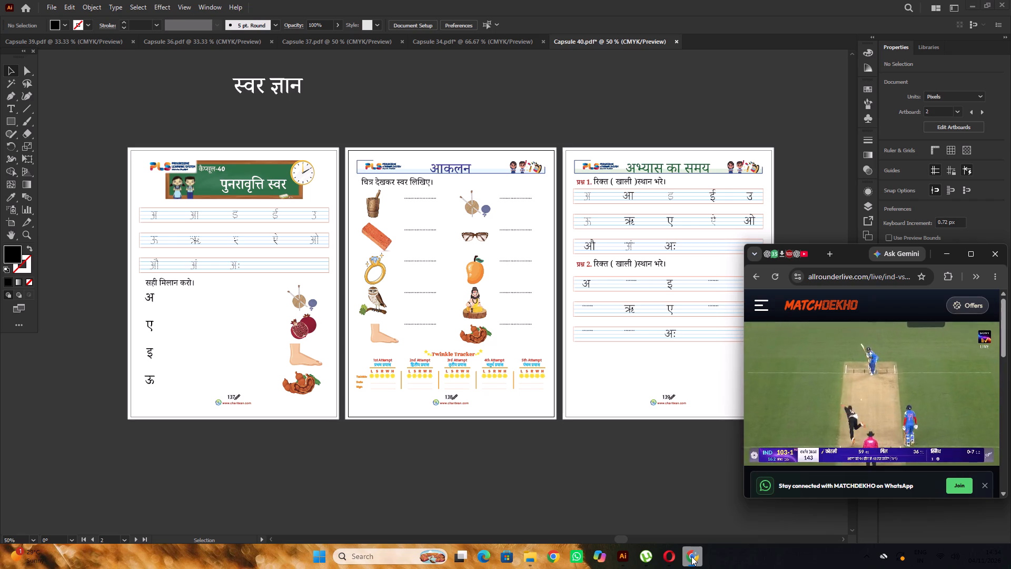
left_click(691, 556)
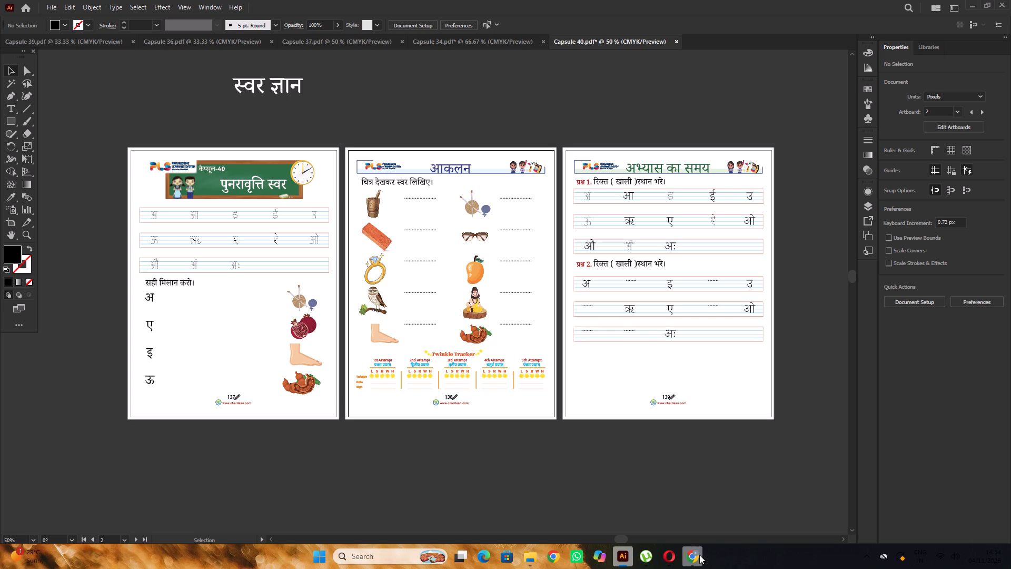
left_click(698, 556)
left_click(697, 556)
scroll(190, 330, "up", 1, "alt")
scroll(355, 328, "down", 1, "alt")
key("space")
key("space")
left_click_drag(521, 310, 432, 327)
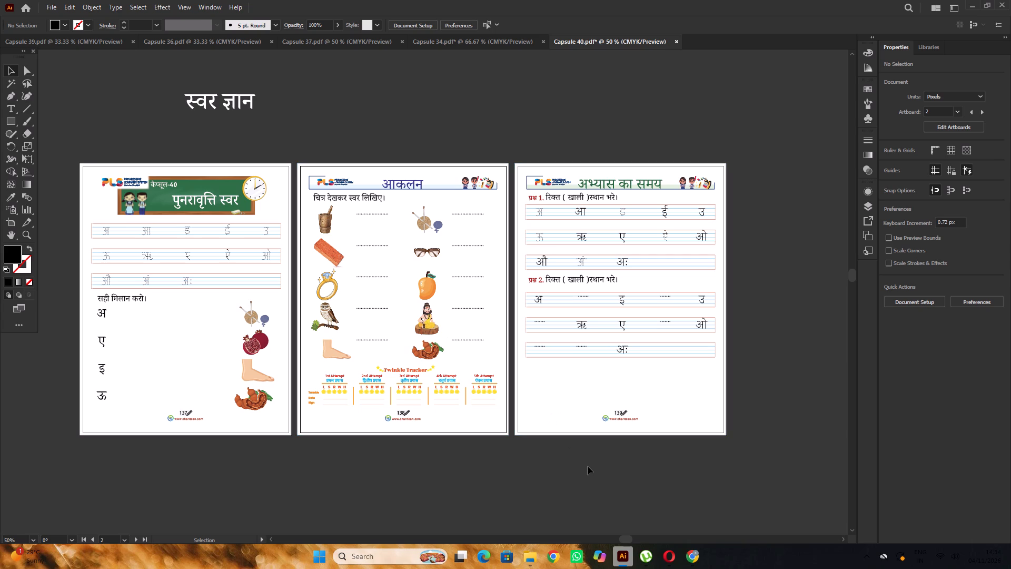
Change the font of page number 137 in the पुनरावृत्ति स्वर page's footer to Sassoon Primary.
scroll(590, 466, "down", 8)
scroll(145, 324, "up", 2, "alt")
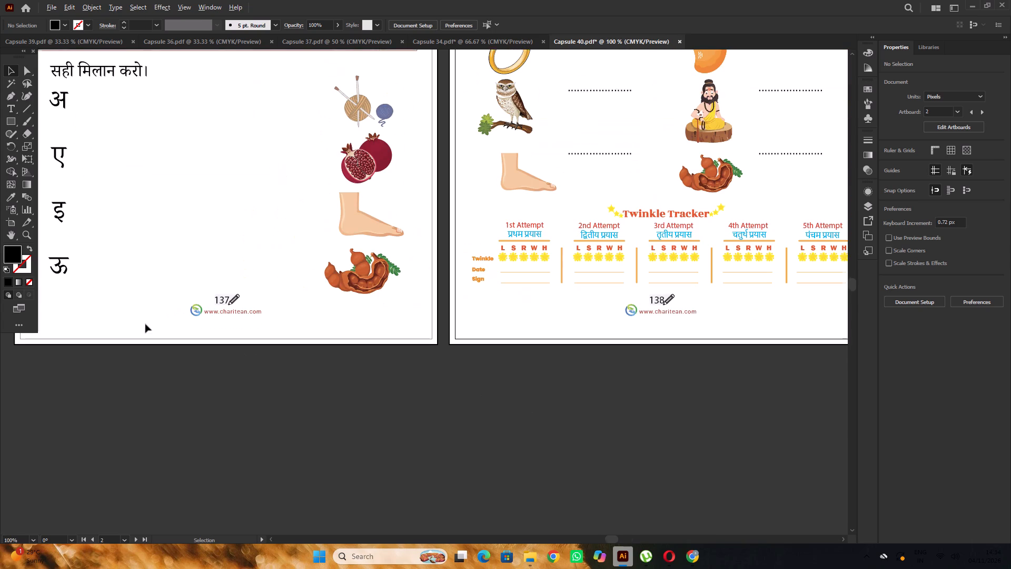
scroll(145, 324, "up", 1, "alt")
left_click(700, 562)
left_click(700, 561)
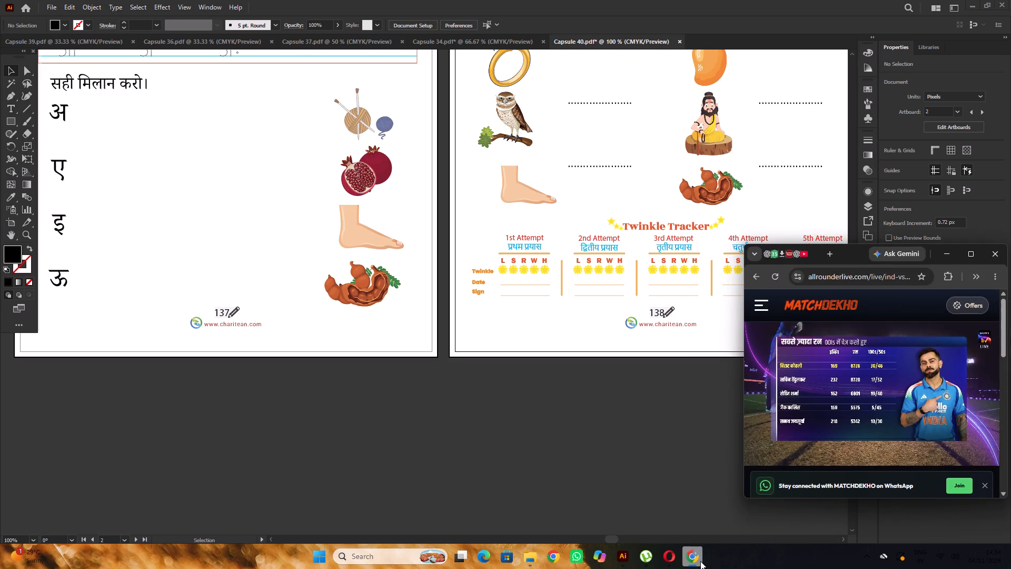
scroll(209, 330, "up", 2, "alt")
key("t")
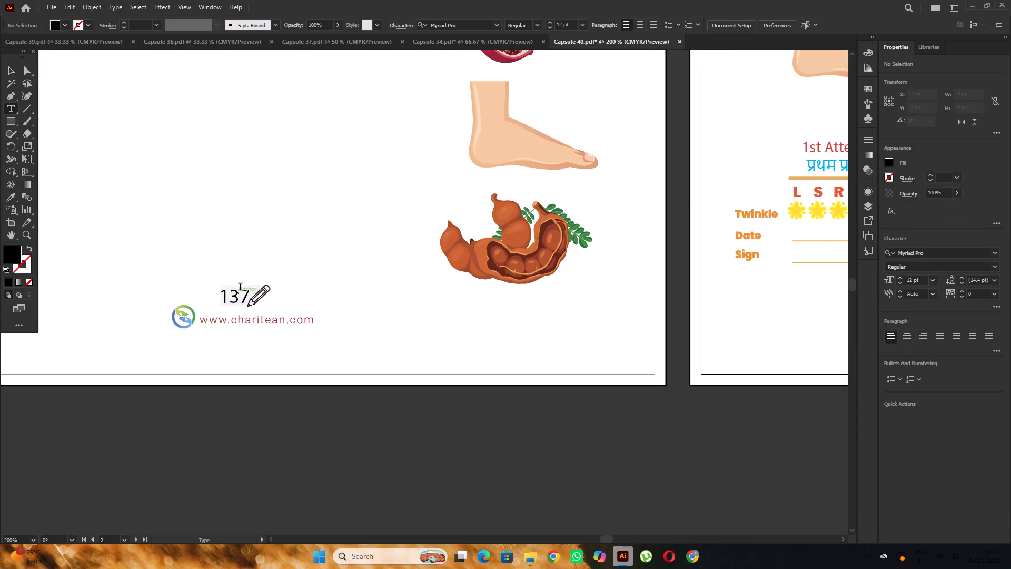
left_click_drag(247, 296, 222, 299)
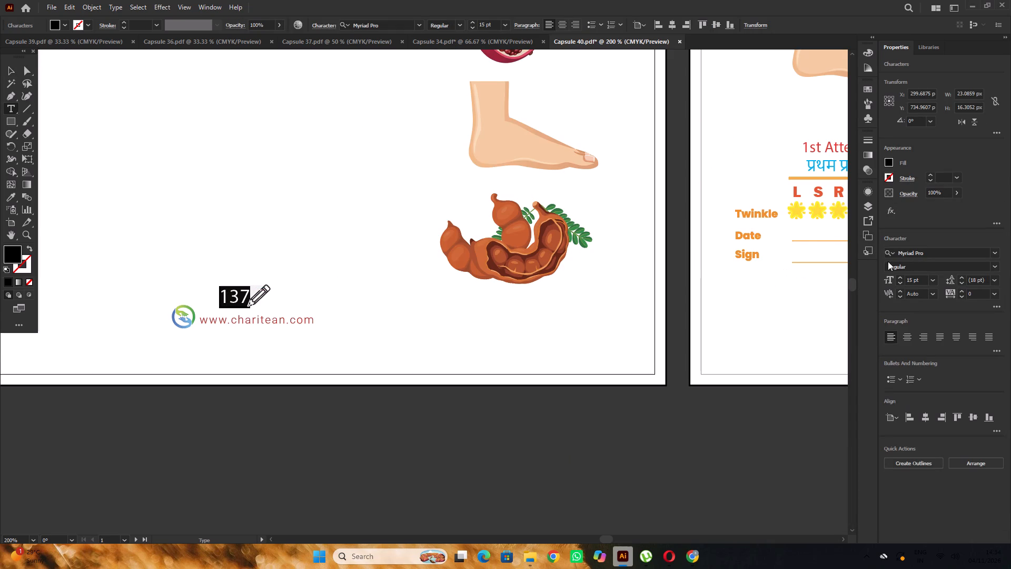
left_click(929, 250)
key("s")
key("a")
key("s")
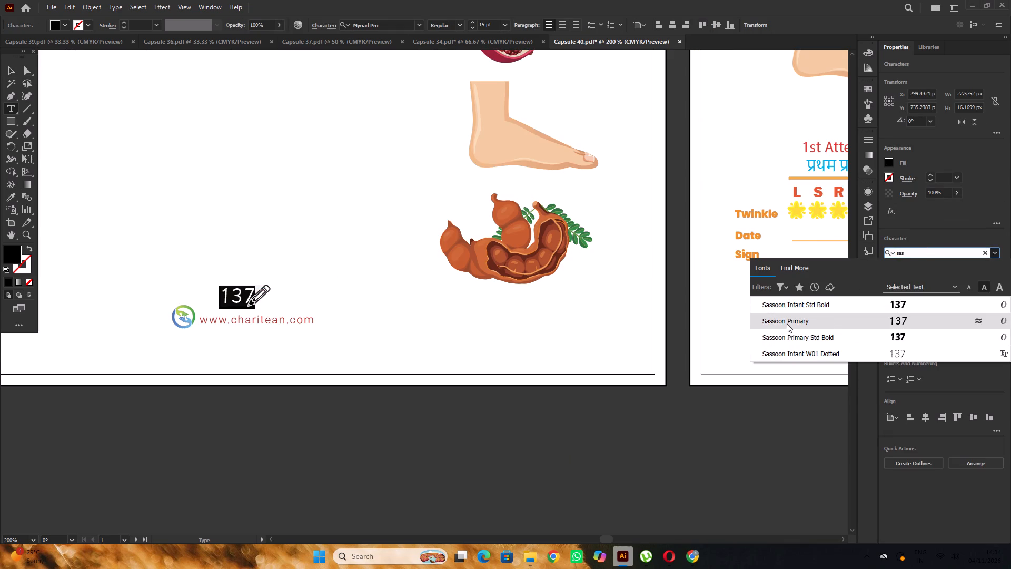
left_click(787, 323)
left_click(11, 68)
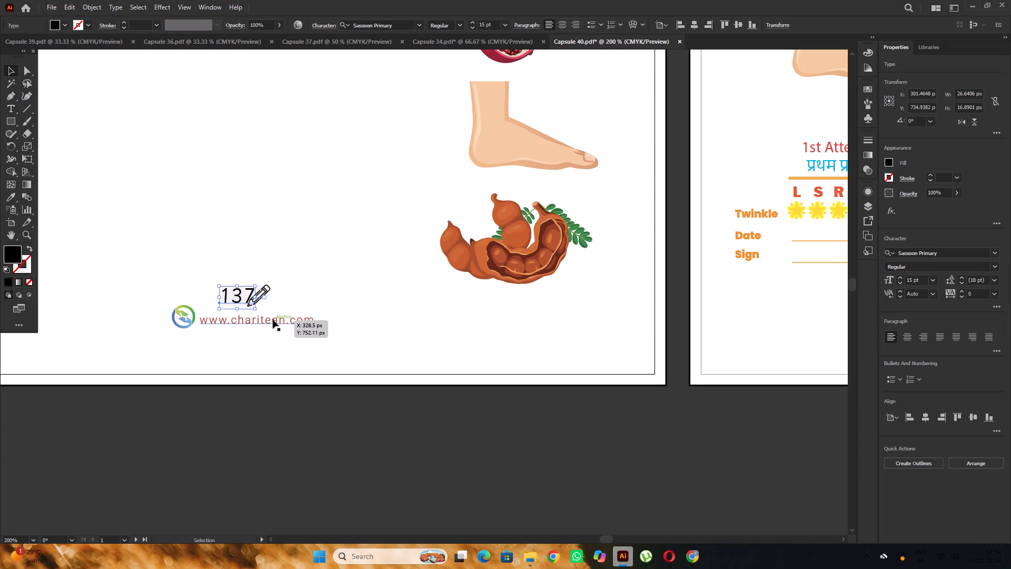
Move page number 137 about 1 px left, away from the pencil icon, keeping its baseline level, and deselect it.
scroll(222, 287, "up", 5, "alt")
left_click(315, 341)
left_click_drag(321, 341, 313, 340)
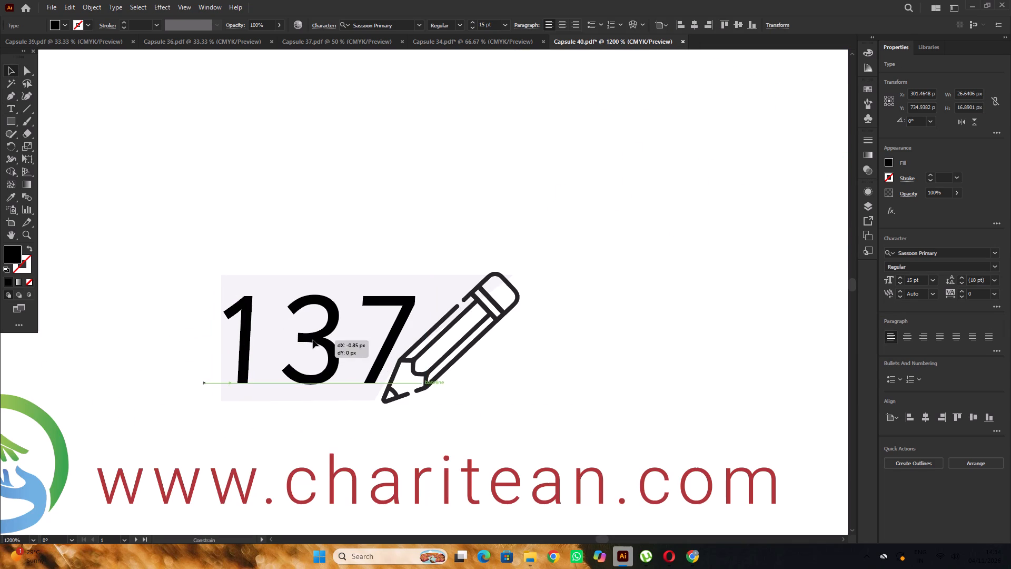
left_click_drag(313, 340, 312, 339)
scroll(256, 317, "down", 8, "alt")
key("space")
left_click_drag(542, 409, 301, 374)
left_click(461, 388)
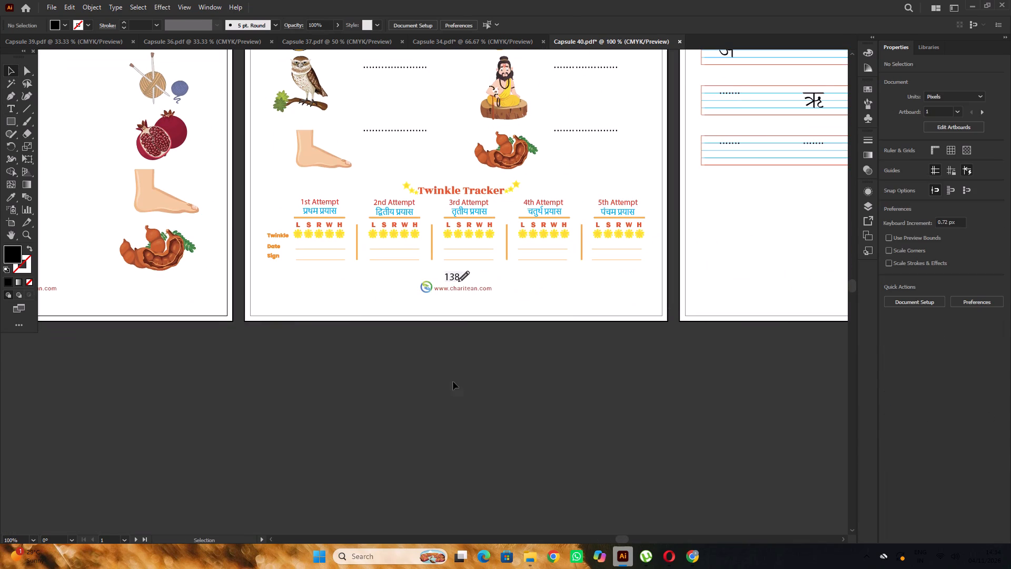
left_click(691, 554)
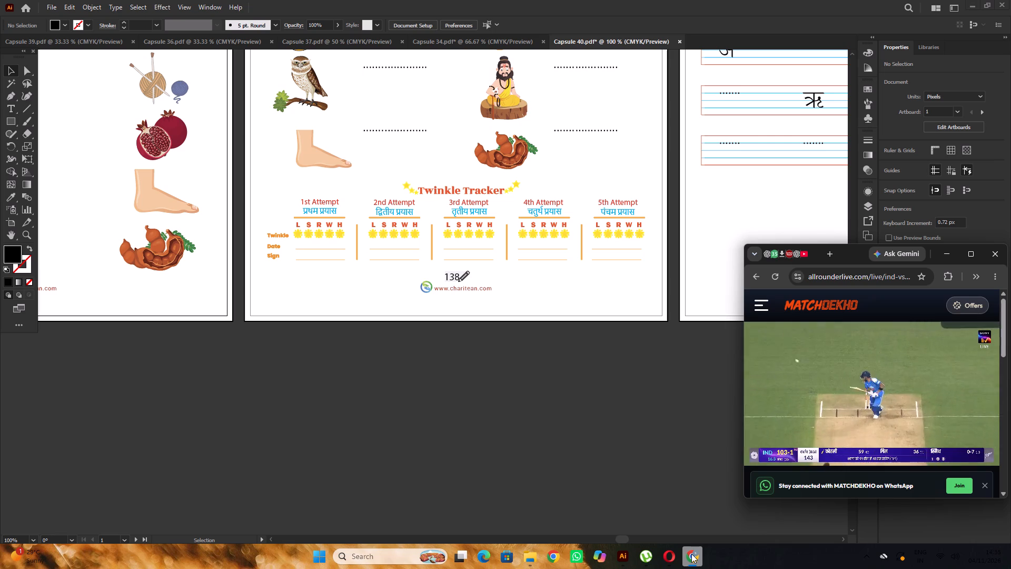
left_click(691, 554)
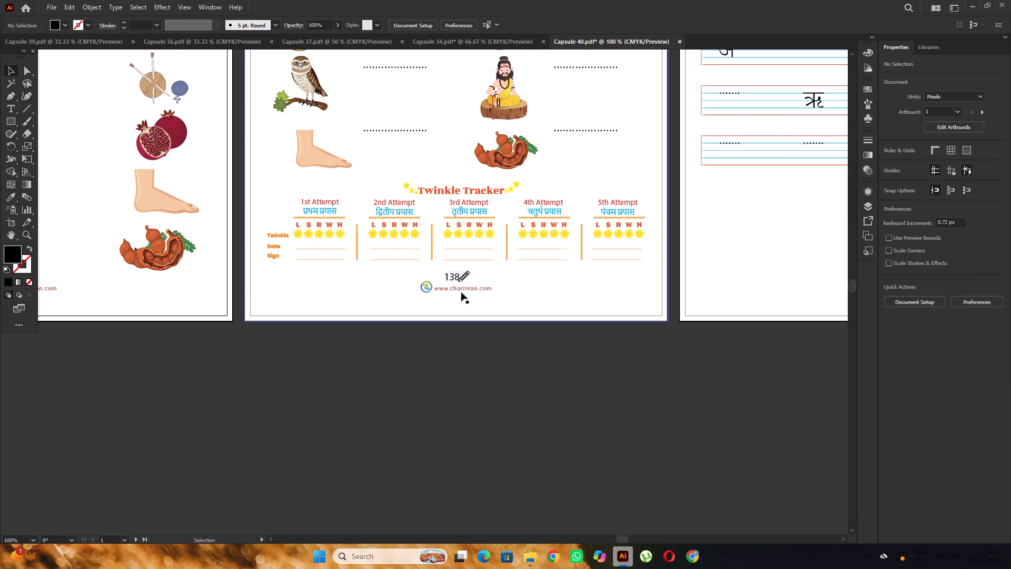
Change the font of page number 138 in the आकलन page's footer to Sassoon Primary.
scroll(456, 286, "up", 2, "alt")
key("t")
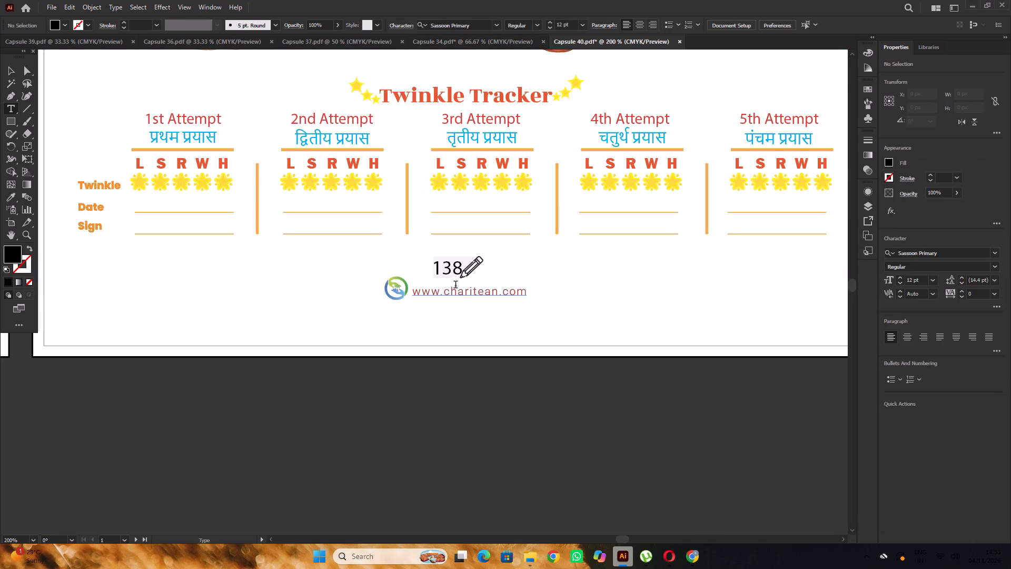
scroll(455, 285, "down", 1, "alt")
left_click_drag(458, 272, 437, 276)
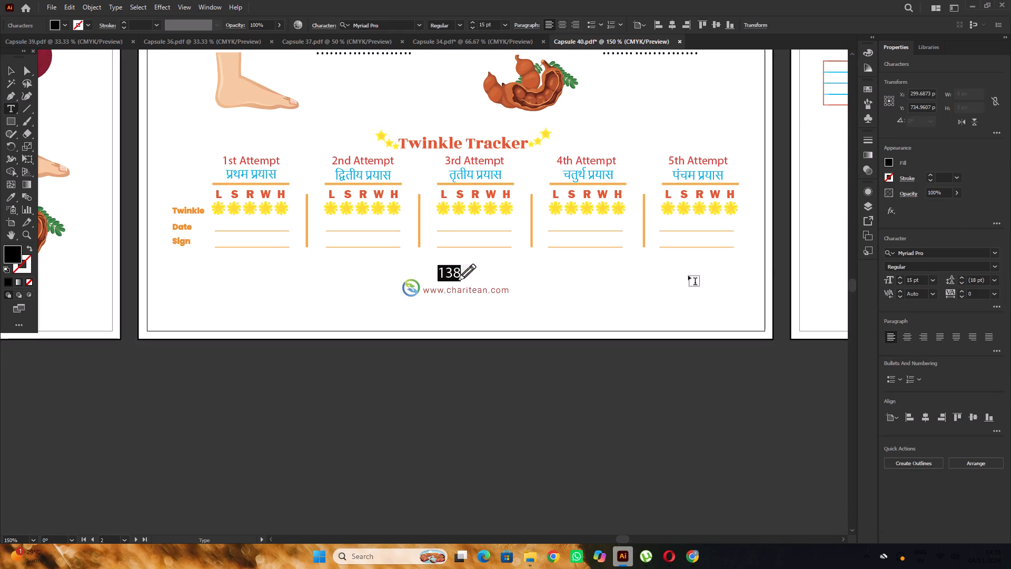
left_click(929, 252)
key("s")
key("a")
key("s")
left_click(805, 322)
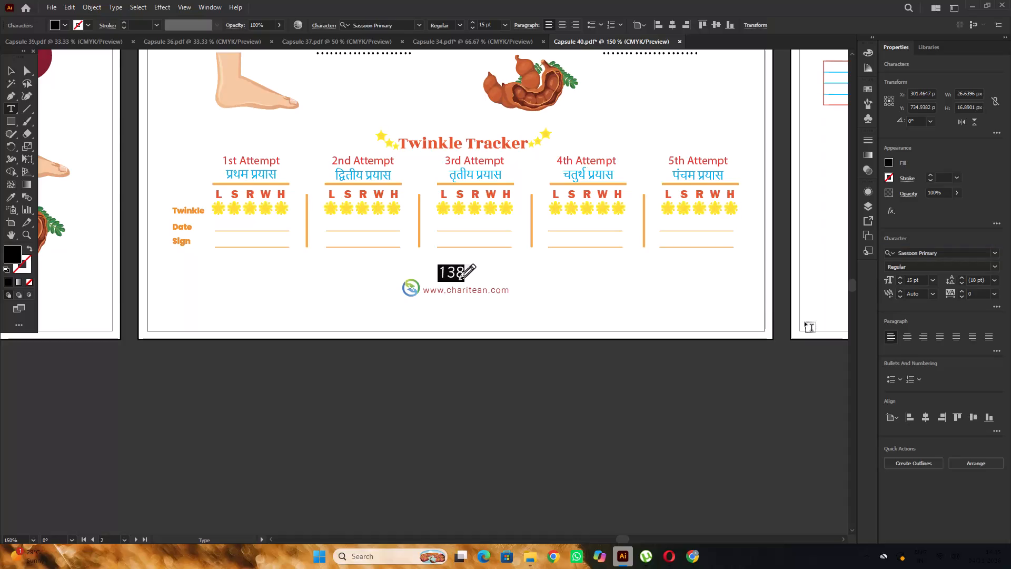
left_click(11, 75)
Move page number 138 about 5 px left, away from the pencil icon, keeping its baseline level, and deselect it.
scroll(447, 282, "up", 5, "alt")
left_click_drag(458, 290, 438, 289)
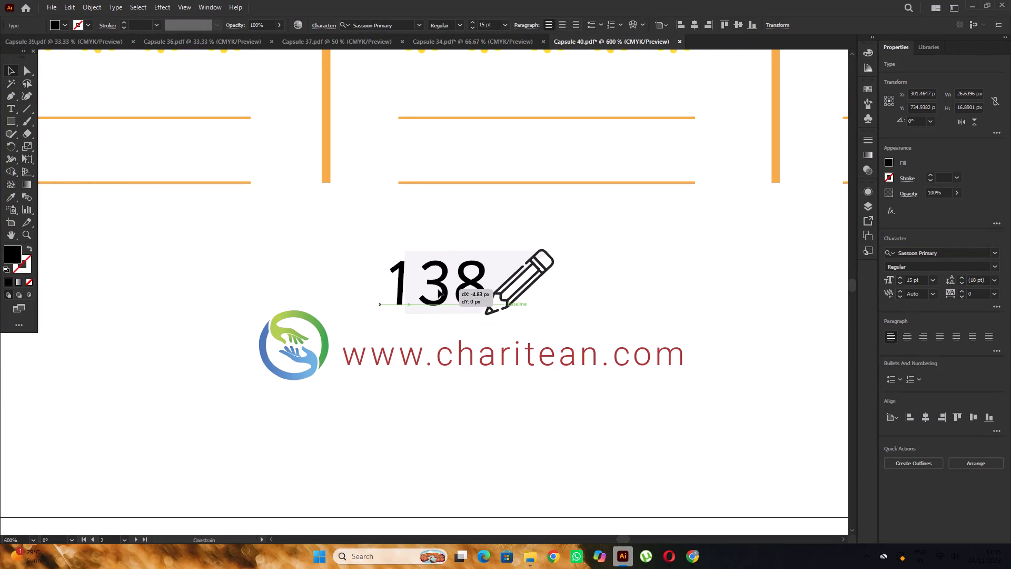
left_click_drag(438, 289, 440, 289)
scroll(438, 286, "down", 9, "alt")
key("space")
left_click_drag(617, 337, 510, 340)
left_click(517, 337)
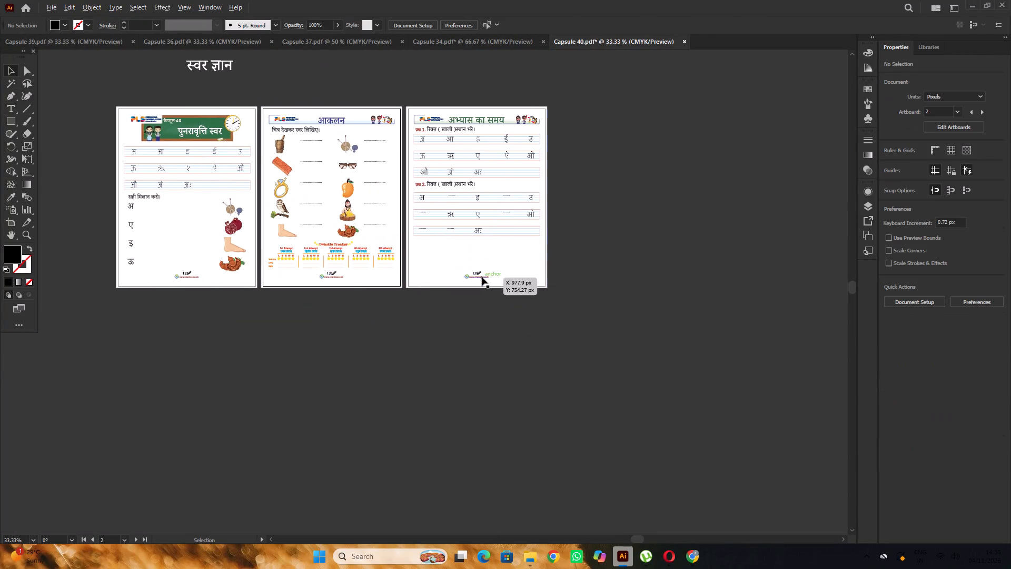
Change the font of page number 139 in the अभ्यास का समय page's footer to Sassoon Primary.
scroll(482, 277, "up", 5, "alt")
key("t")
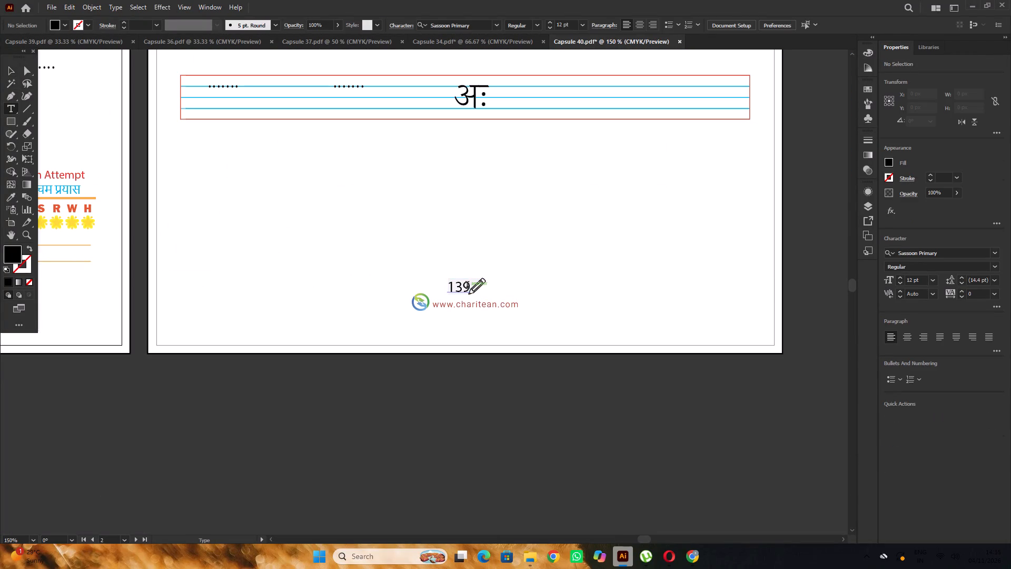
left_click_drag(467, 286, 440, 291)
left_click(943, 256)
type("sa")
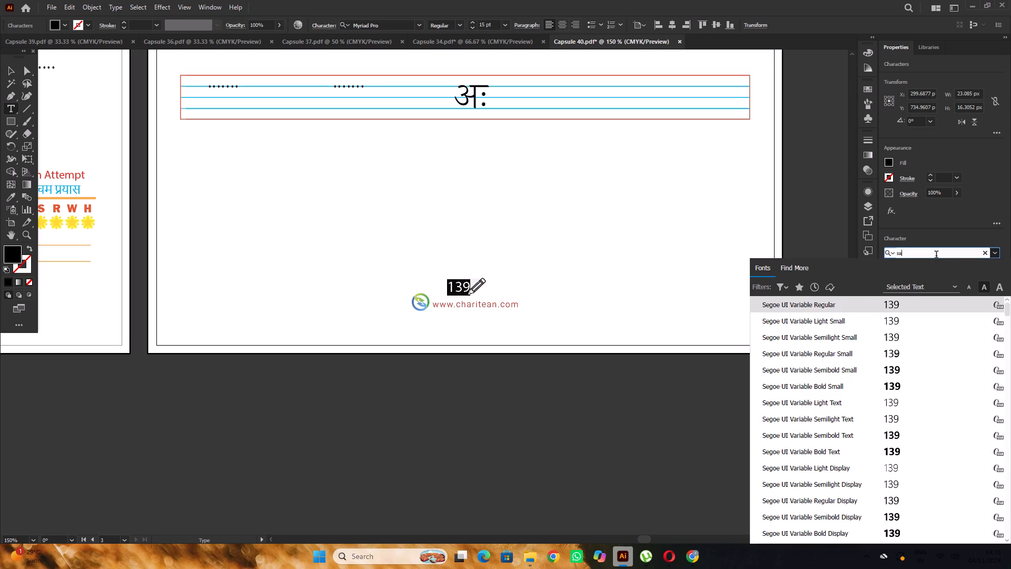
key("s")
left_click(854, 321)
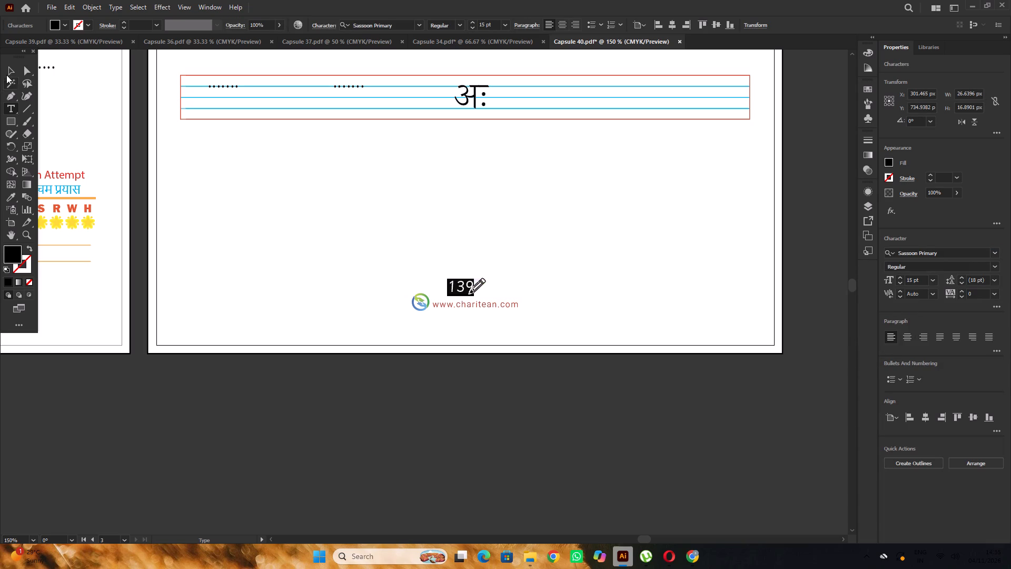
Move page number 139 slightly left, away from the pencil icon, keeping its baseline level, and deselect it.
left_click(8, 69)
scroll(463, 286, "up", 4, "alt")
left_click_drag(463, 289, 454, 289)
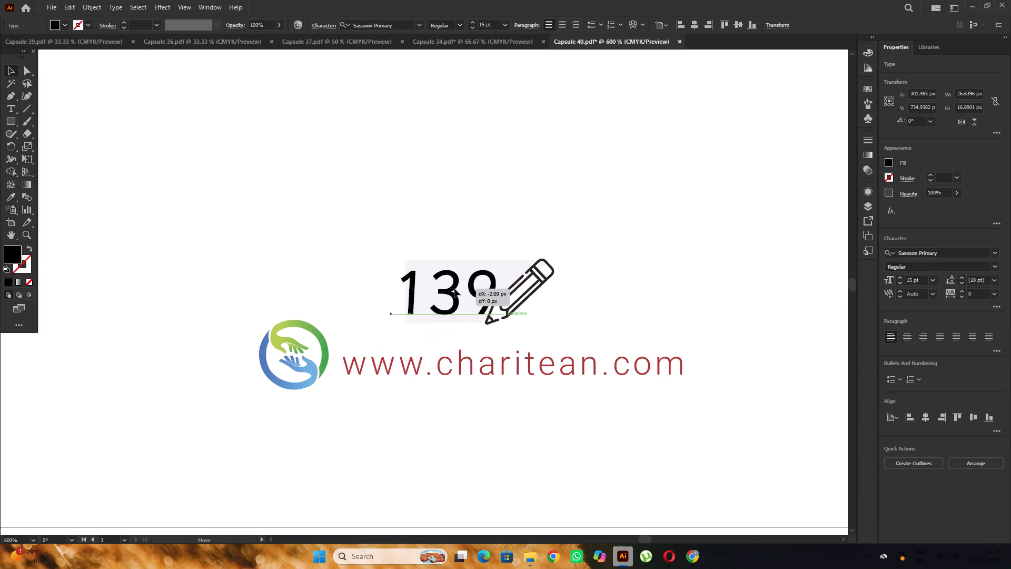
left_click_drag(454, 289, 451, 288)
scroll(452, 286, "down", 6, "alt")
left_click(551, 383)
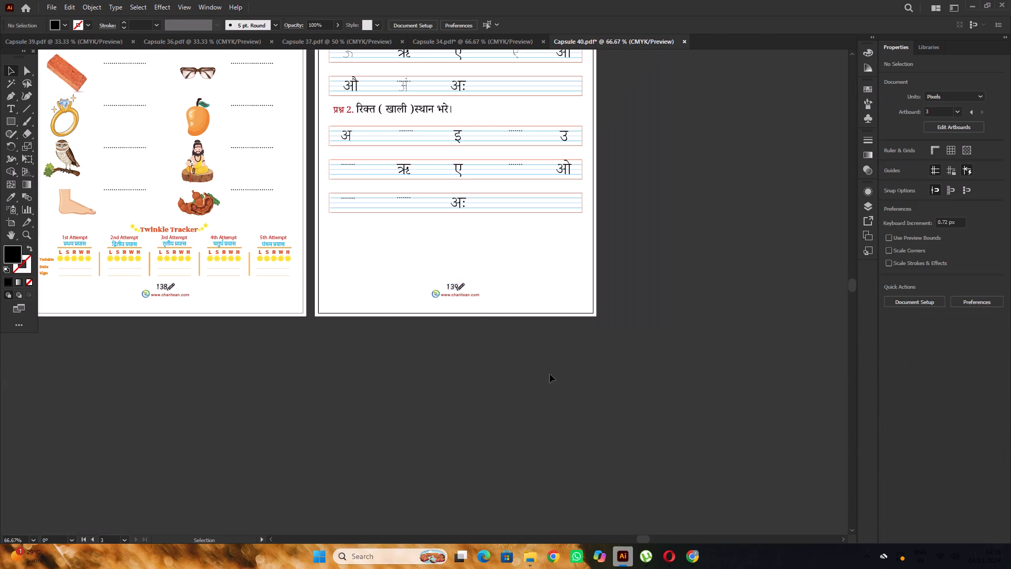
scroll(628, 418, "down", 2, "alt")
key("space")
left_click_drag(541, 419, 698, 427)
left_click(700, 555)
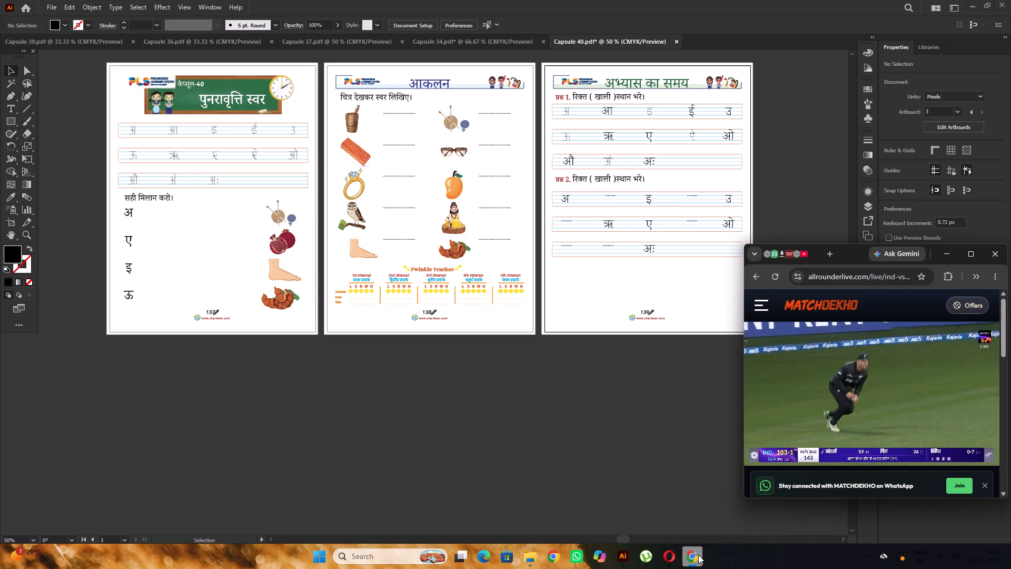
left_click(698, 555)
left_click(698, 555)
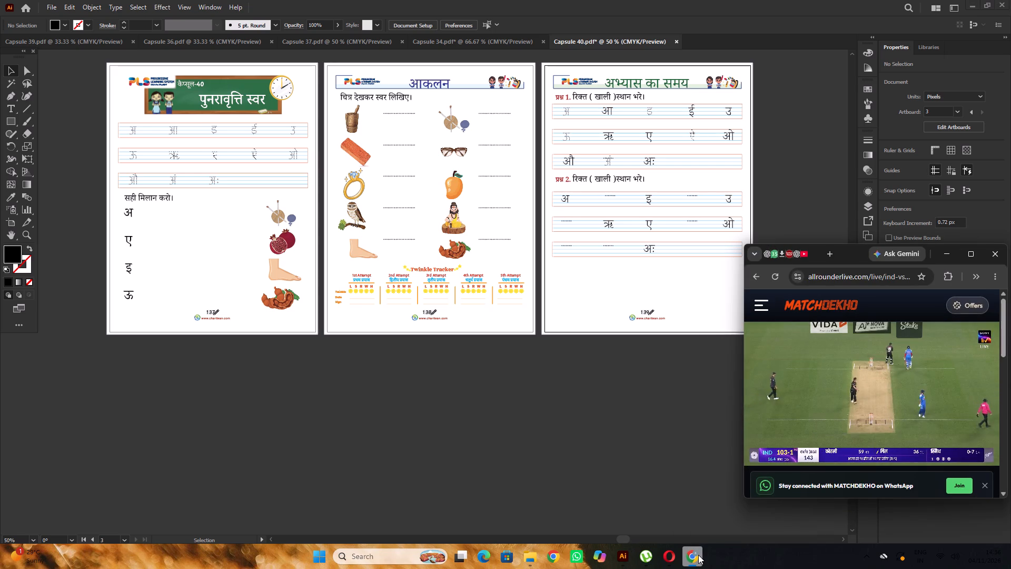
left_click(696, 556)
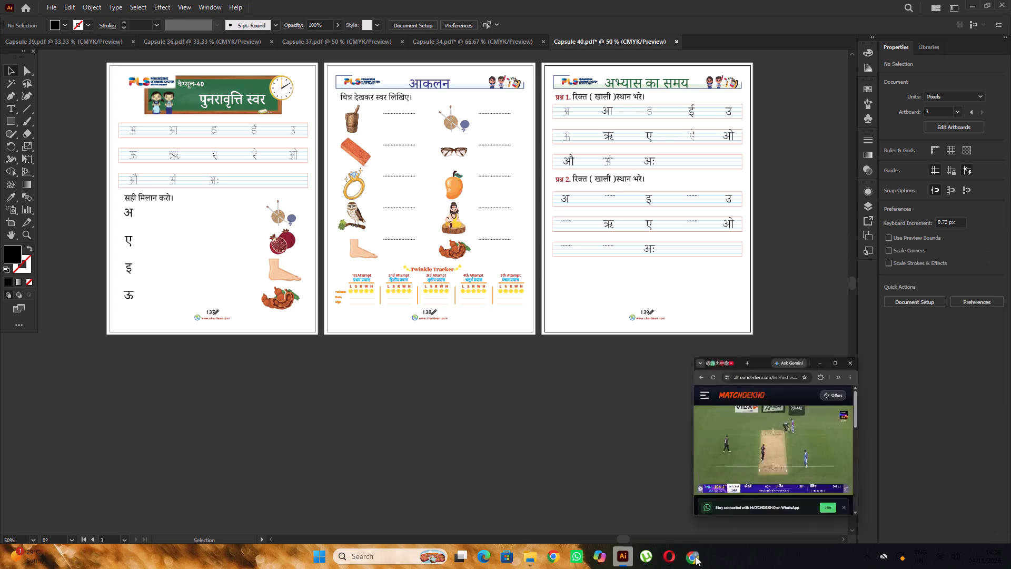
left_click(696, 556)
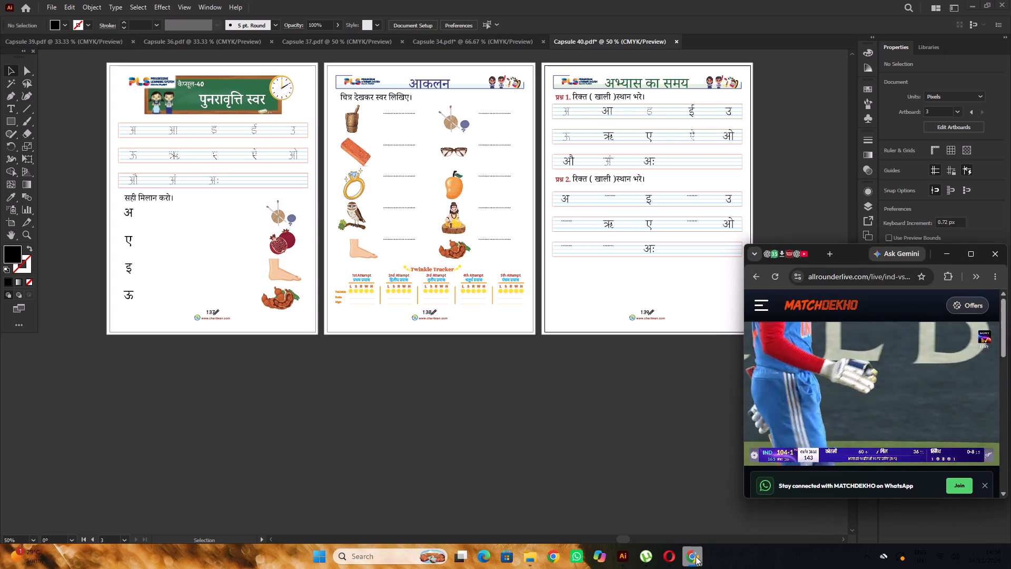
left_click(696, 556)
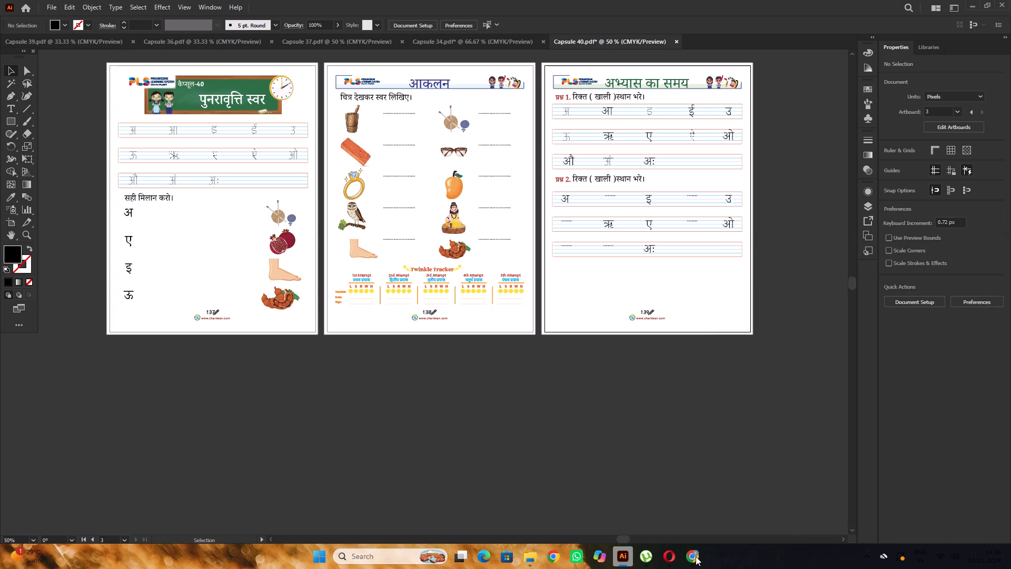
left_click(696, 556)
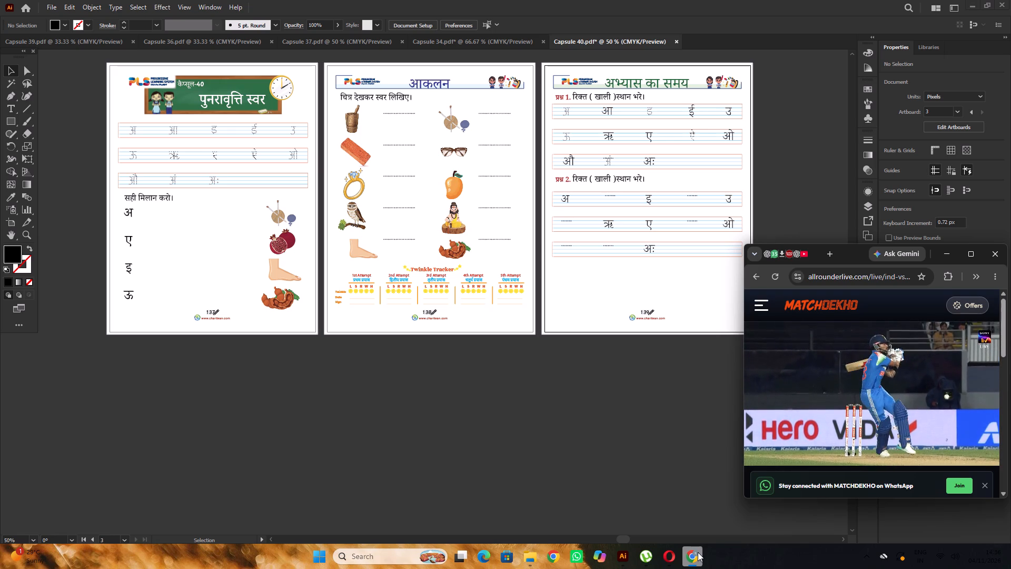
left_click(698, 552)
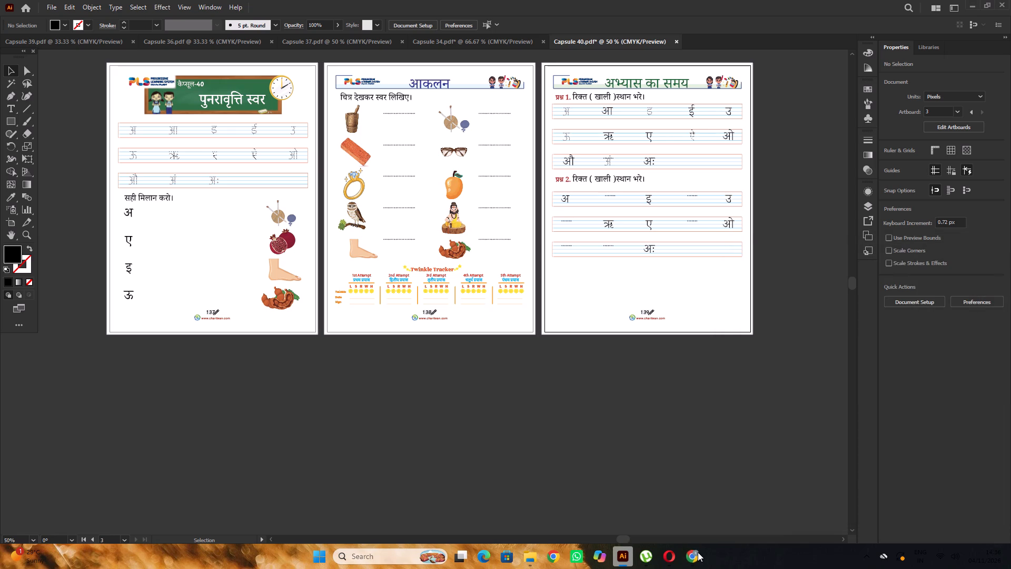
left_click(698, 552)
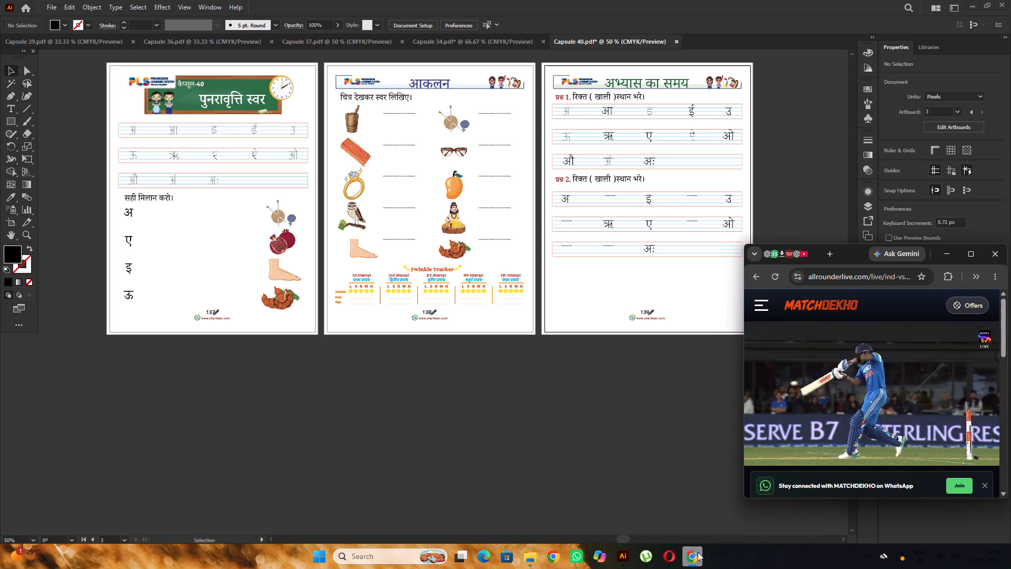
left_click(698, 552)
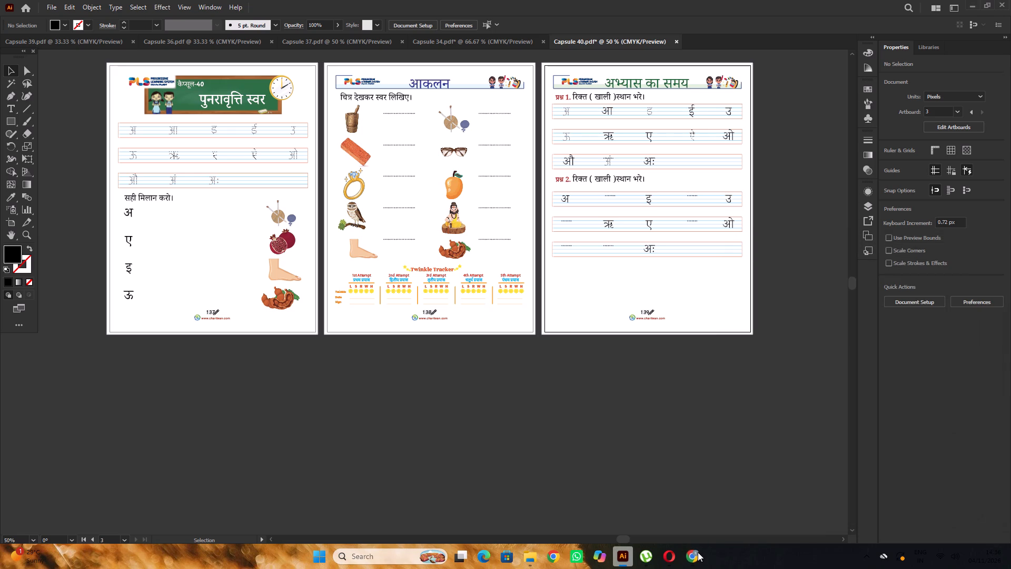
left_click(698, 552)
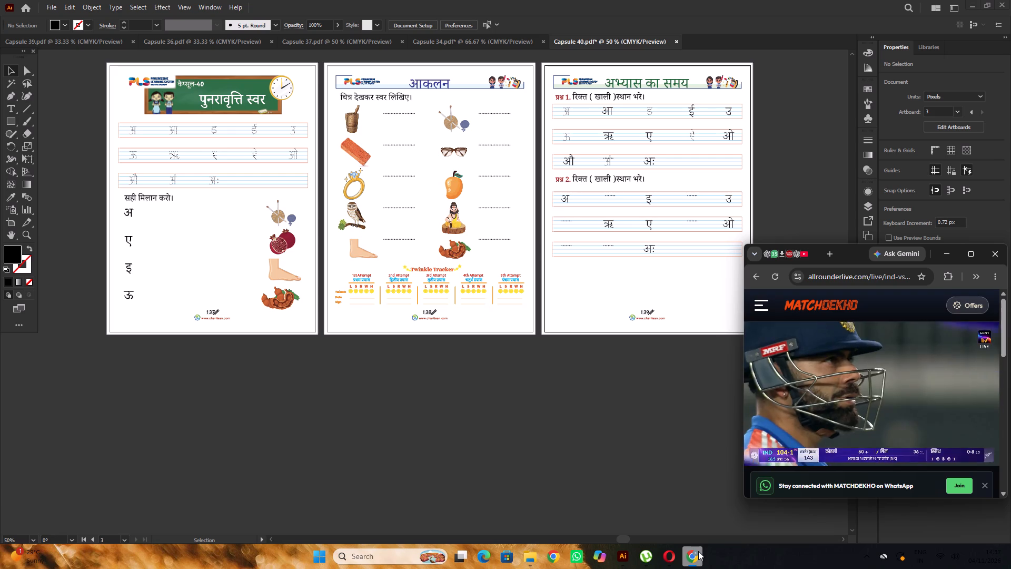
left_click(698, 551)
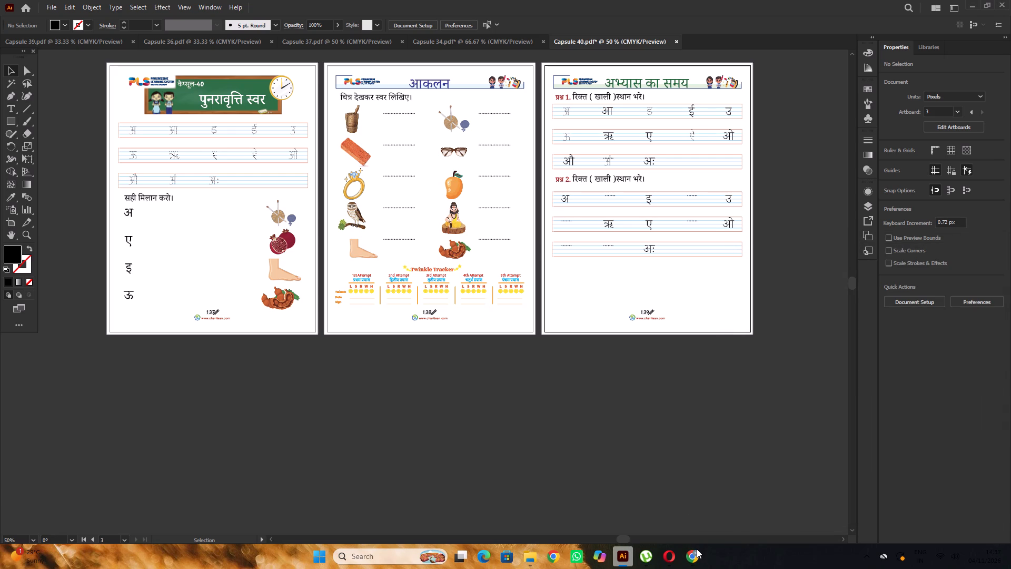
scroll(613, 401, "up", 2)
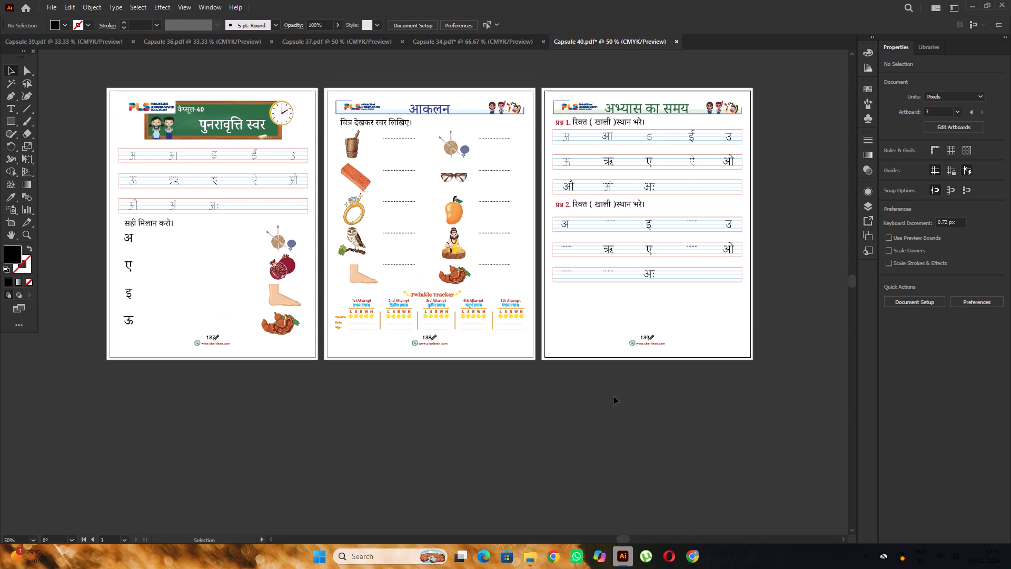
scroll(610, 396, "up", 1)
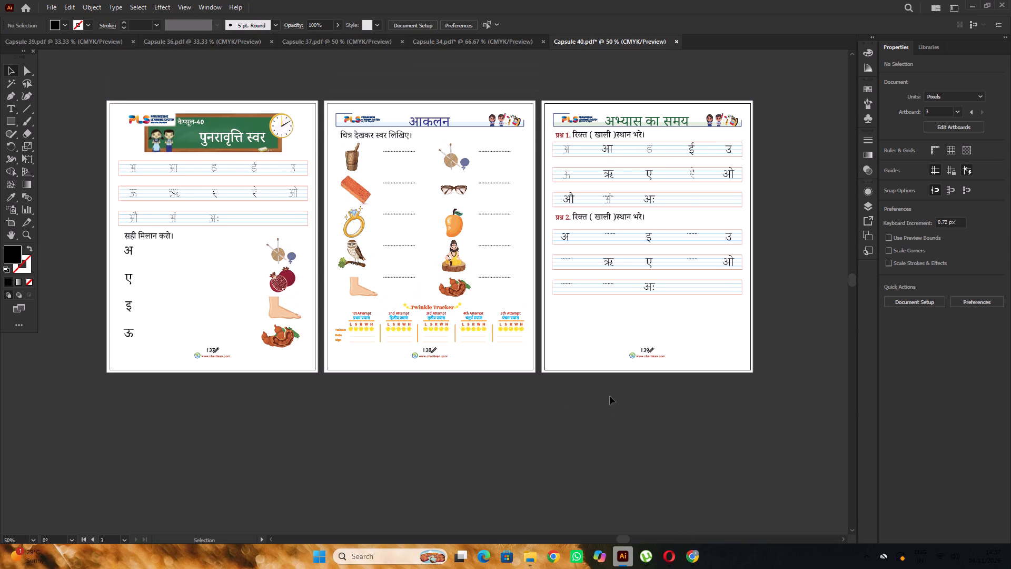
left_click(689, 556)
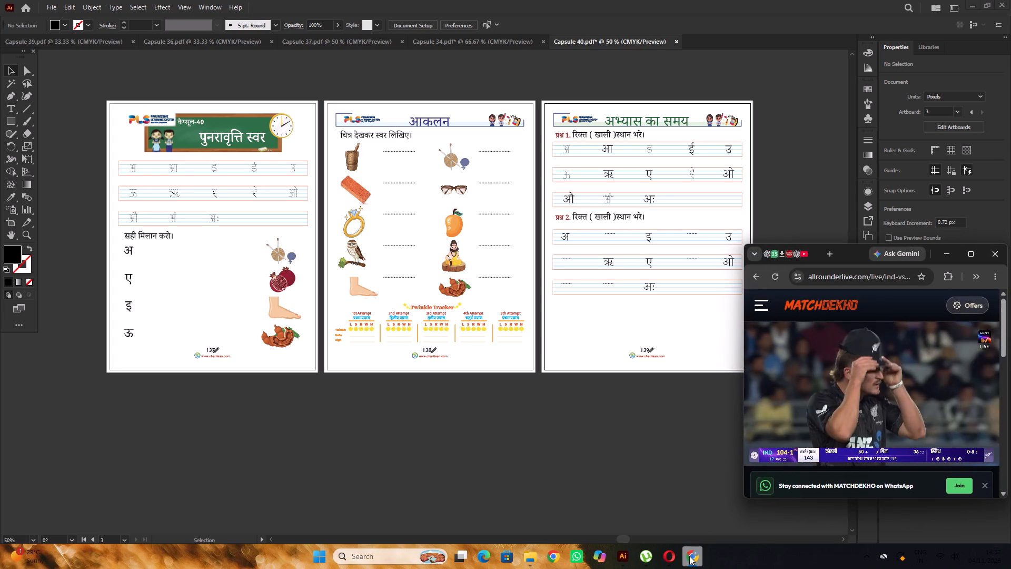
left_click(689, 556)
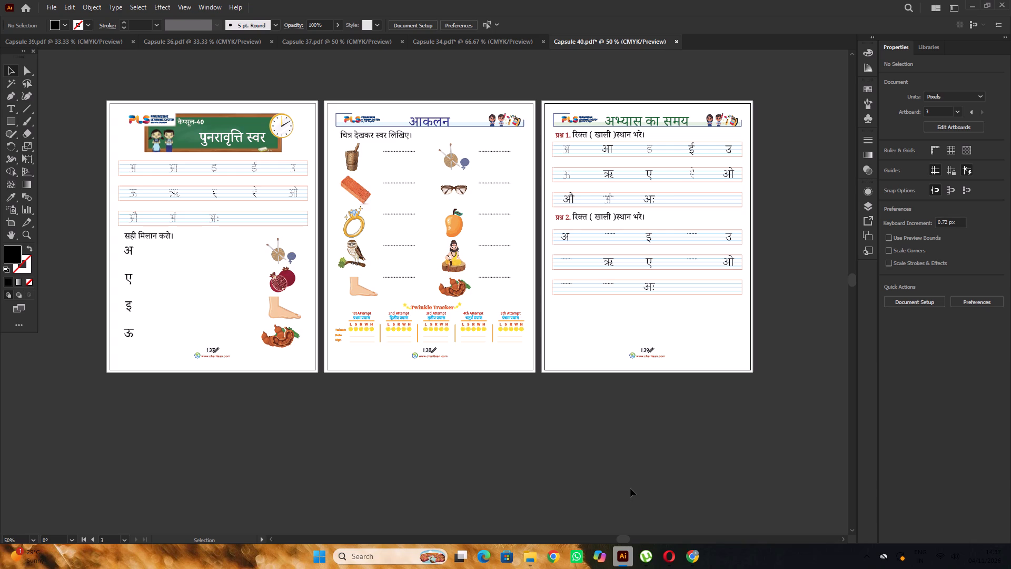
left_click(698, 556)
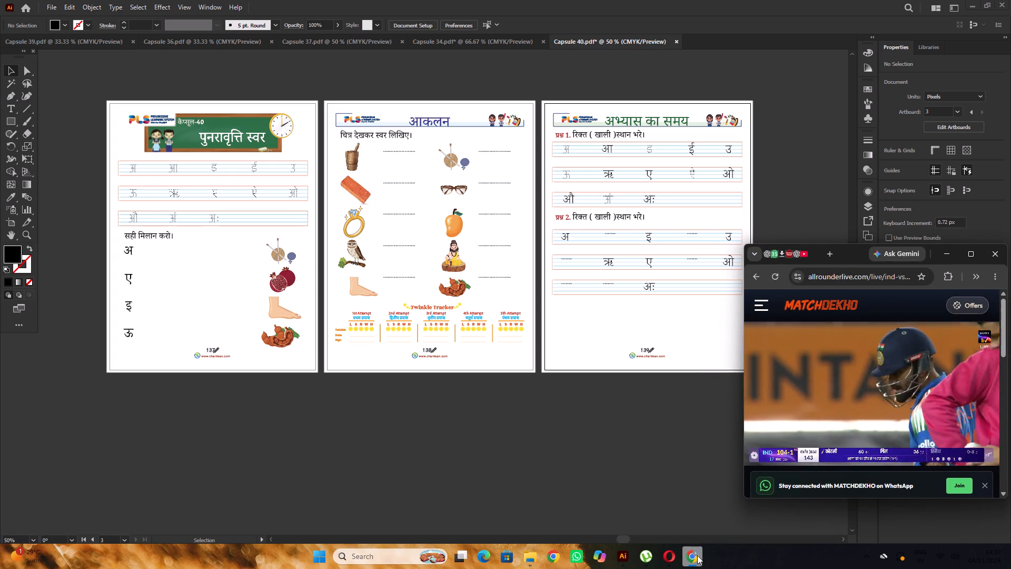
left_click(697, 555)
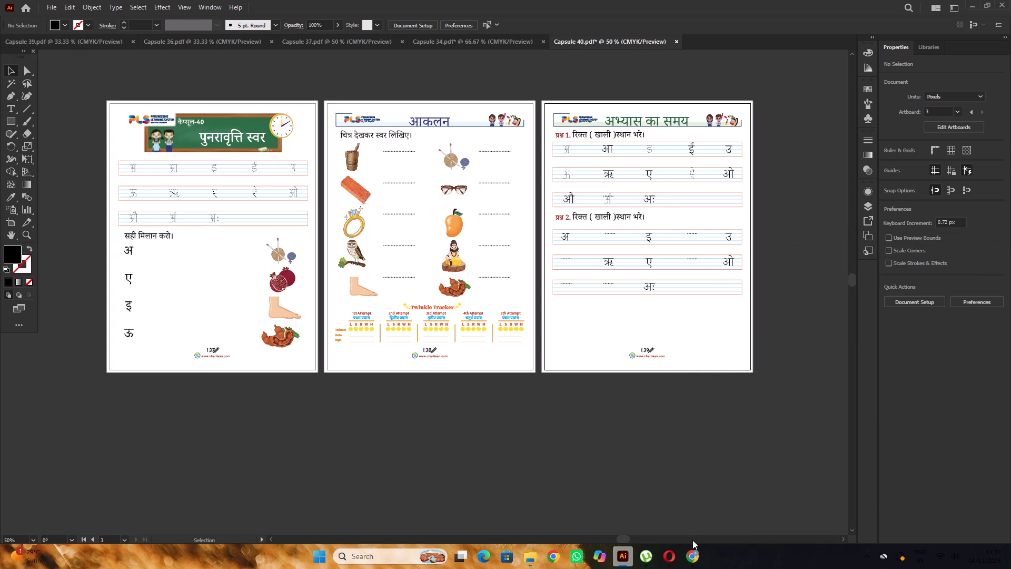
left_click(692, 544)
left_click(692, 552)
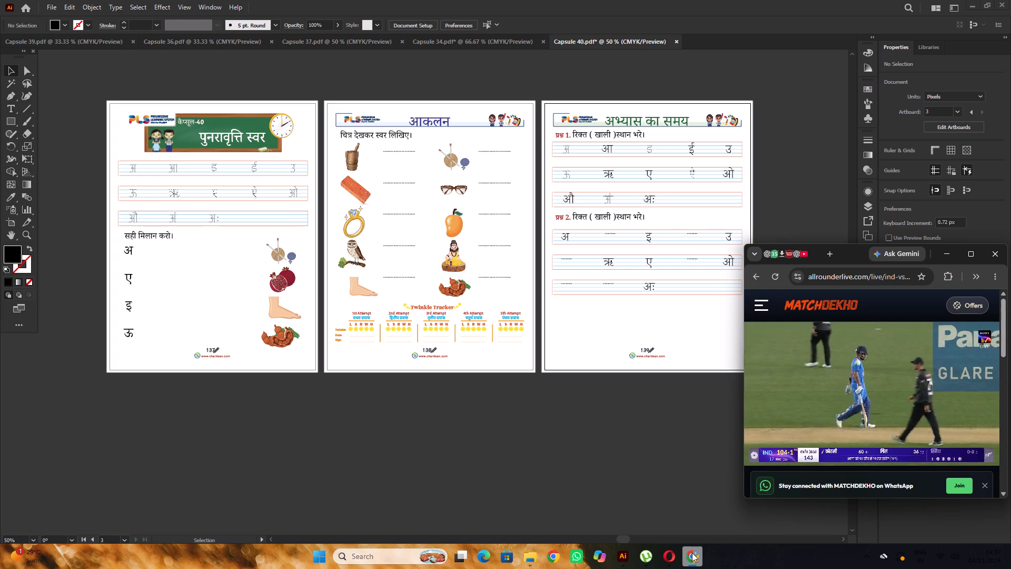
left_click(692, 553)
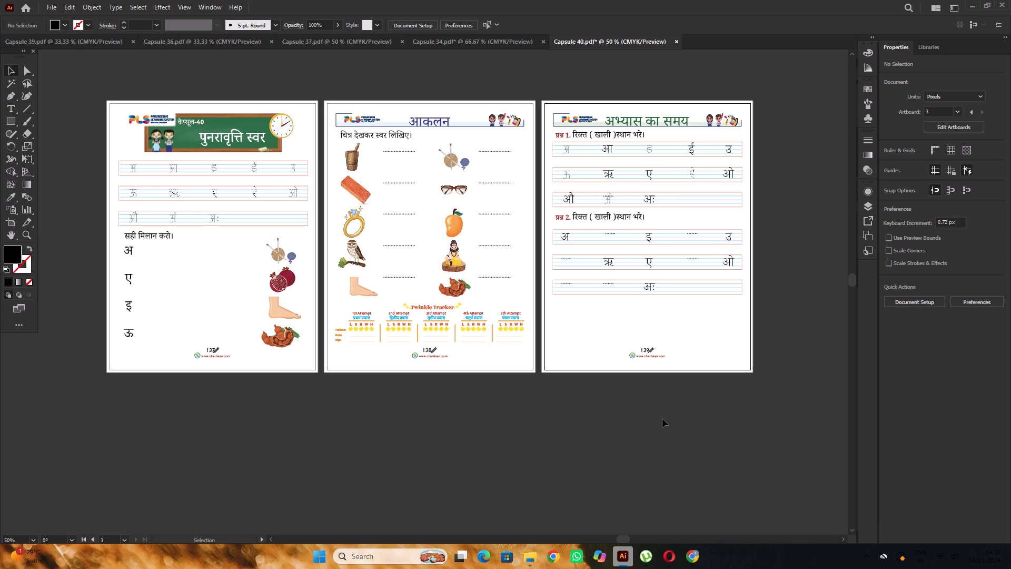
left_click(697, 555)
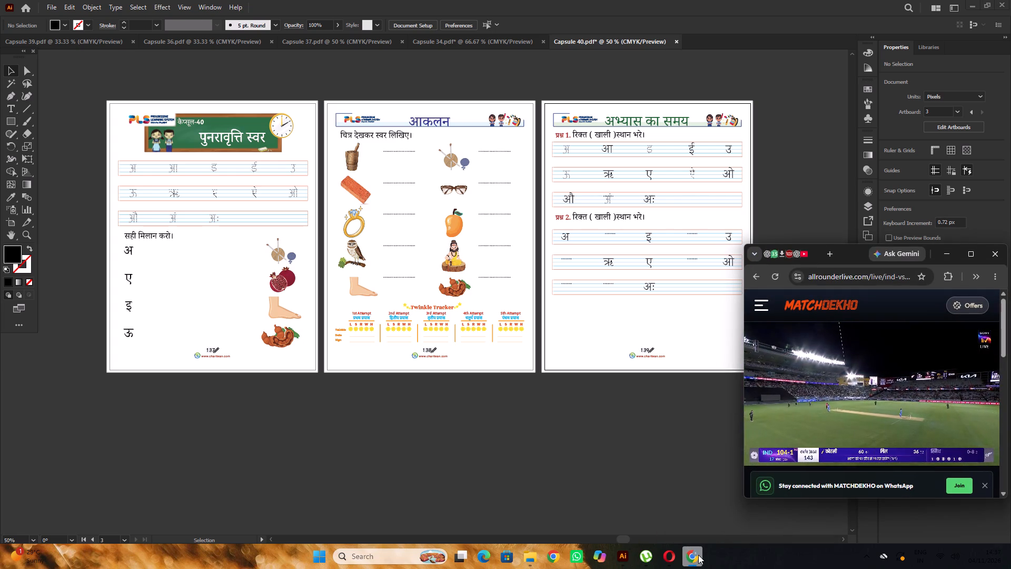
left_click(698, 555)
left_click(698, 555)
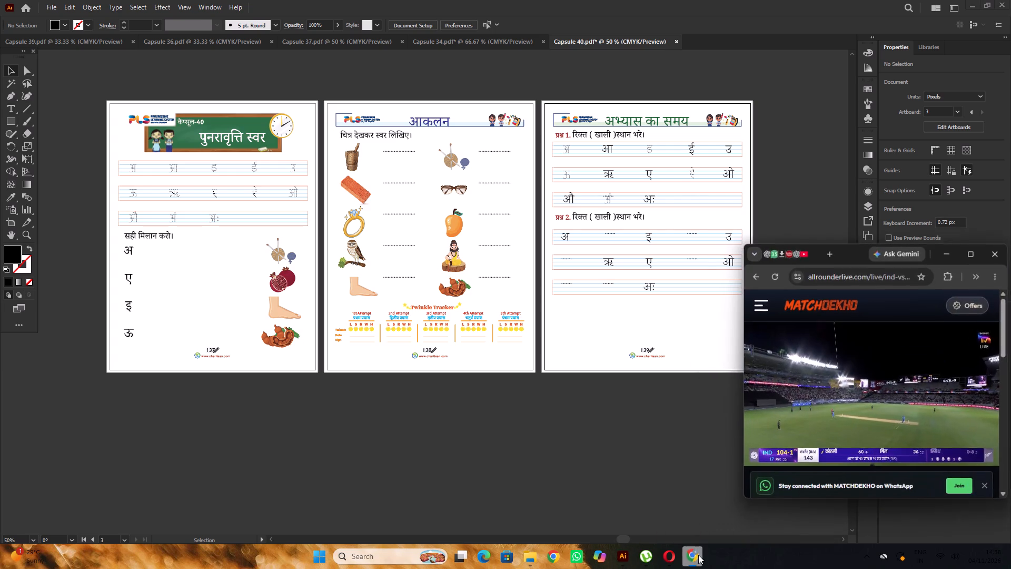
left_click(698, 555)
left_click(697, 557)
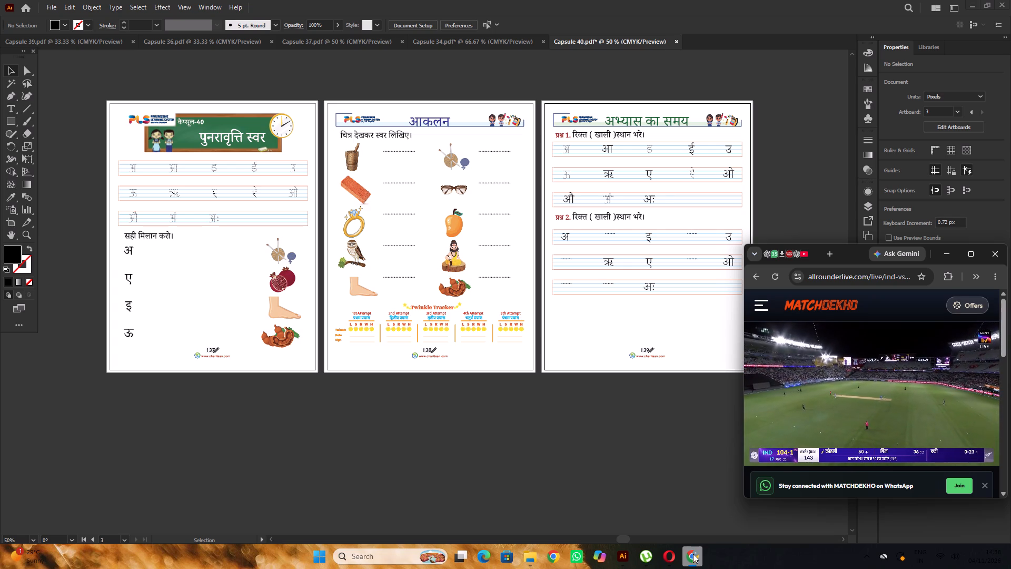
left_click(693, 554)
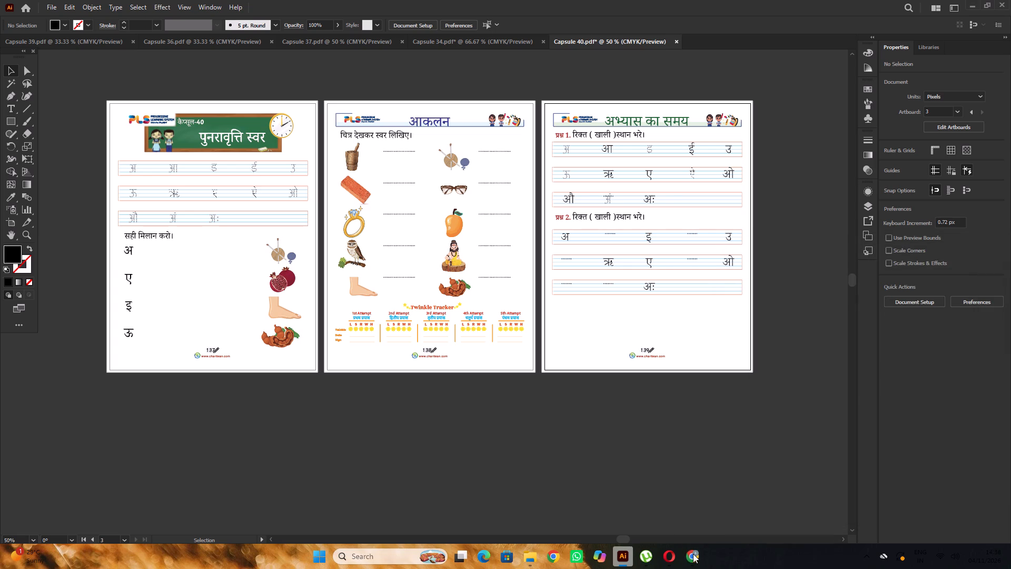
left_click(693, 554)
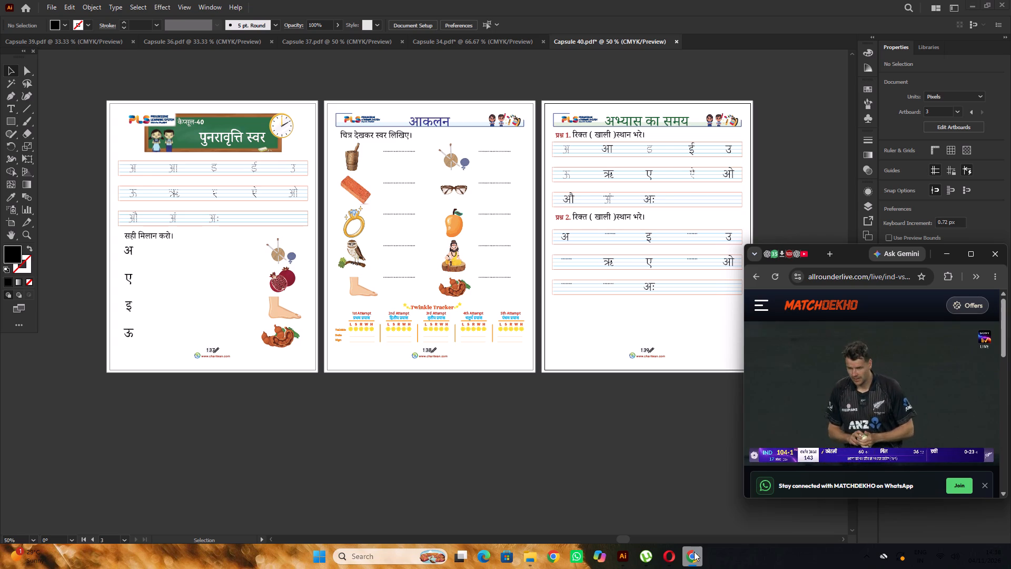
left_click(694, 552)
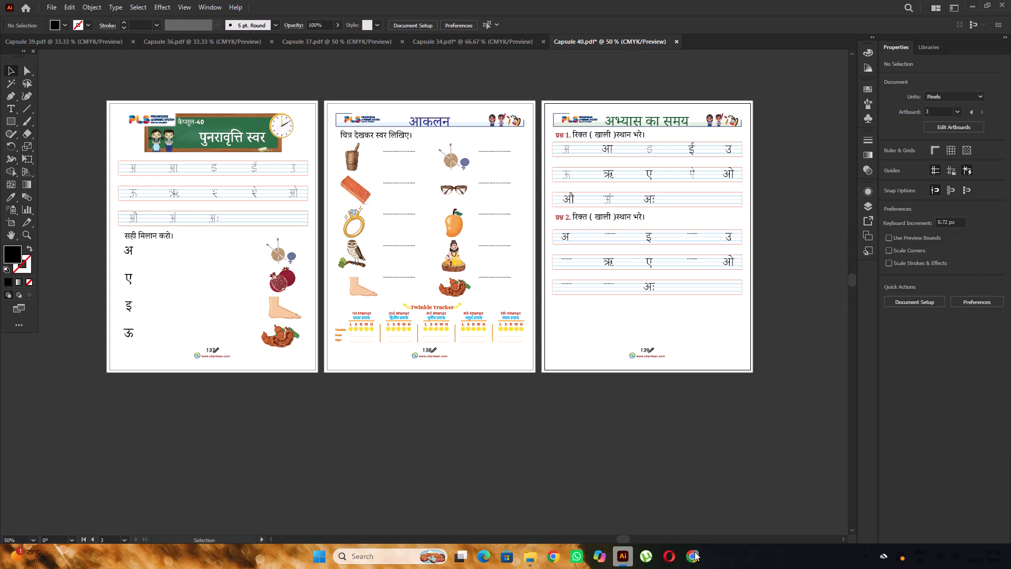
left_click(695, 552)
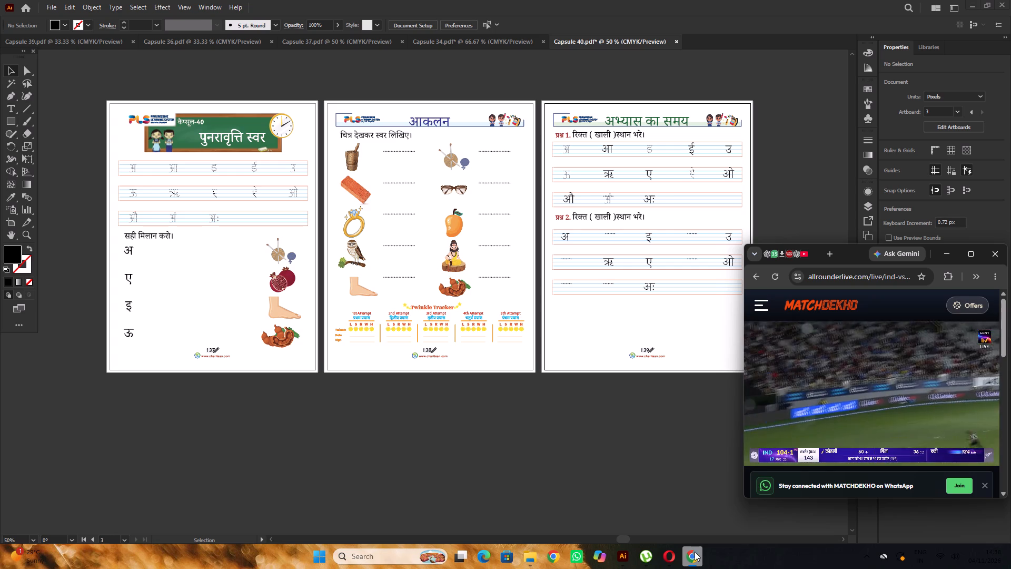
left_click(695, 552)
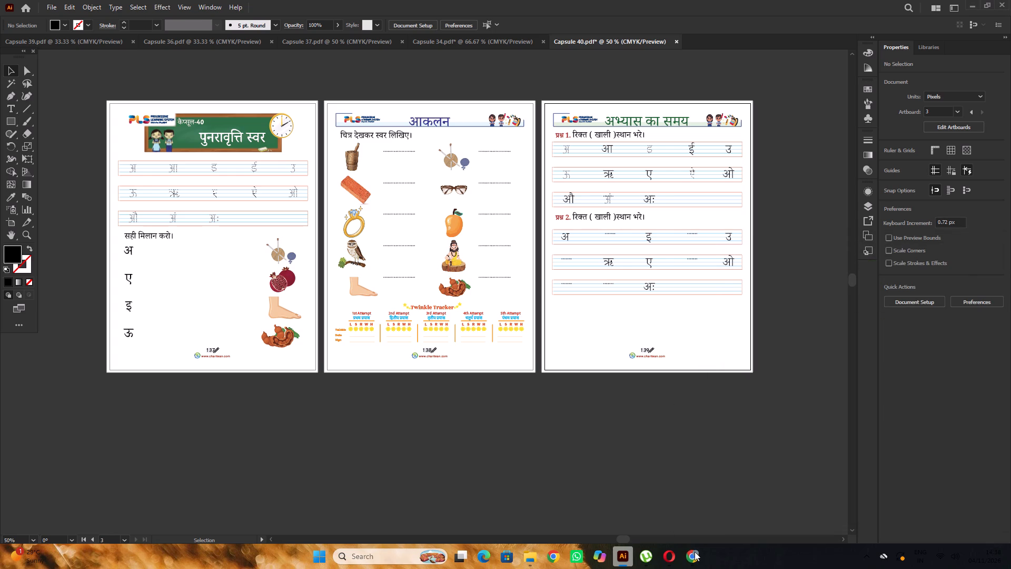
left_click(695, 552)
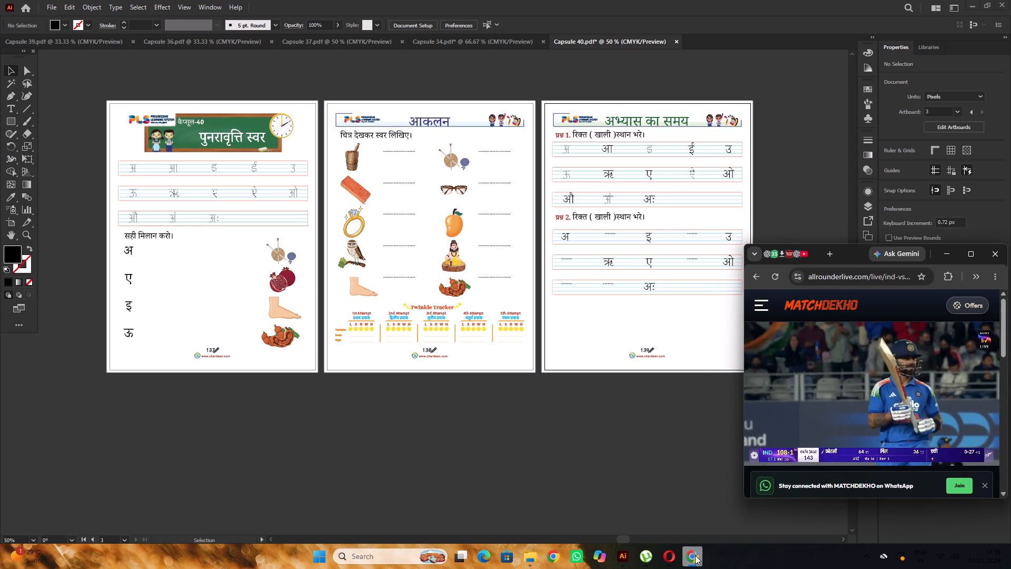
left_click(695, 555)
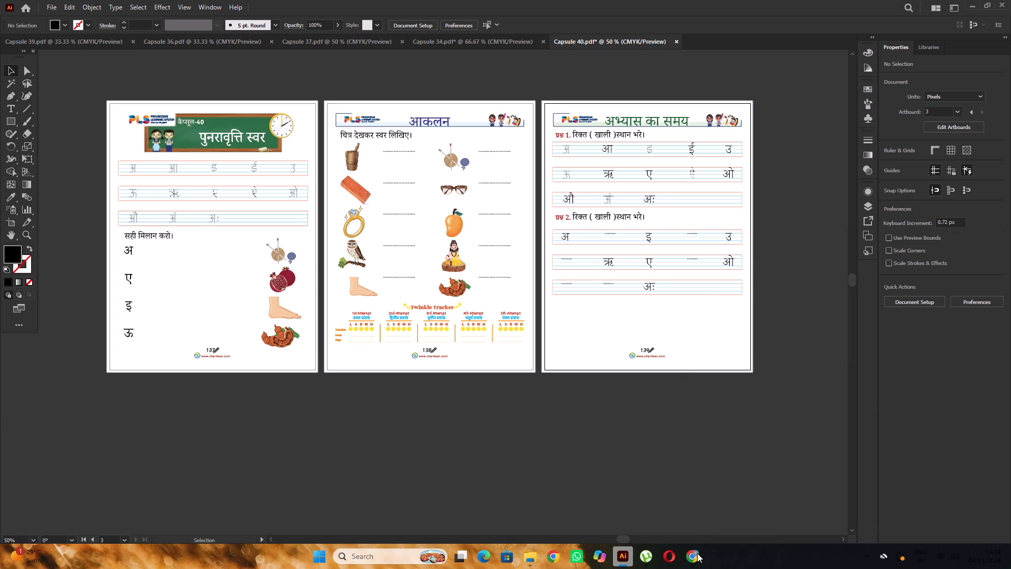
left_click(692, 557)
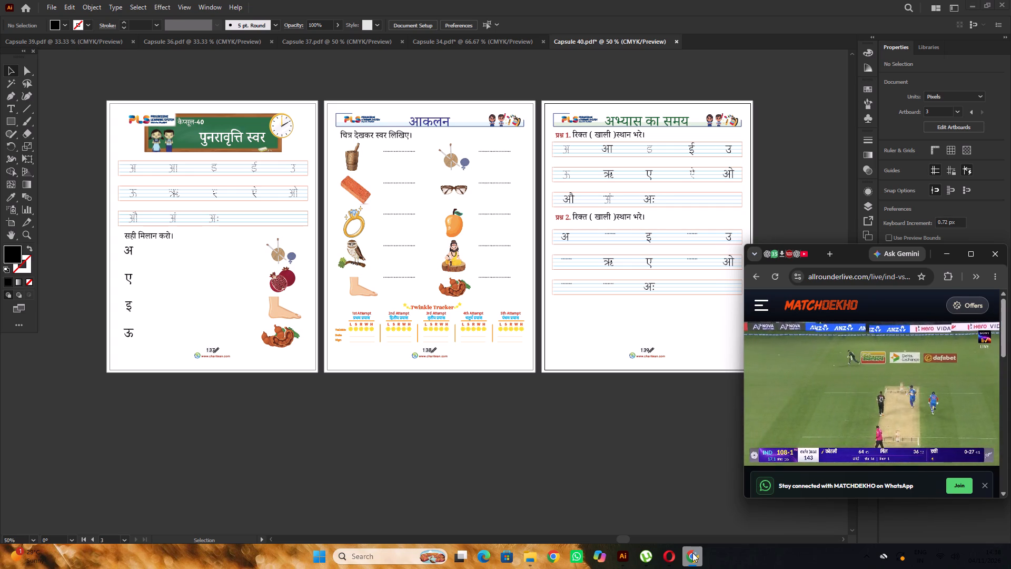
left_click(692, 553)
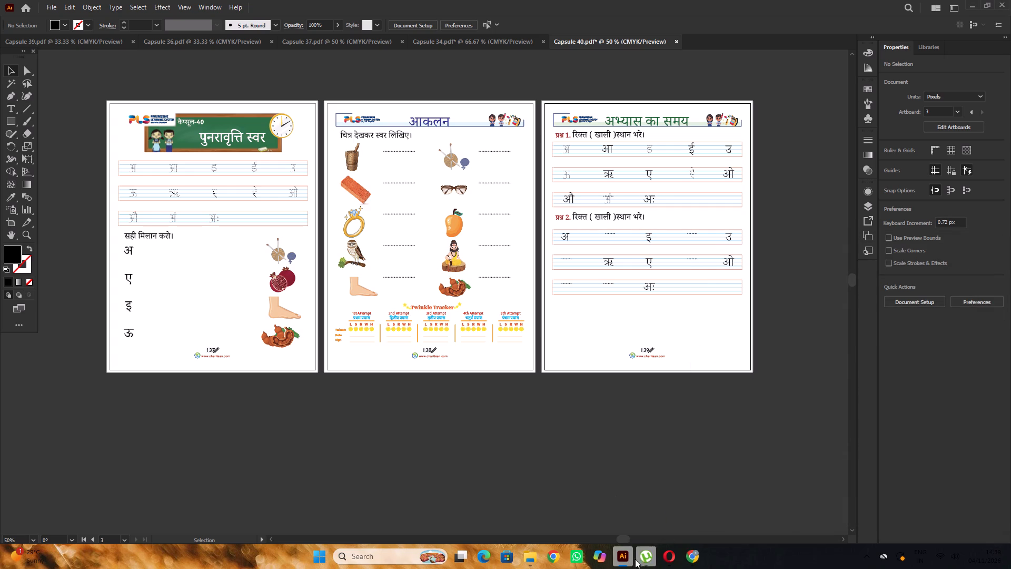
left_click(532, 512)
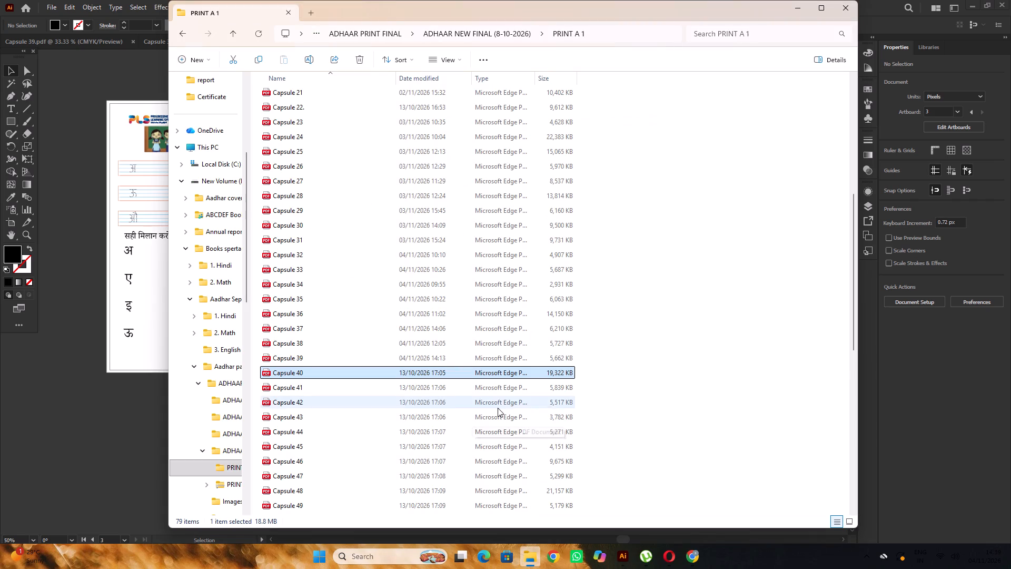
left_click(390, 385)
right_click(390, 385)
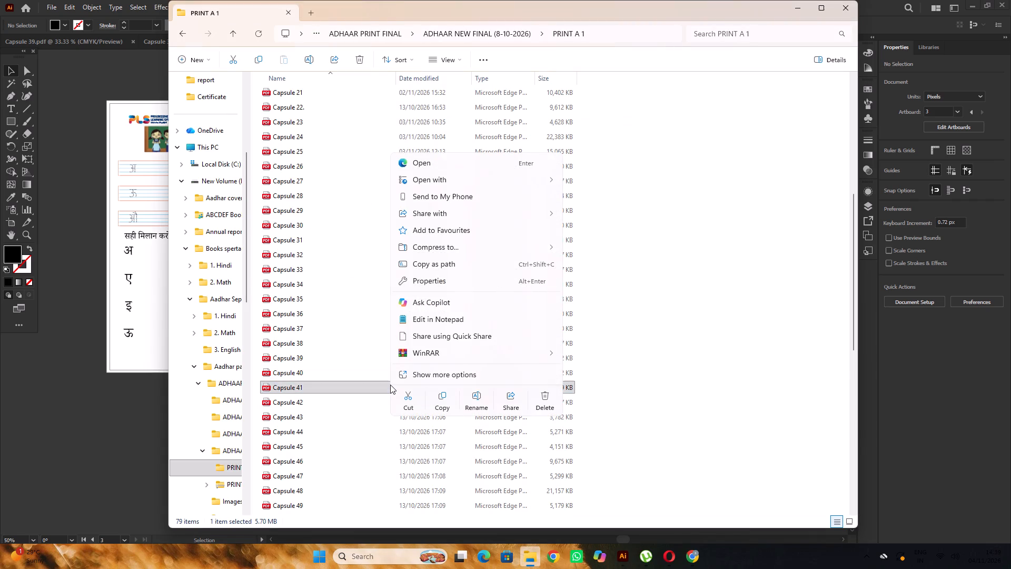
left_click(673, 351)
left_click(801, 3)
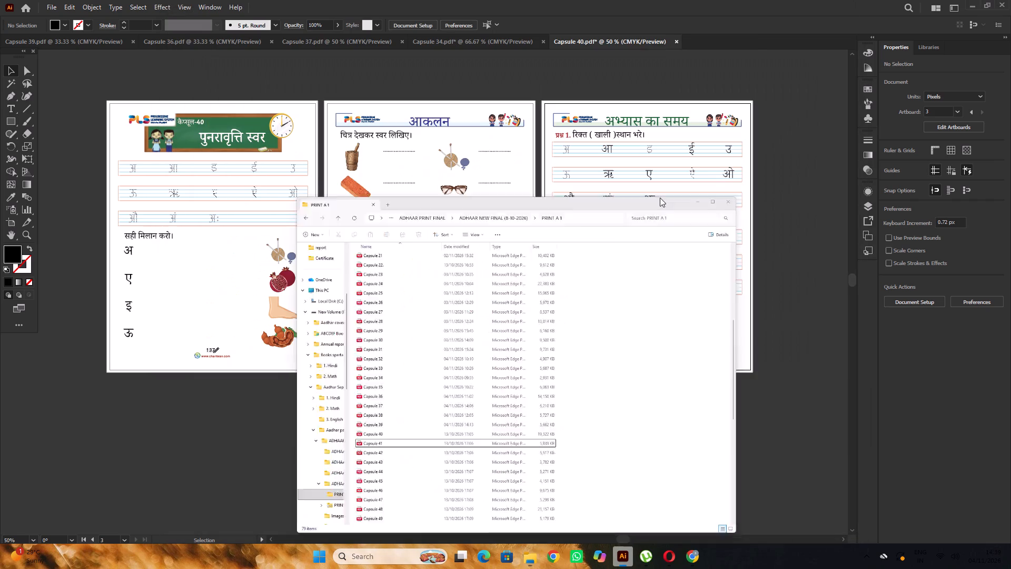
Save the corrected Capsule 40 PDF.
key("ctrl+s")
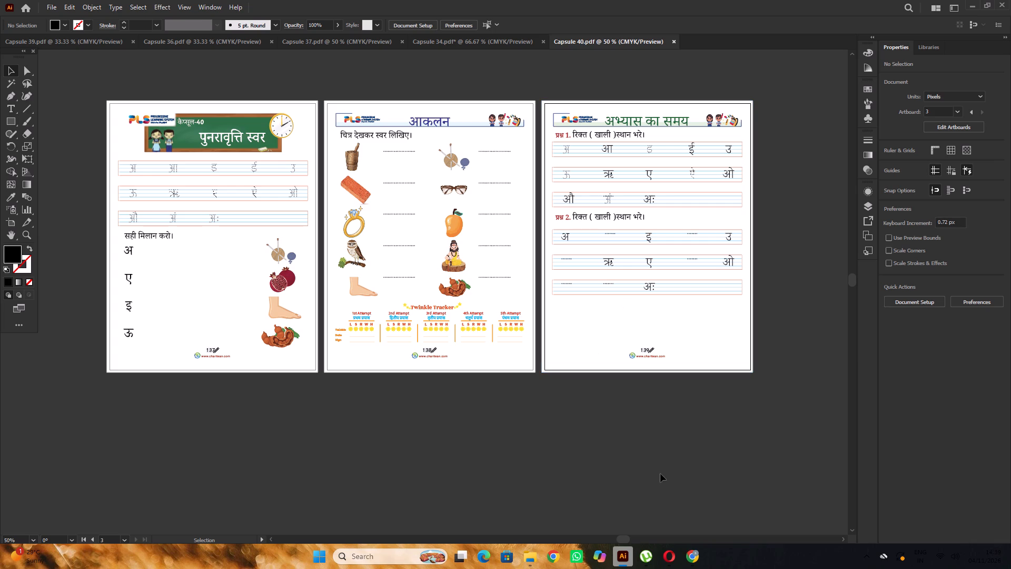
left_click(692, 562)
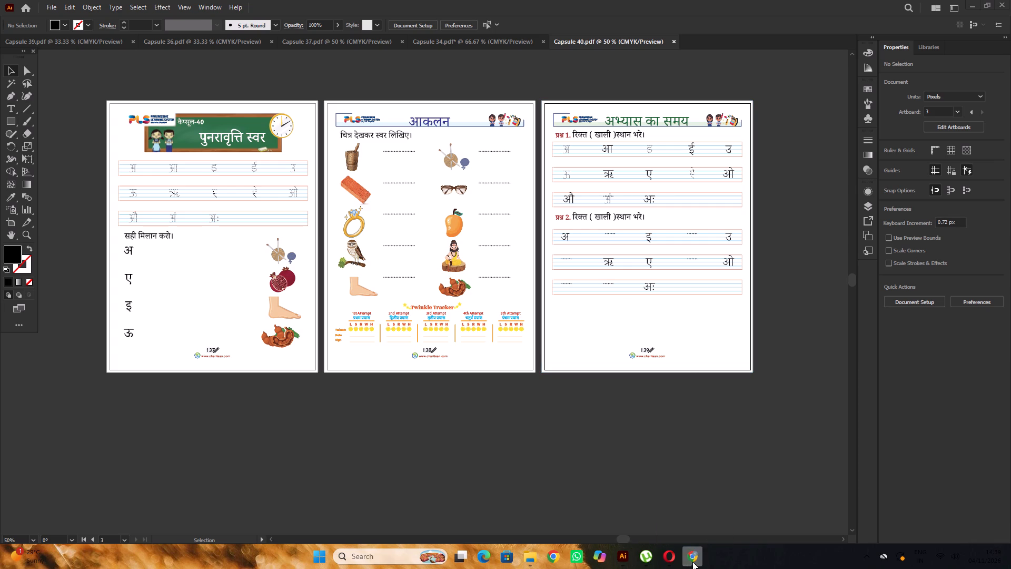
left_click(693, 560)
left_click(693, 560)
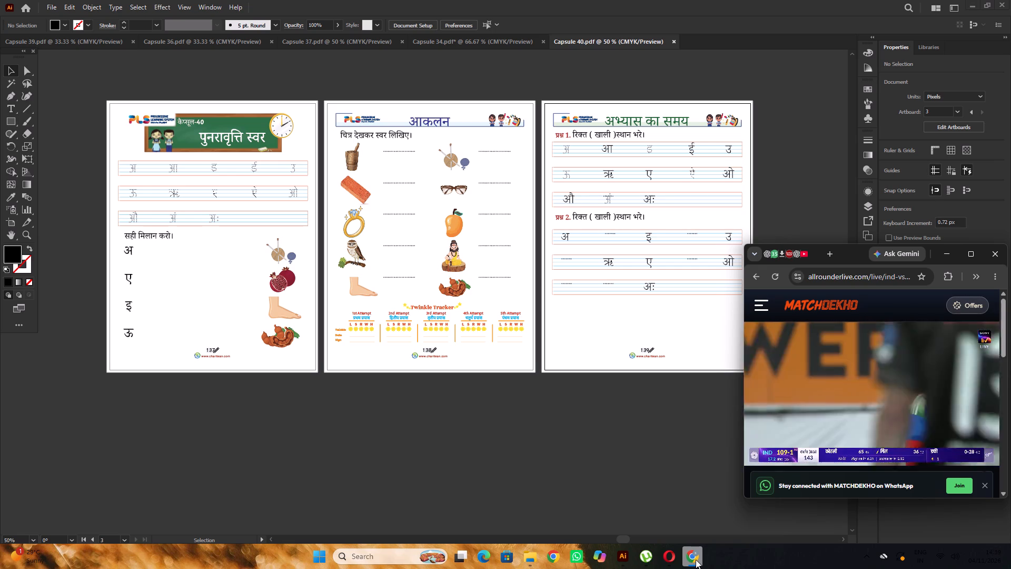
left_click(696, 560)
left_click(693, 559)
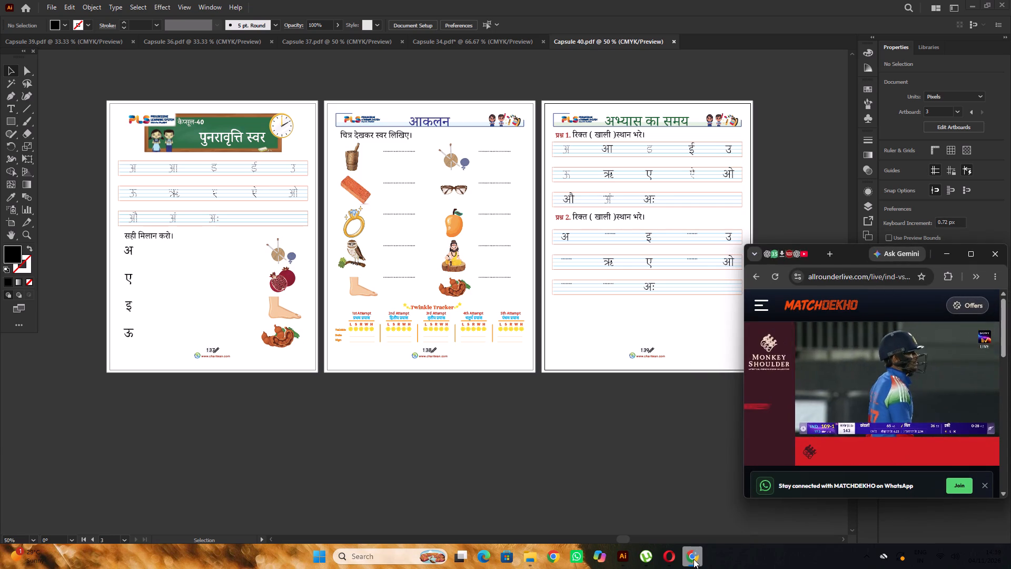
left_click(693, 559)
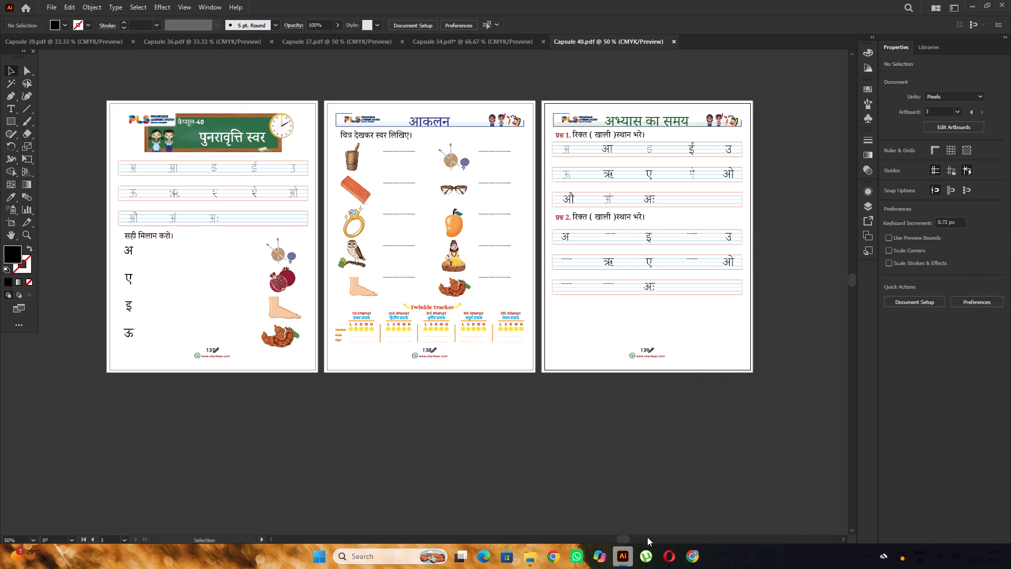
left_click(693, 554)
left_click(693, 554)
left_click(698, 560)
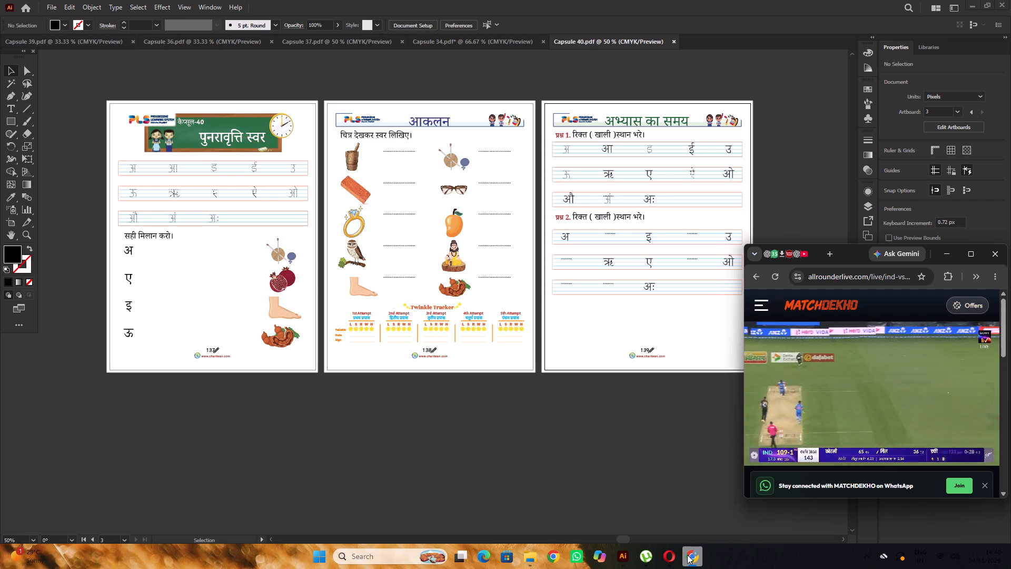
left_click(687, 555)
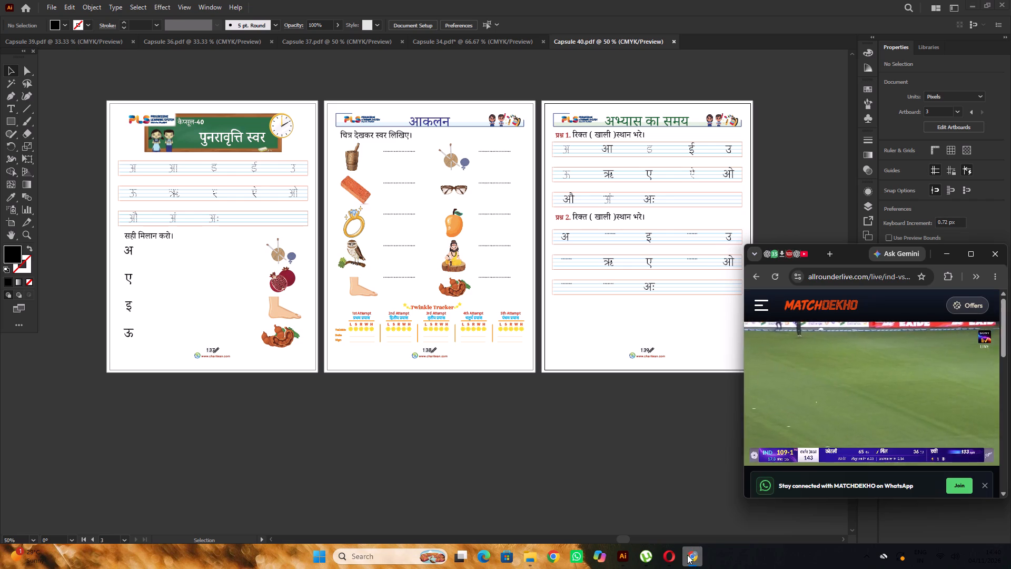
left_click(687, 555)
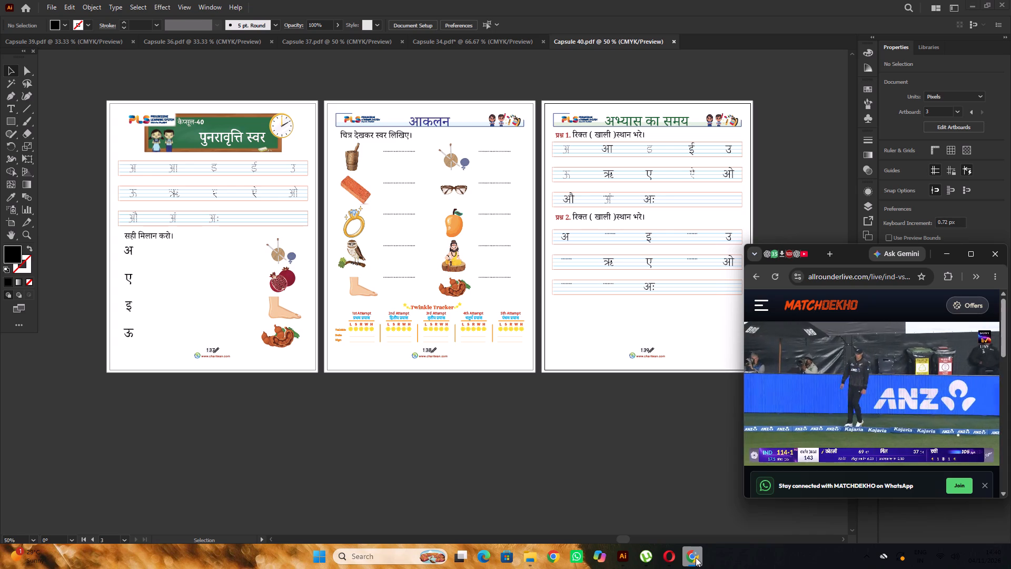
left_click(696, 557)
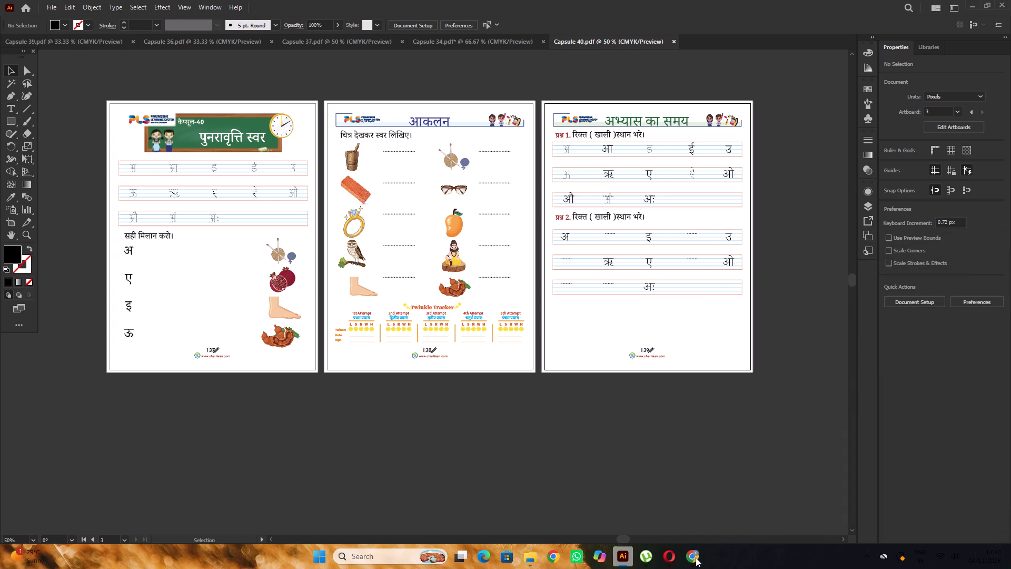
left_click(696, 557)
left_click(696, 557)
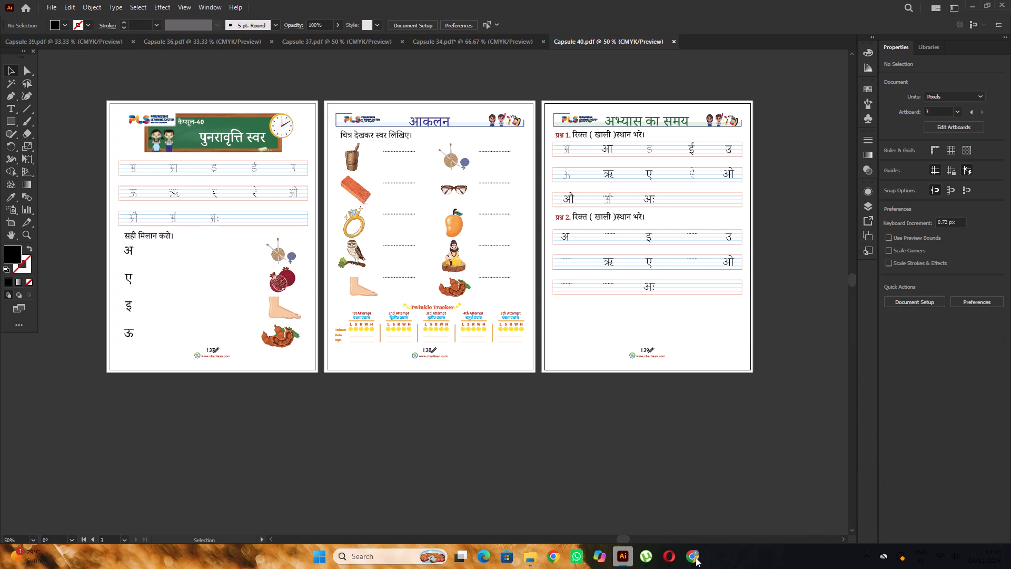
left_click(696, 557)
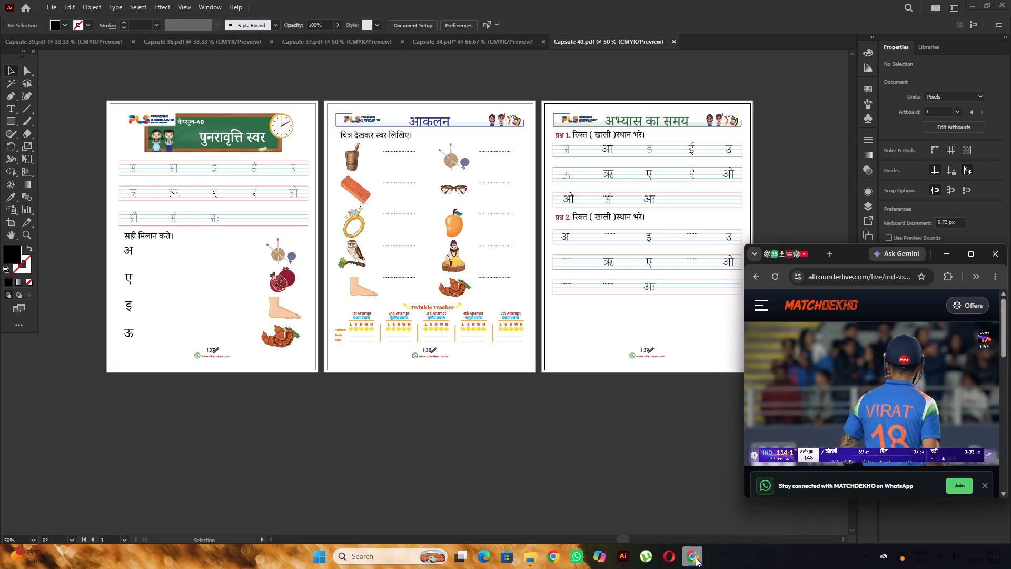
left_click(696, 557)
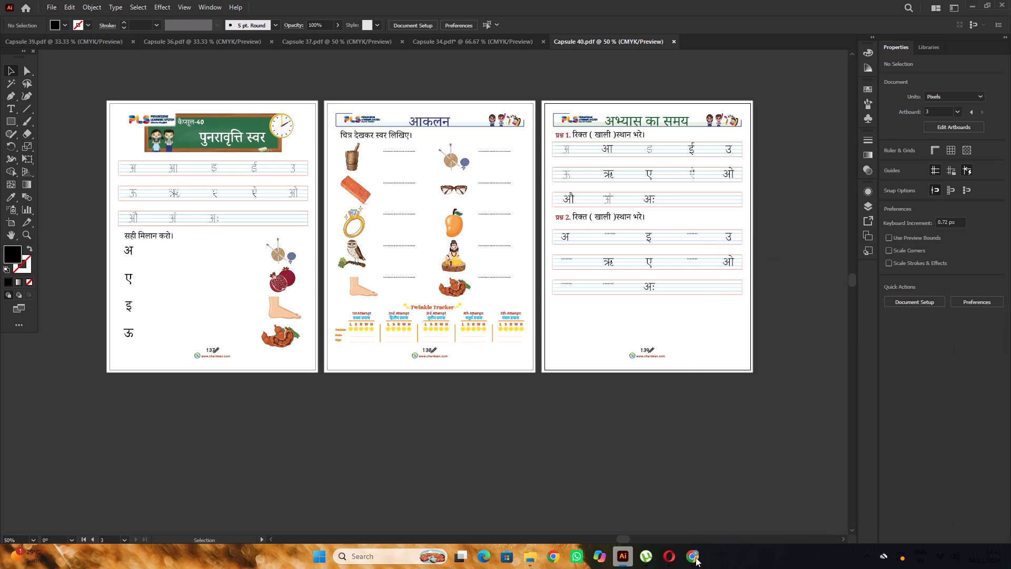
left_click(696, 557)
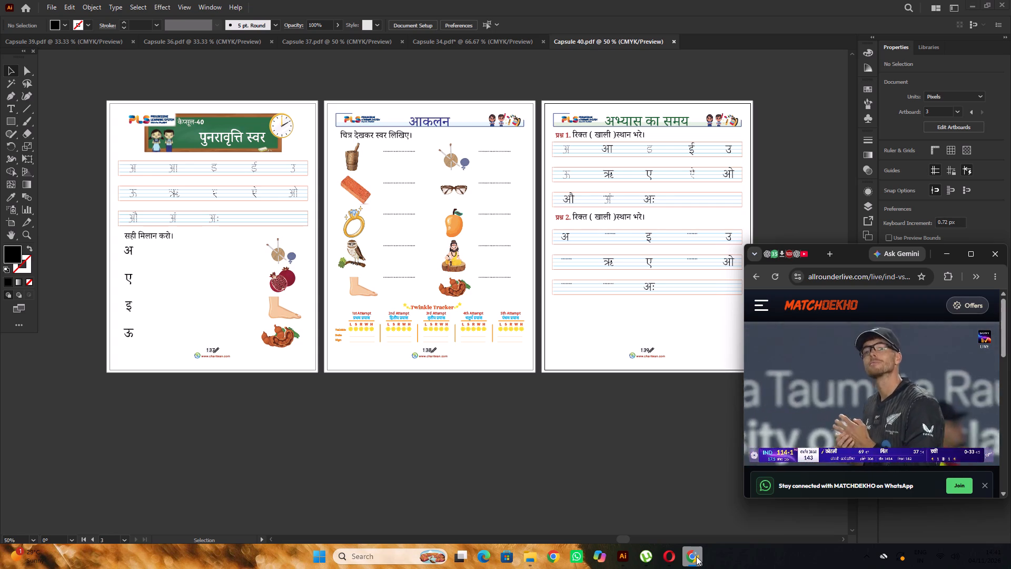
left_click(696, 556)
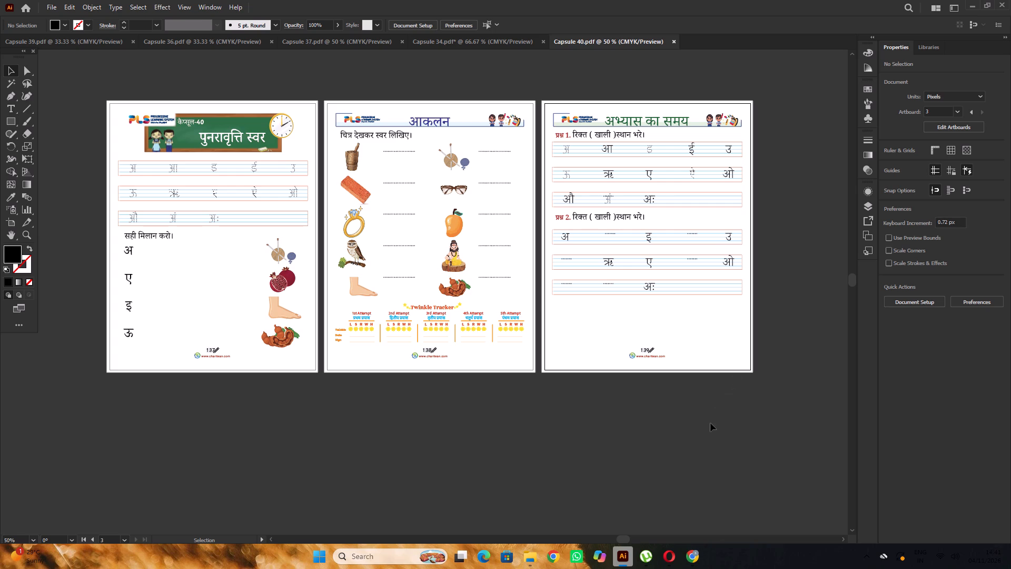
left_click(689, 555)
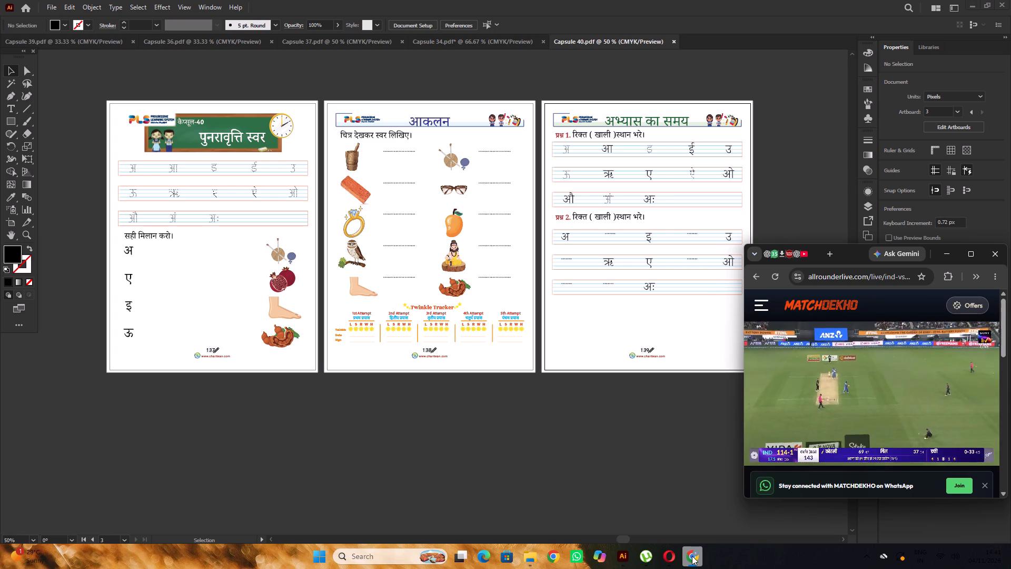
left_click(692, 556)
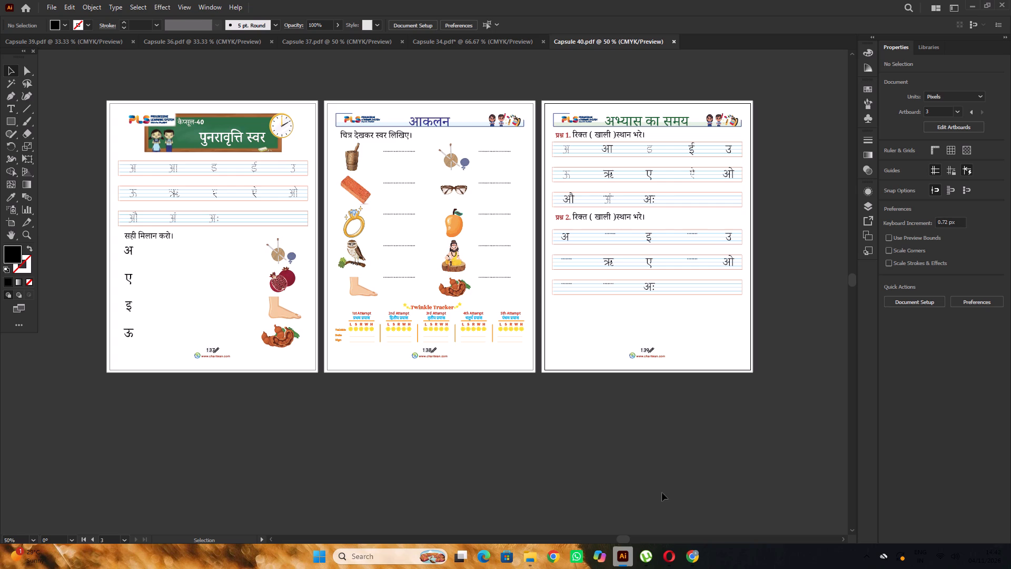
Switch to the PRINT A 1 folder and open the Capsule 41 PDF with Adobe Illustrator 2022.
left_click(538, 509)
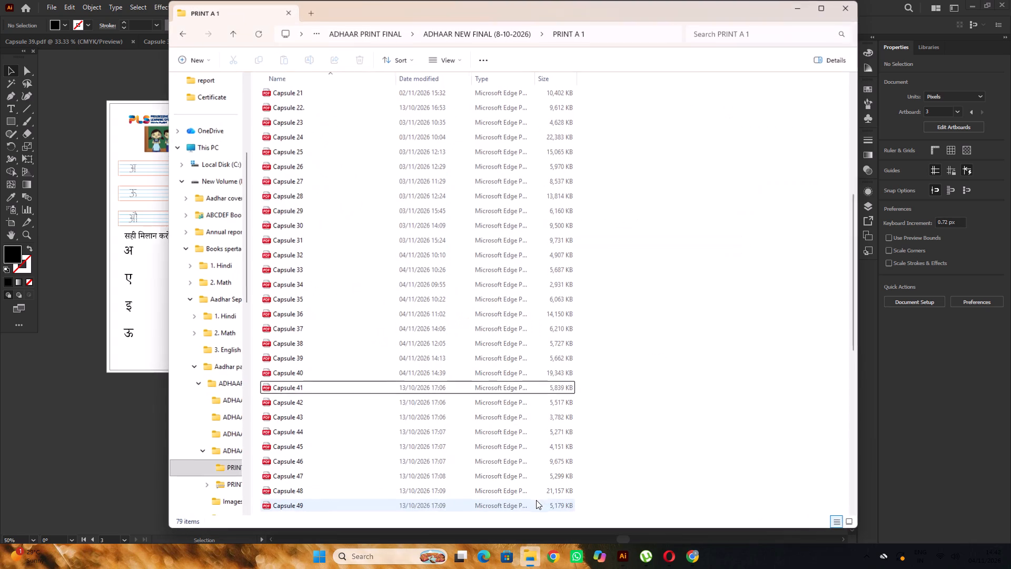
right_click(392, 384)
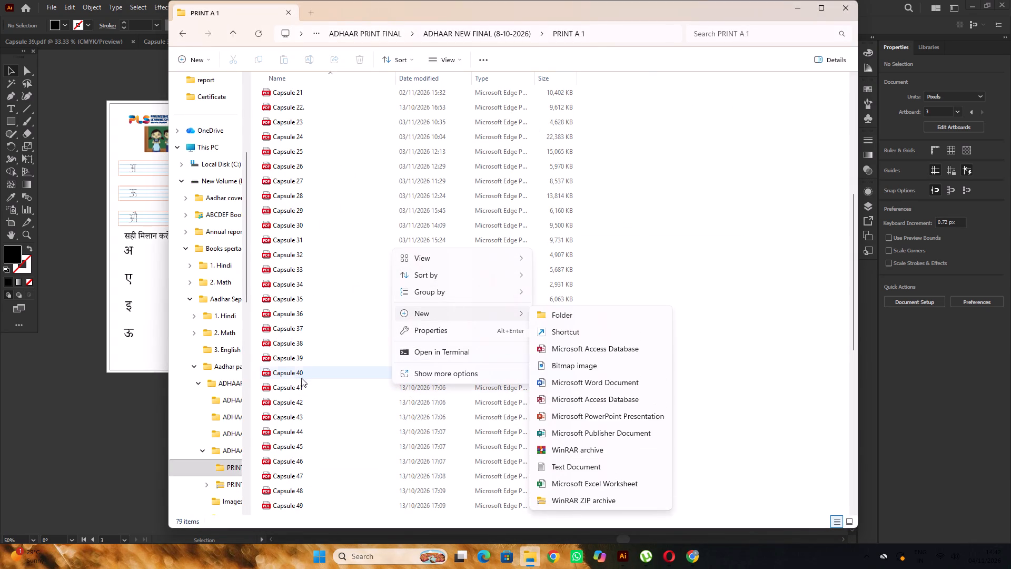
left_click(681, 368)
left_click(411, 387)
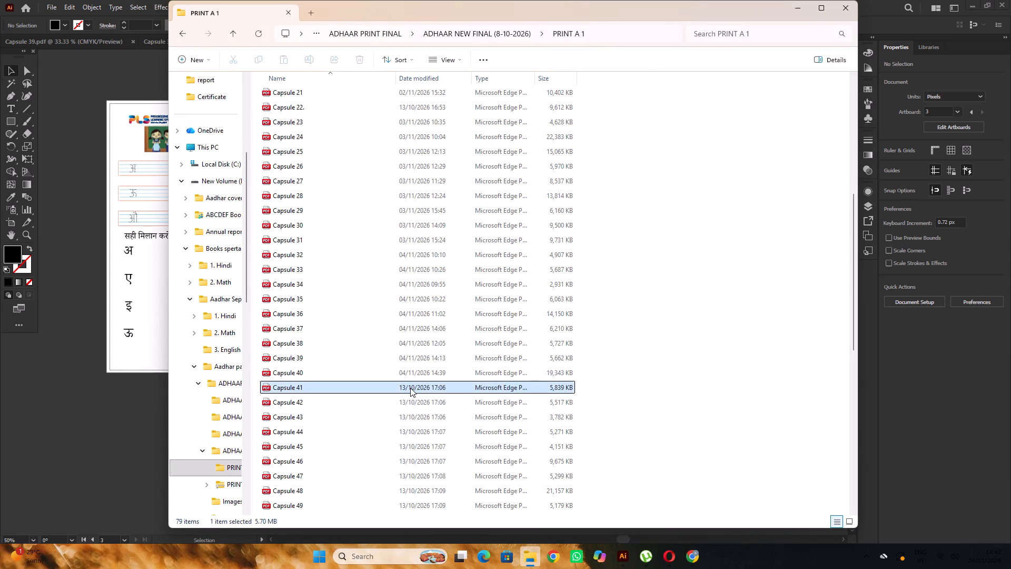
right_click(410, 388)
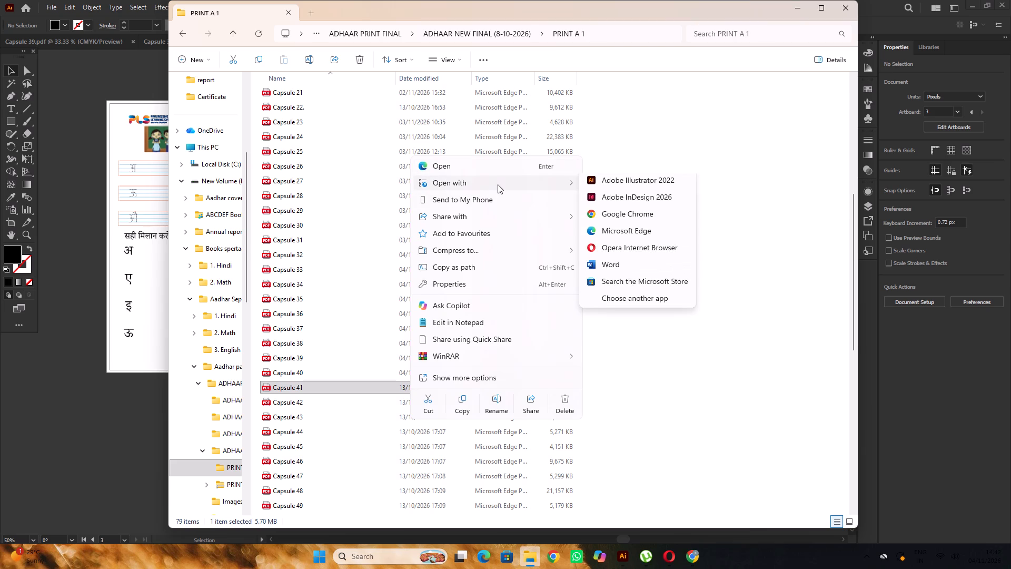
left_click(608, 186)
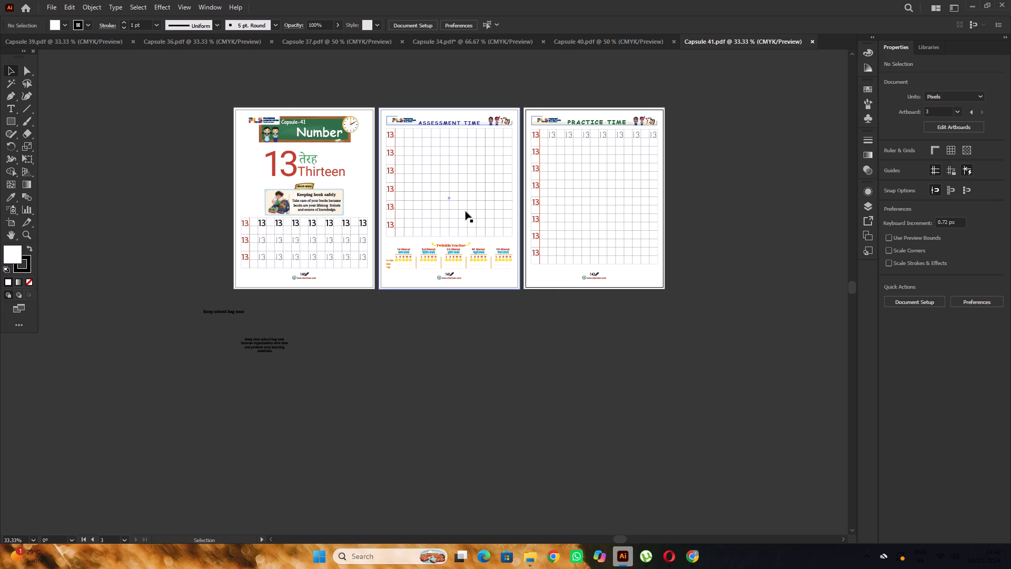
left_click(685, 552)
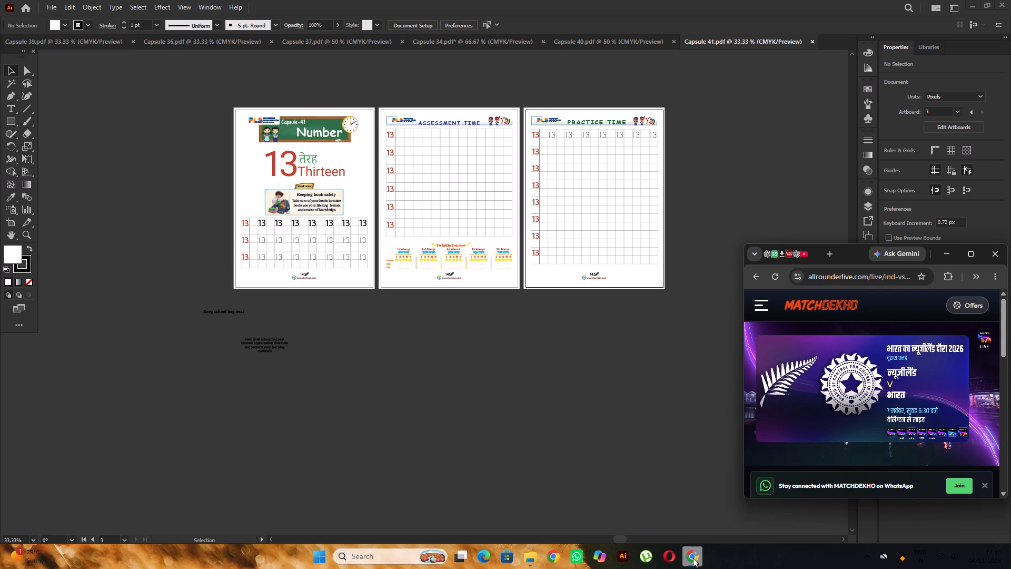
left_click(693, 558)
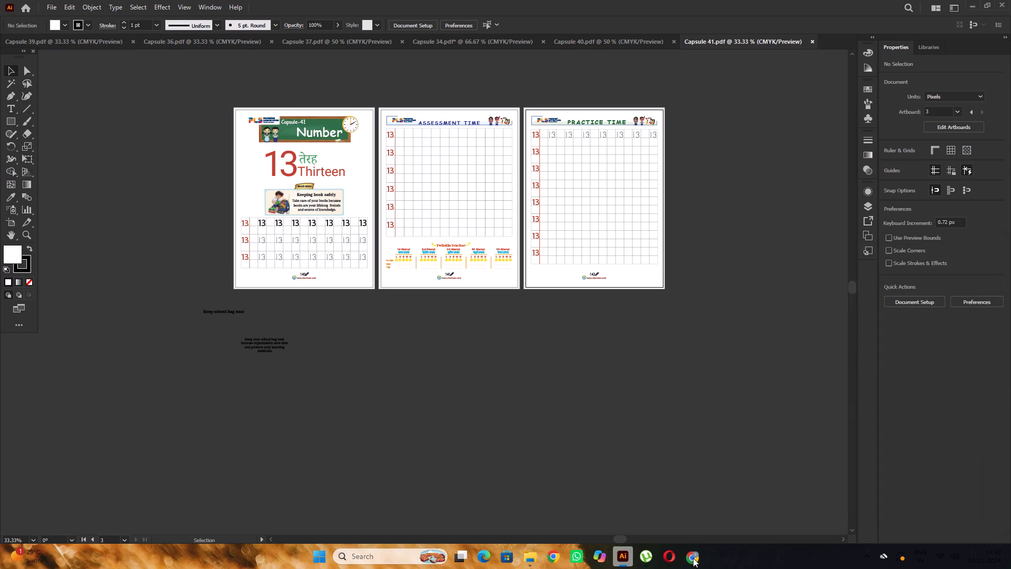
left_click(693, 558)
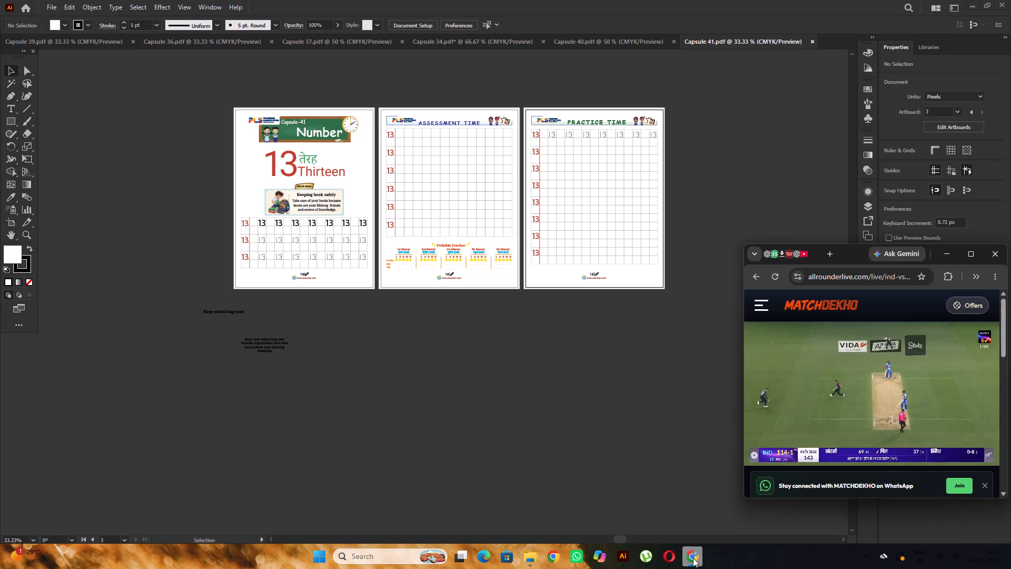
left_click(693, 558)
Examine the Capsule 41 number 13 lesson page and Assessment Time page, including their footers.
scroll(569, 435, "up", 4)
middle_click_drag(439, 400, 519, 405)
scroll(439, 400, "up", 1)
scroll(539, 437, "up", 3)
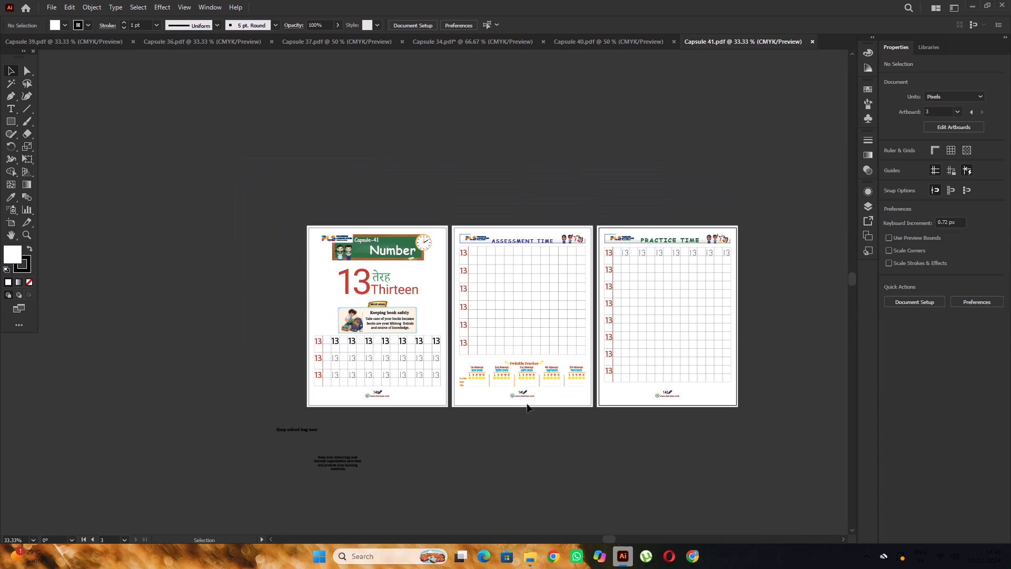
scroll(527, 404, "up", 2)
scroll(386, 193, "down", 6)
middle_click_drag(434, 148, 427, 153)
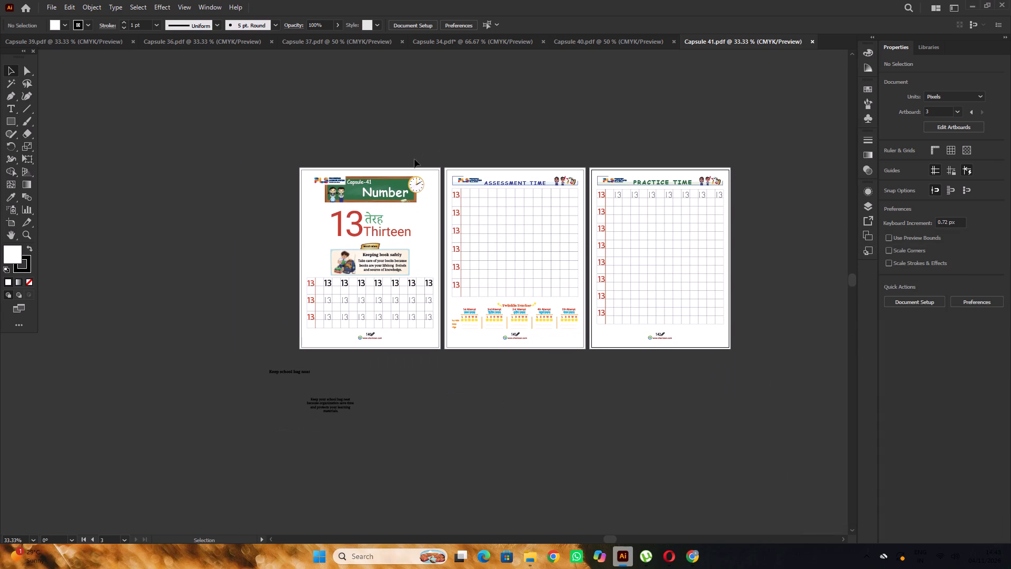
scroll(374, 166, "up", 3, "alt")
scroll(375, 180, "down", 2, "alt")
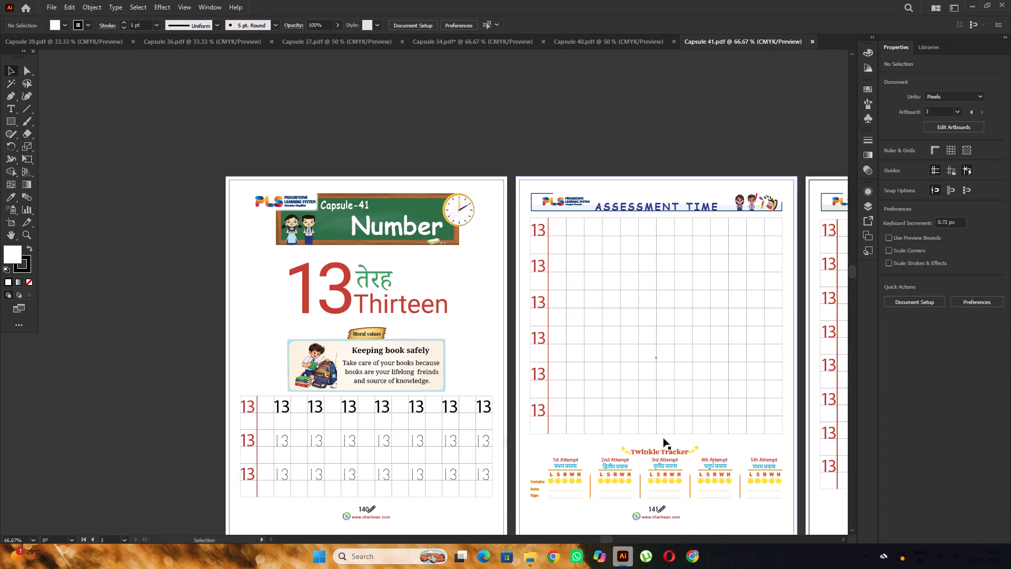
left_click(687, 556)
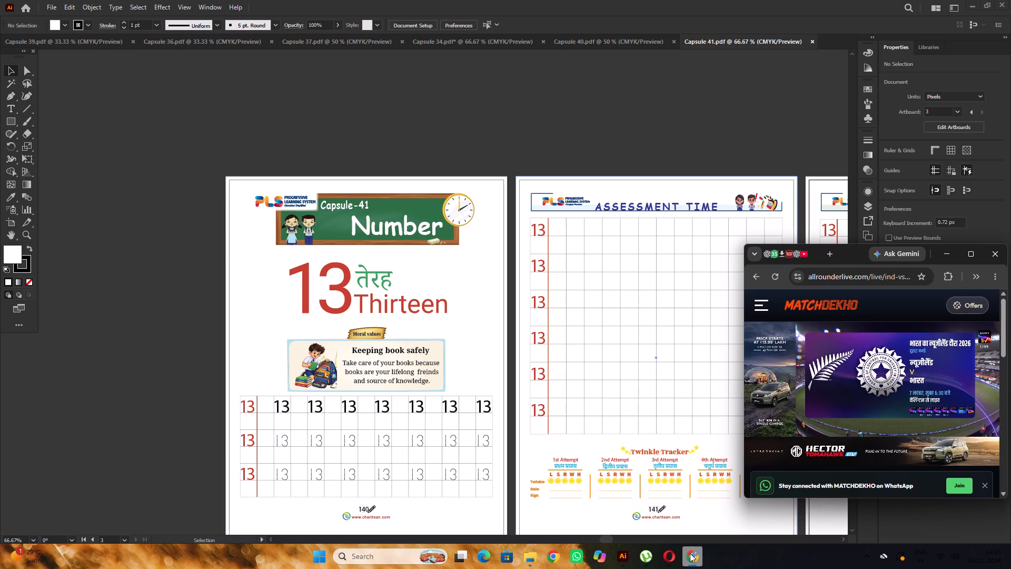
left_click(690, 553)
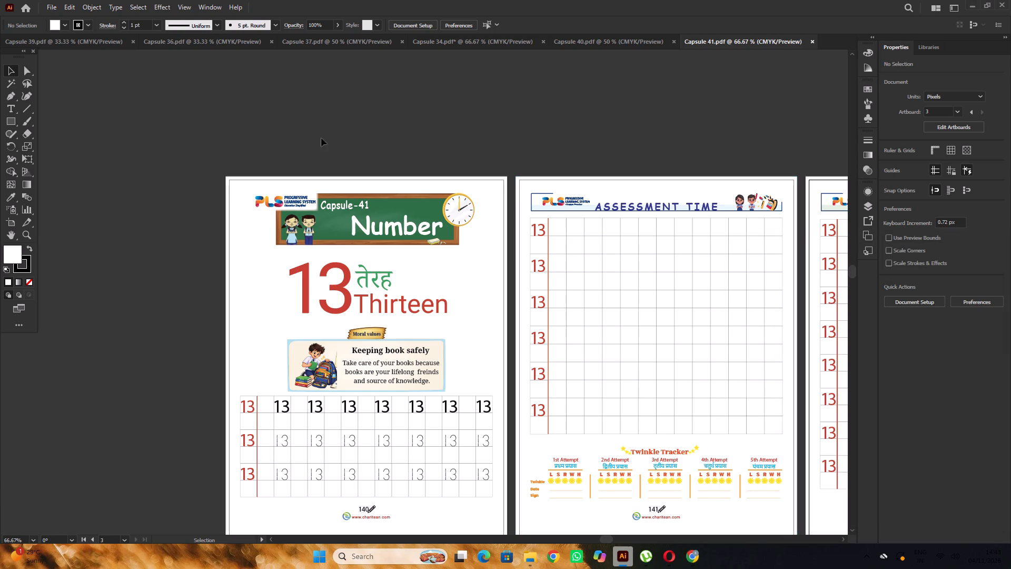
Check the other open capsule documents and close the Capsule 37 PDF.
left_click(322, 42)
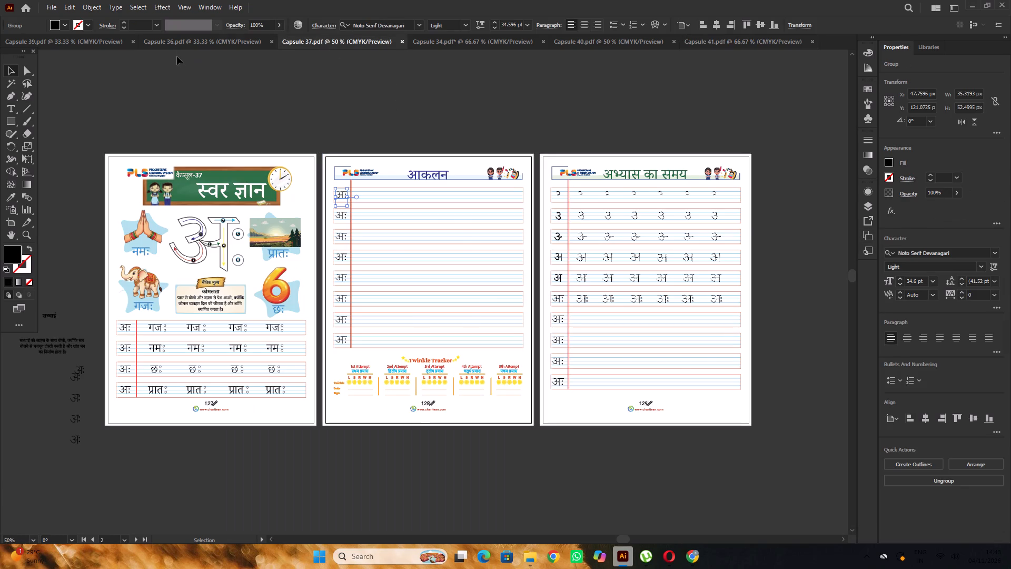
left_click(186, 41)
left_click(86, 42)
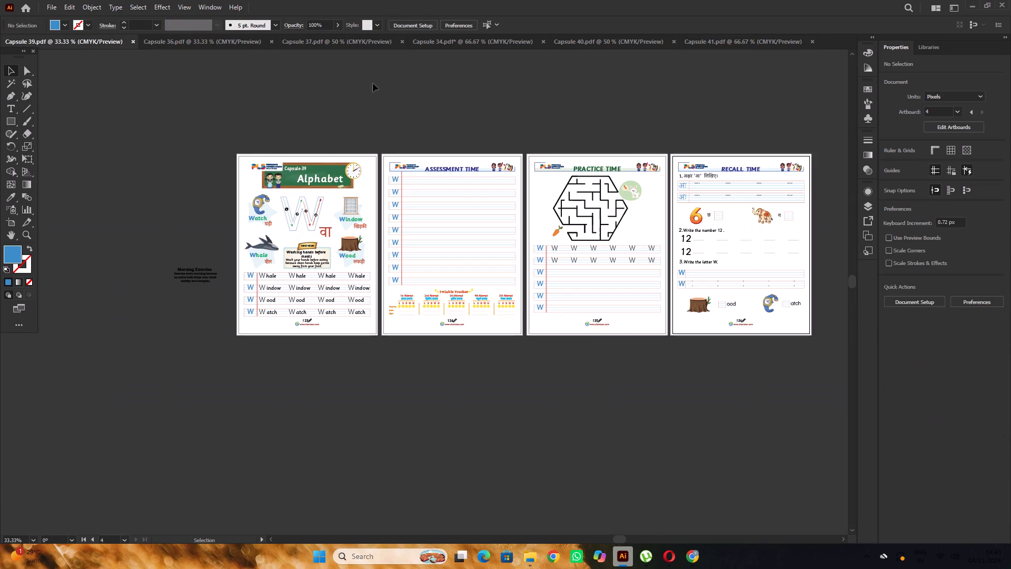
left_click(441, 46)
left_click(595, 43)
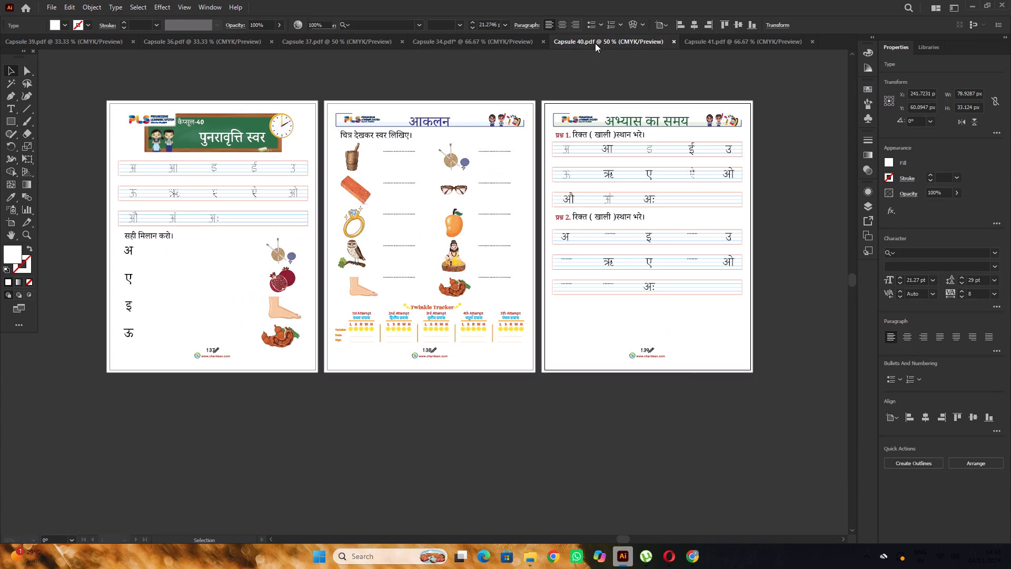
left_click(512, 40)
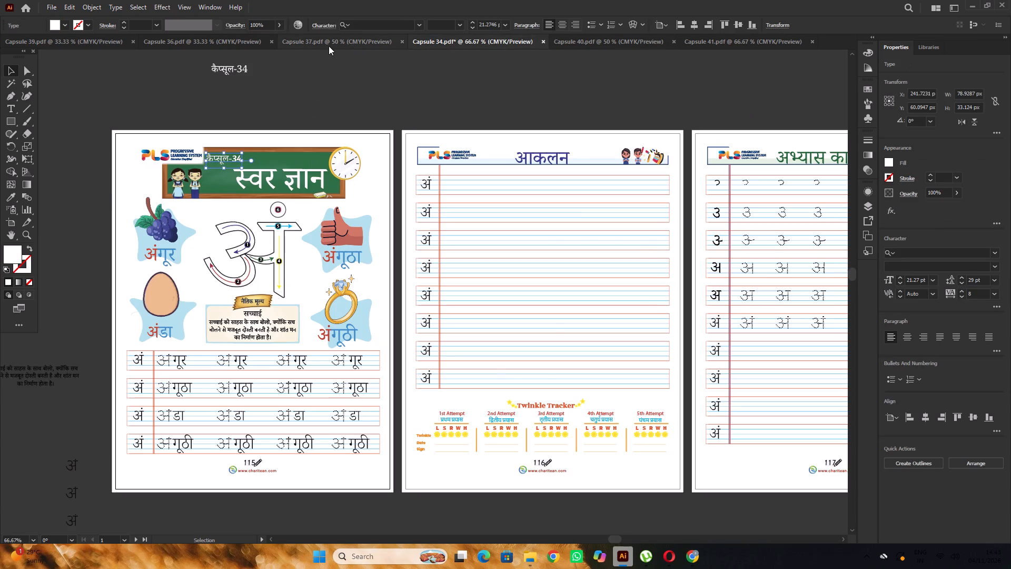
left_click(323, 46)
left_click(403, 41)
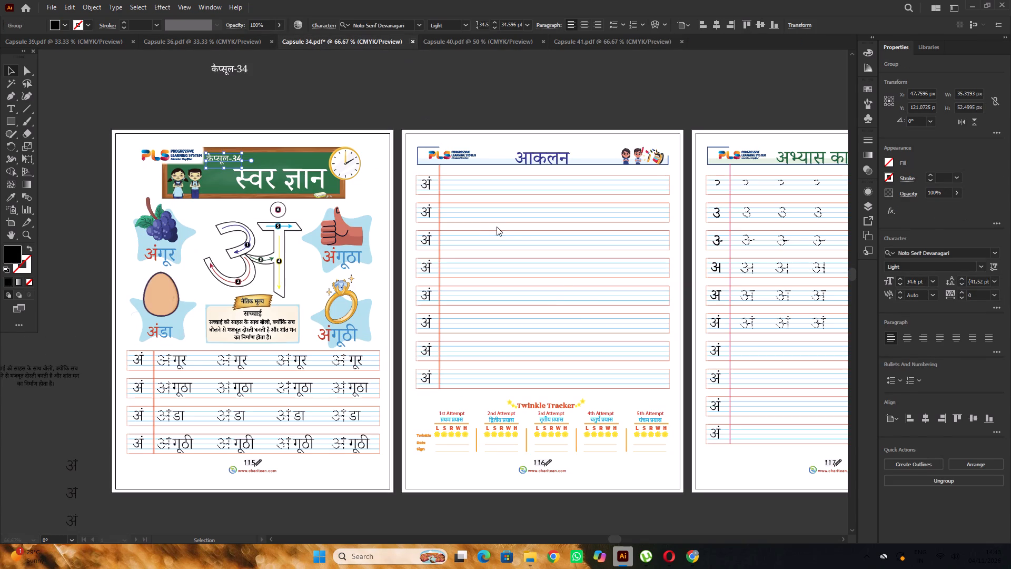
Examine the lesson pages of the open Capsule 34, Capsule 36 and Capsule 39 documents, including their header boards.
scroll(354, 135, "down", 1, "alt")
scroll(352, 95, "up", 2)
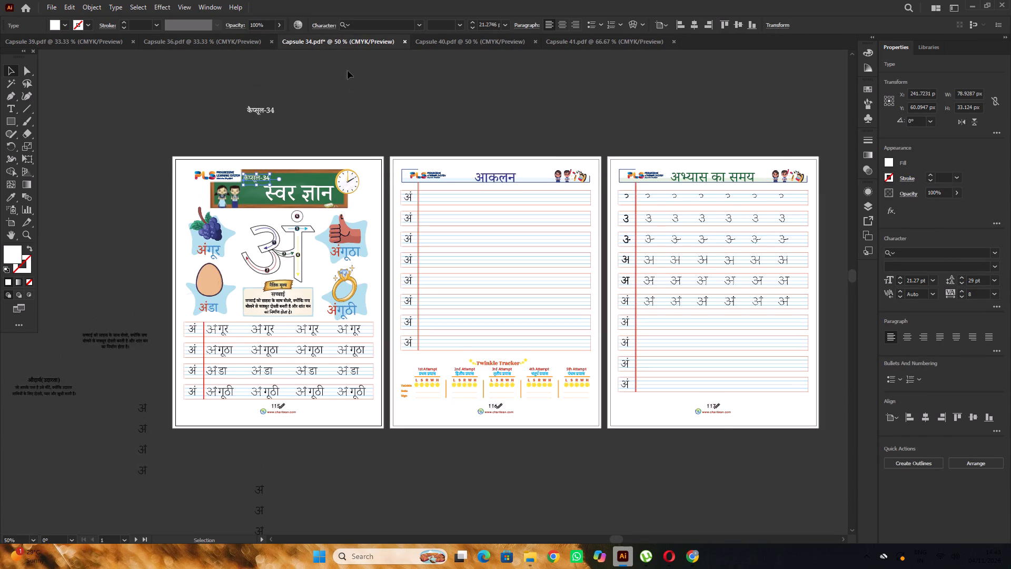
left_click(235, 45)
left_click(326, 43)
left_click(178, 43)
left_click(81, 42)
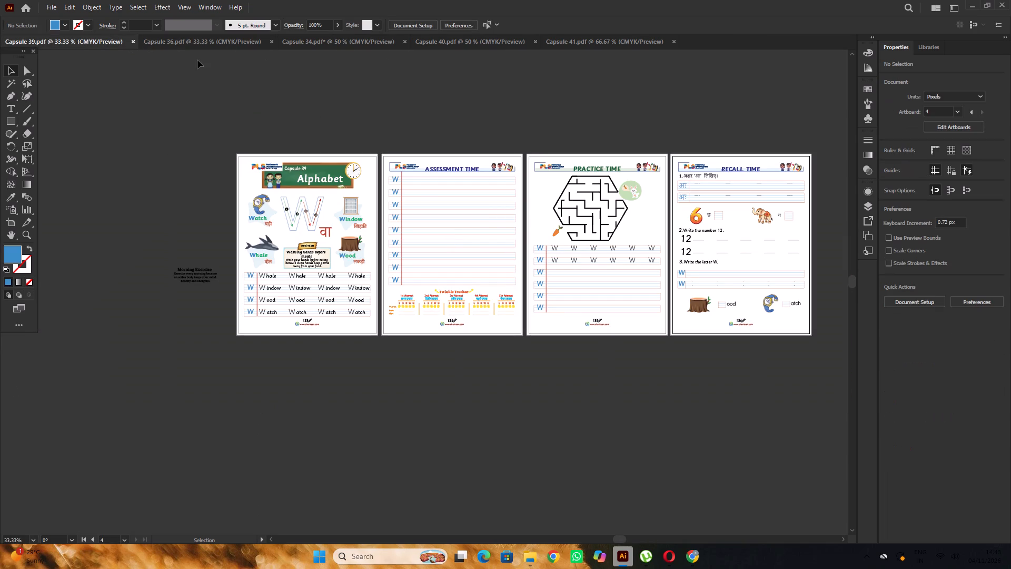
left_click(199, 45)
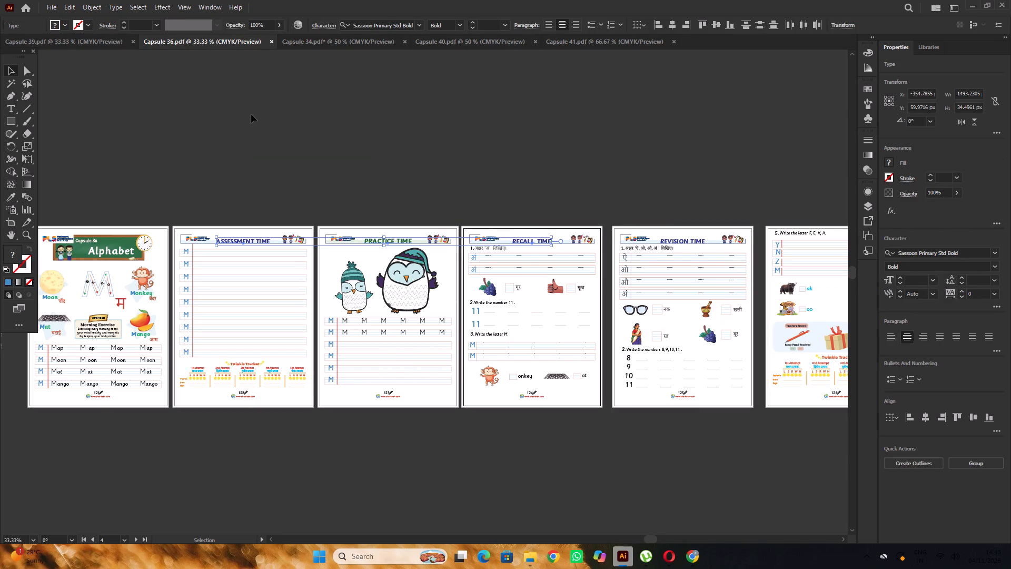
left_click(98, 43)
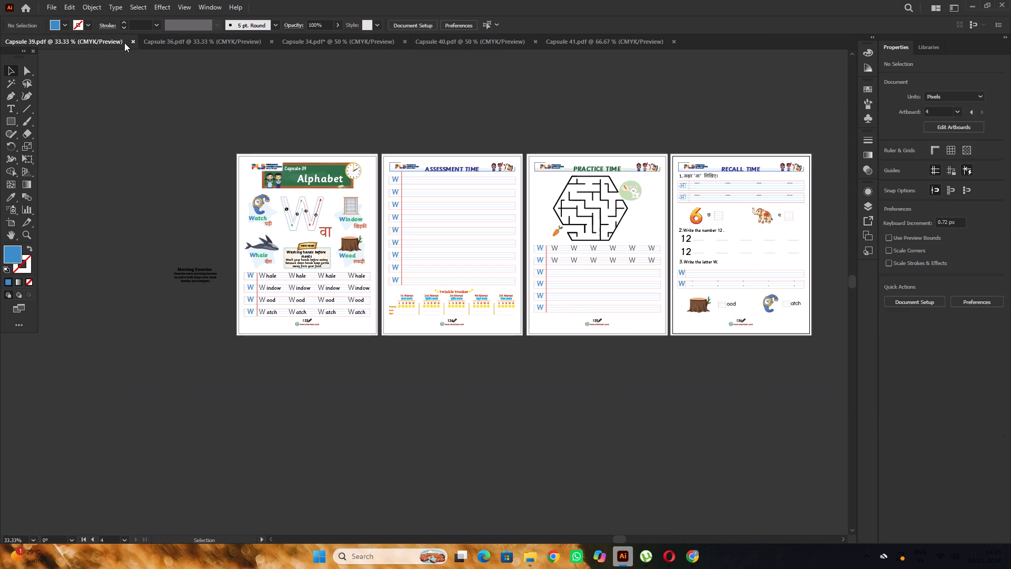
left_click(164, 44)
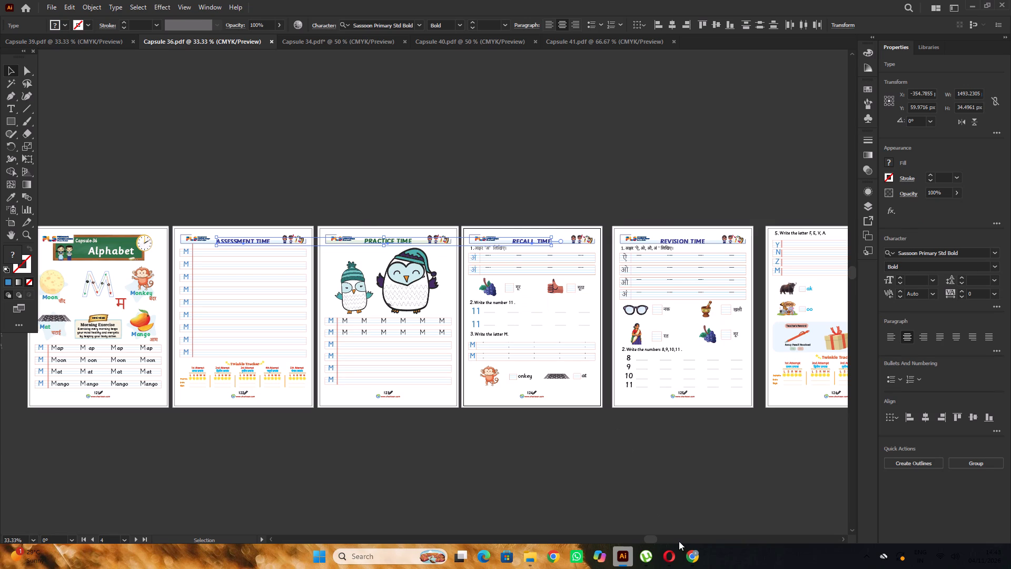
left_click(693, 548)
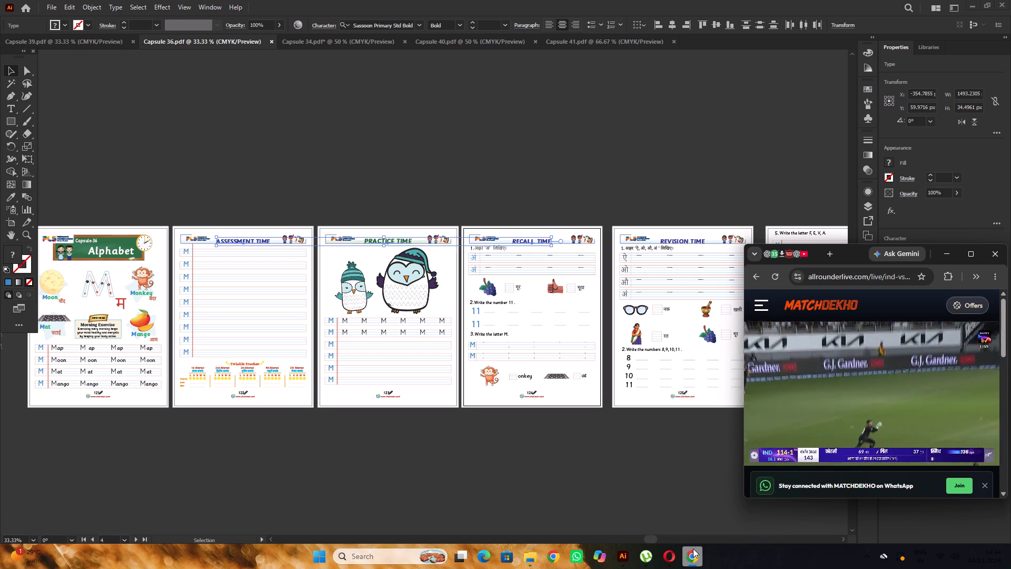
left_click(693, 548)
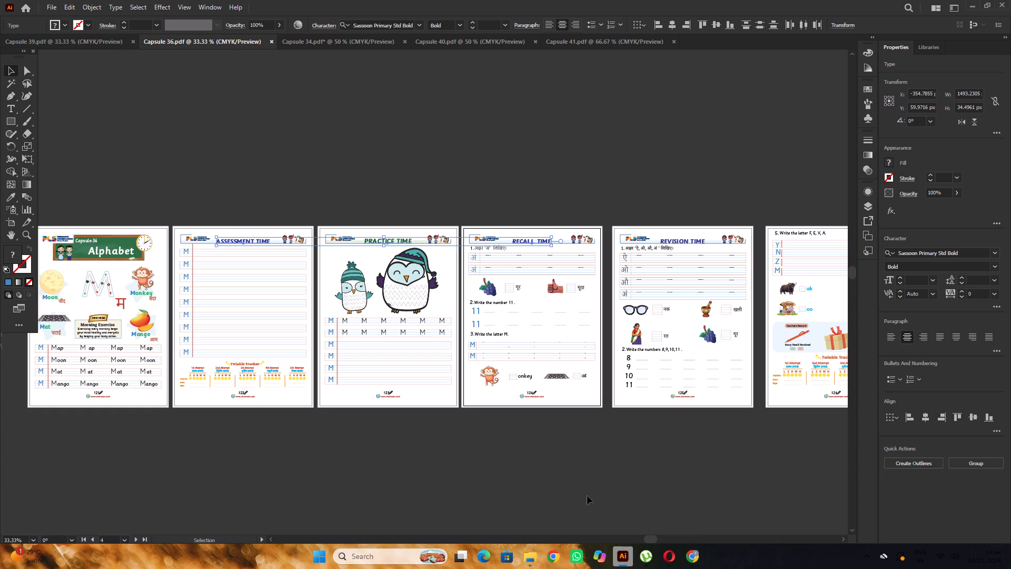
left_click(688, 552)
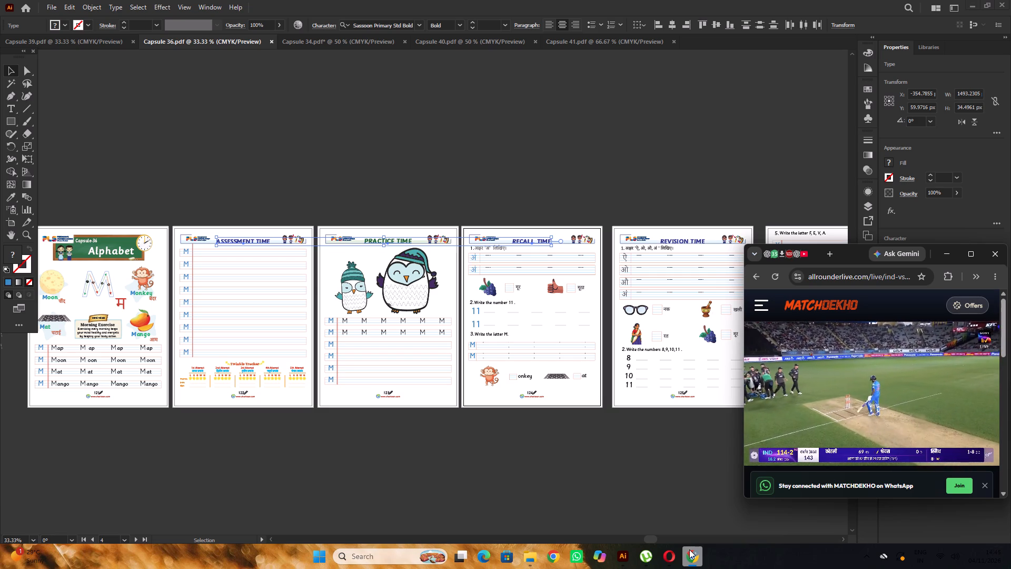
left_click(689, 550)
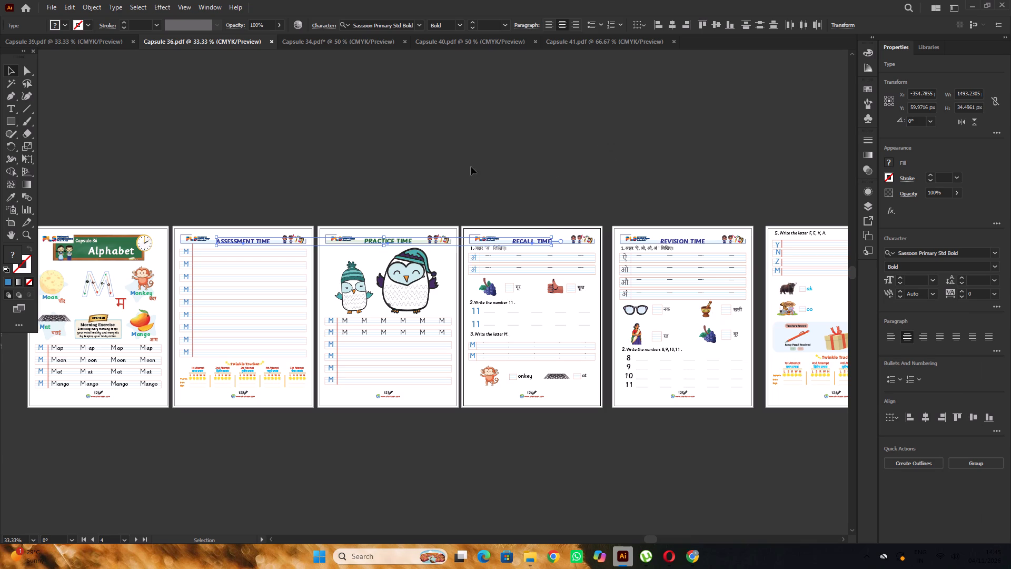
Replace the capsule label on Capsule 41's first-page header board with the Capsule-36 label copied from the Capsule 36 document, pasted in place.
scroll(76, 251, "up", 3, "alt")
left_click(107, 223)
left_click(210, 132)
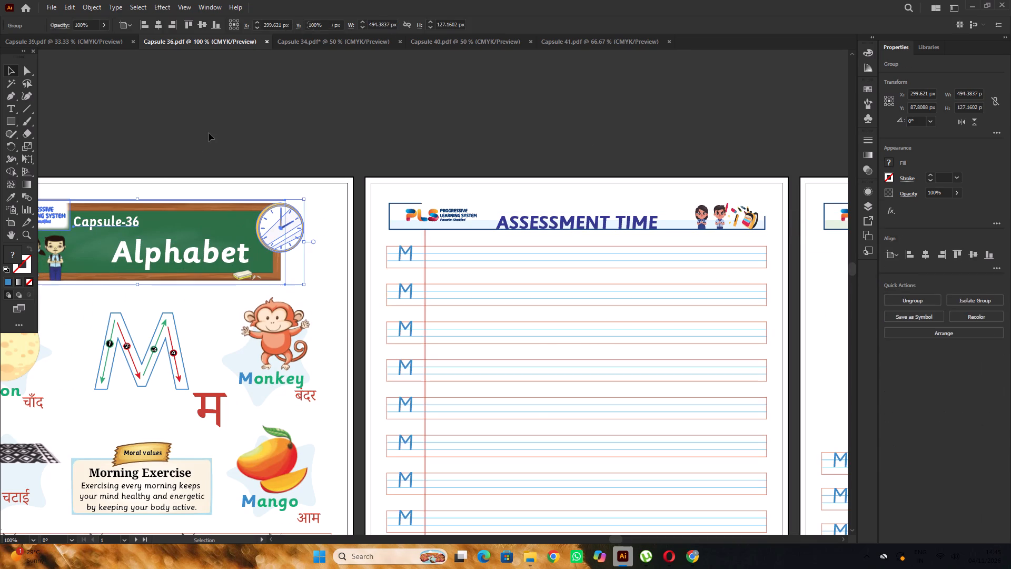
triple_click(106, 224)
triple_click(106, 224)
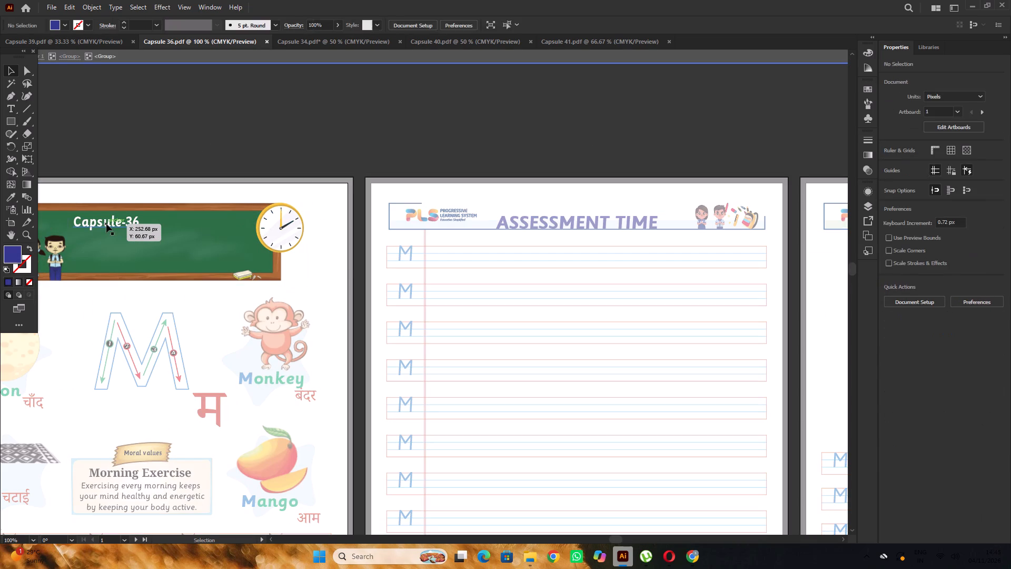
key("ctrl+c")
left_click(573, 42)
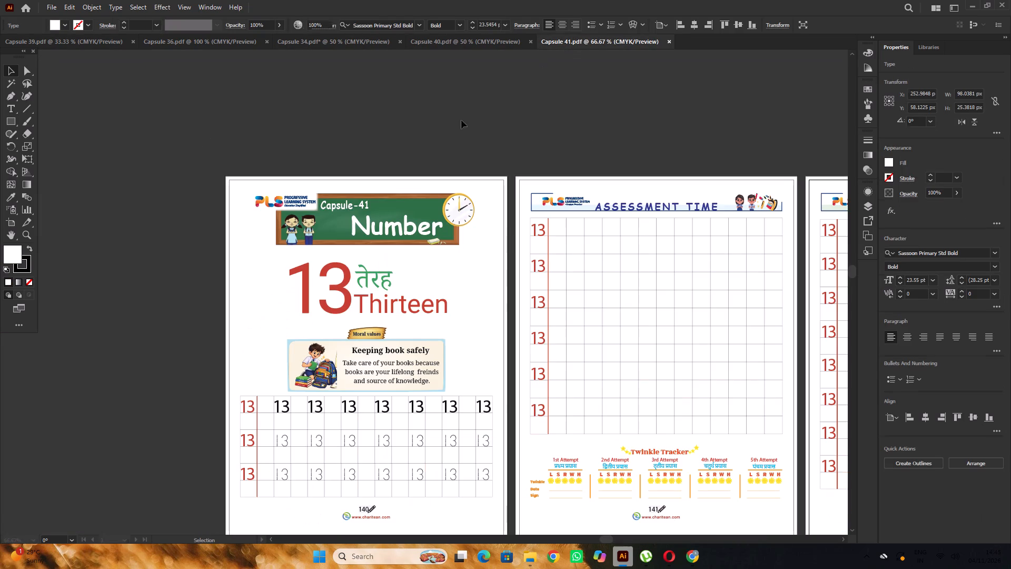
left_click(345, 204)
key("Delete")
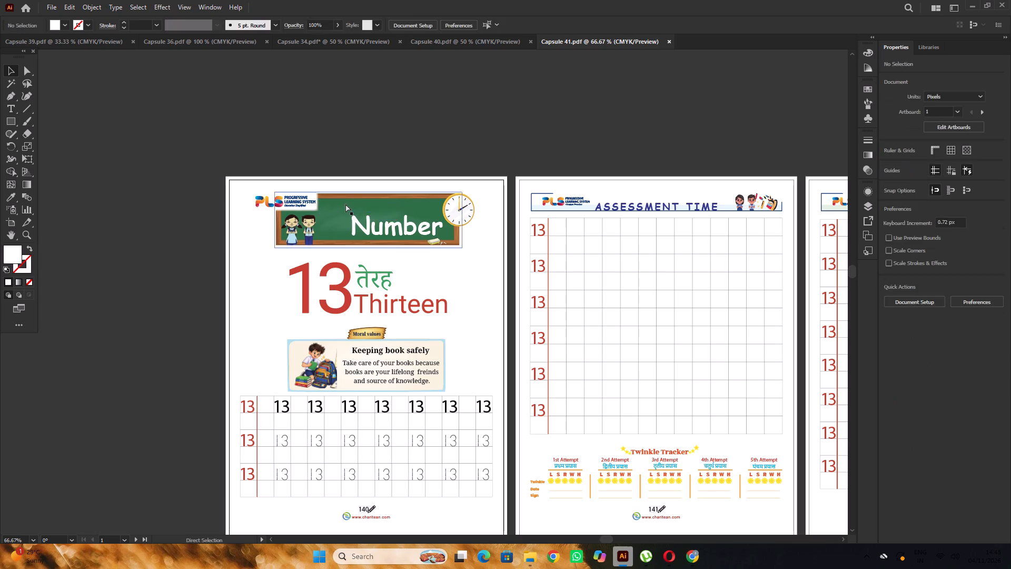
key("ctrl+f")
Edit the pasted header label to read Capsule-41 and deselect it.
scroll(358, 209, "up", 4, "alt")
key("t")
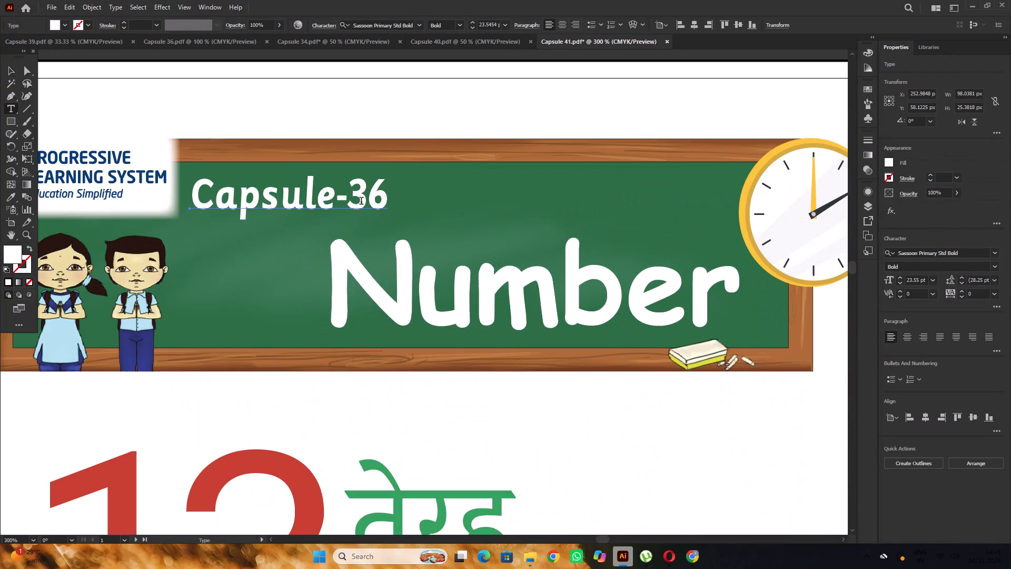
left_click_drag(357, 204, 378, 206)
key("4")
key("1")
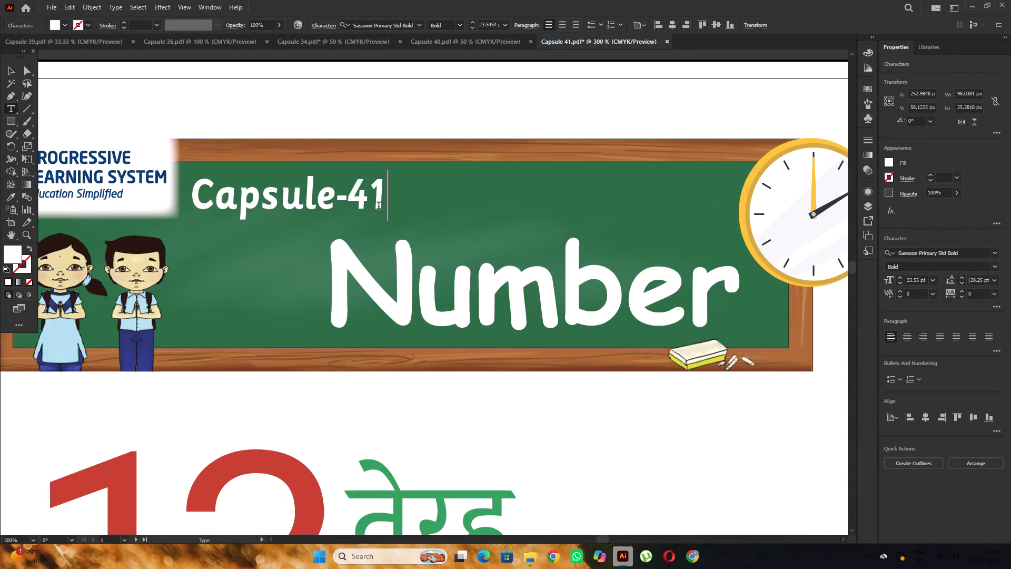
scroll(379, 207, "down", 4, "alt")
left_click(4, 72)
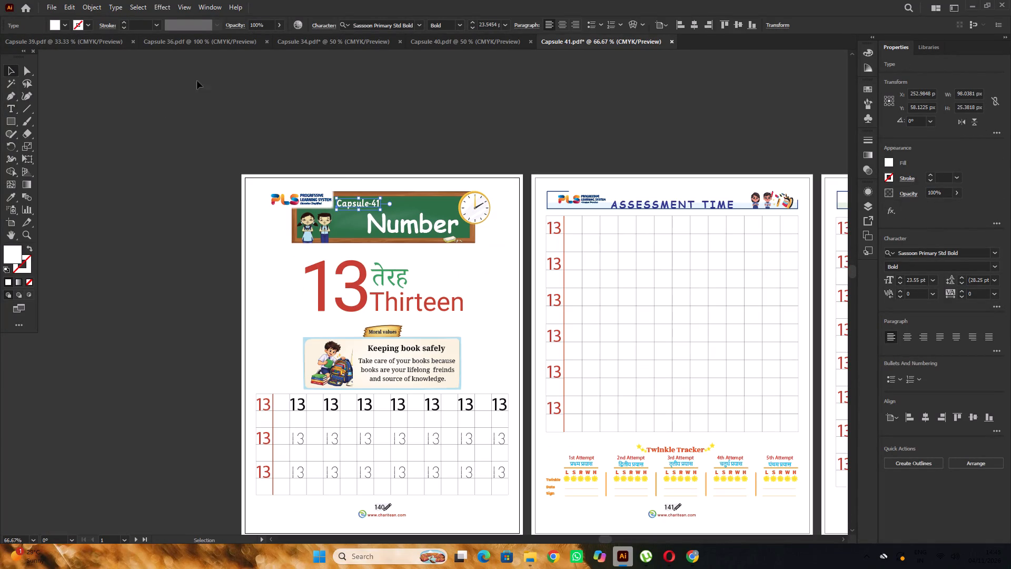
left_click(220, 80)
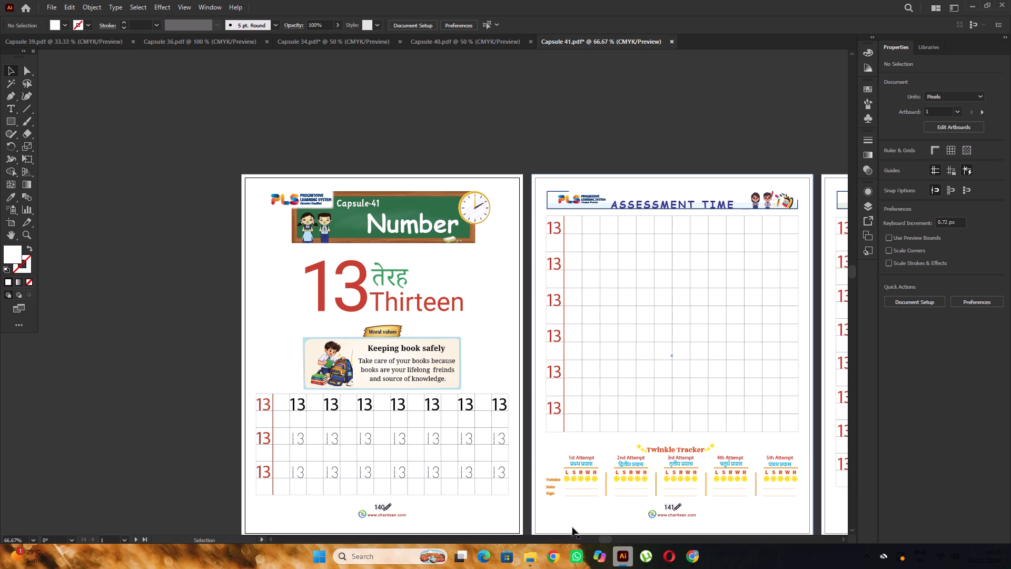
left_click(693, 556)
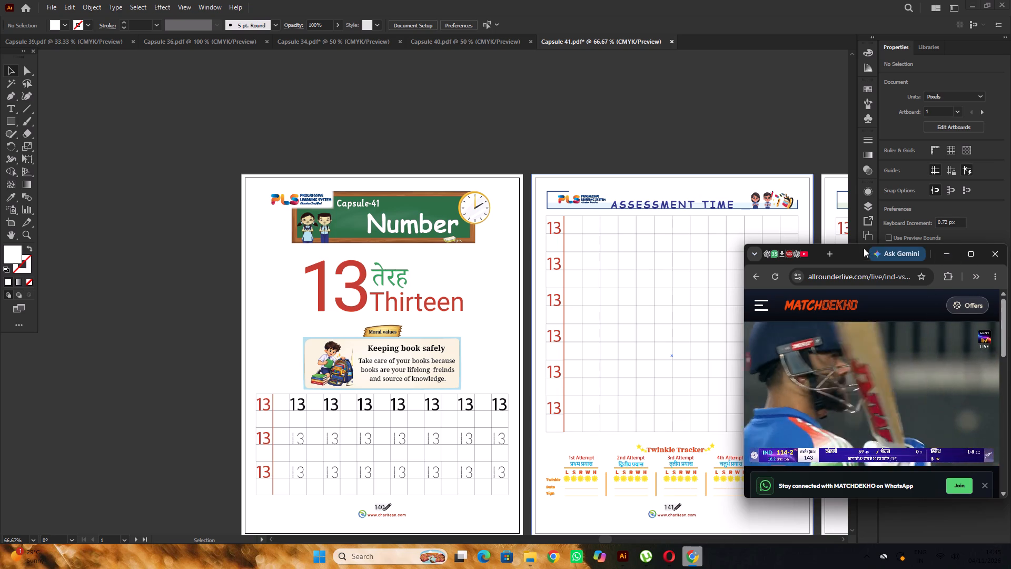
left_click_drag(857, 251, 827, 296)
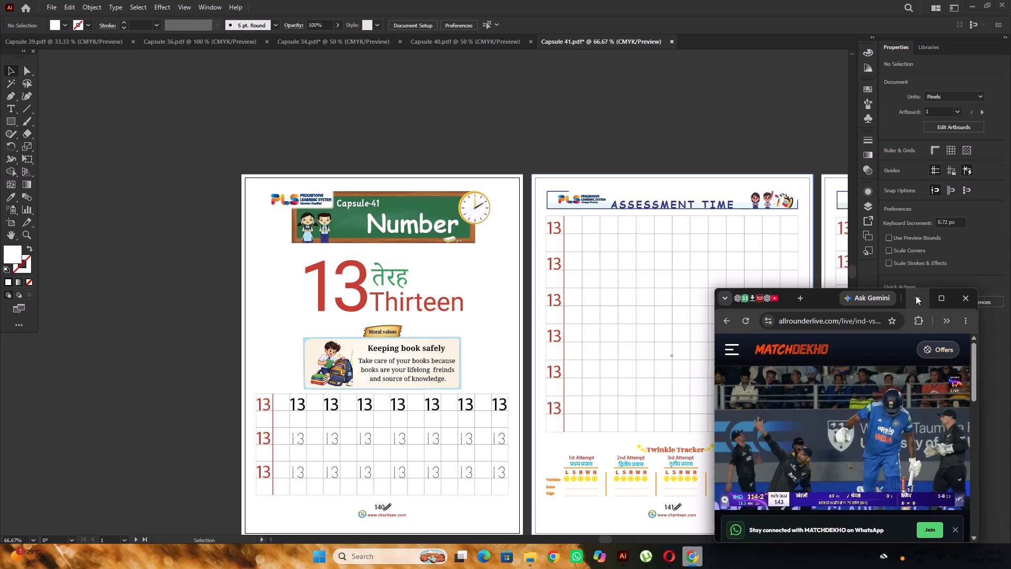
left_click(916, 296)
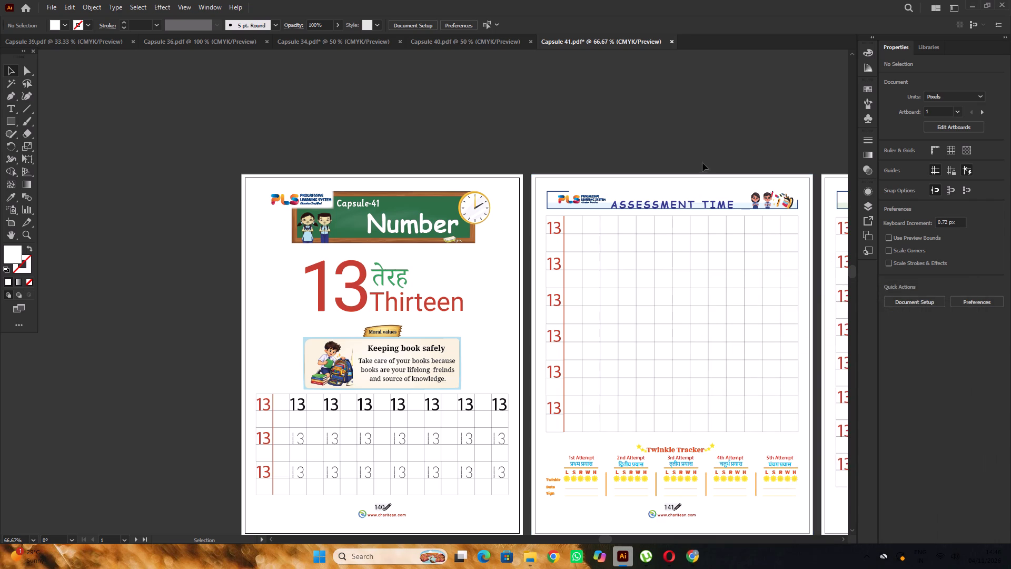
Leave the isolated group in the Capsule 36 document and copy the Alphabet title from its first-page header board.
left_click(491, 35)
left_click(368, 44)
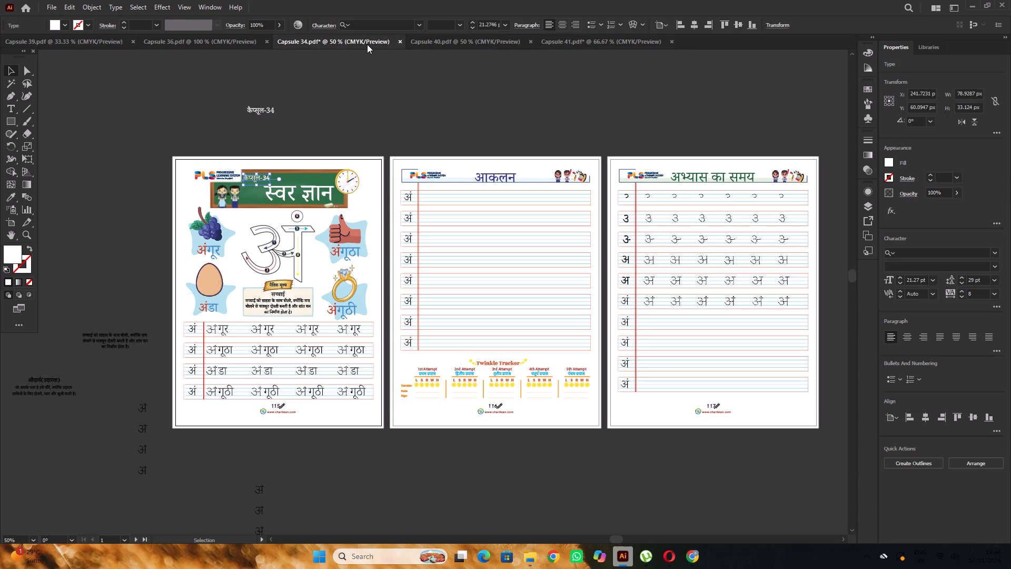
left_click(216, 42)
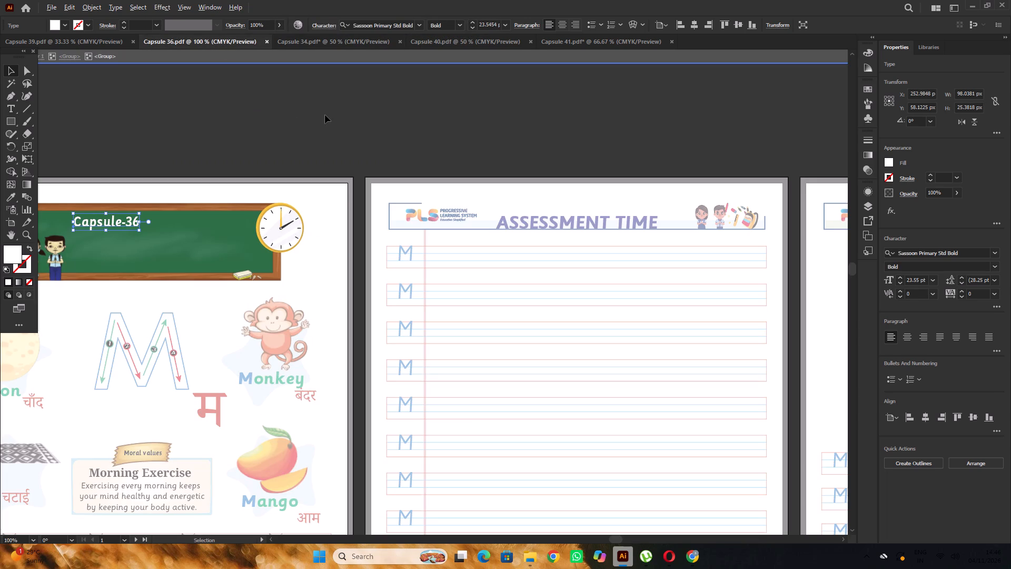
triple_click(325, 114)
scroll(365, 119, "down", 3, "alt")
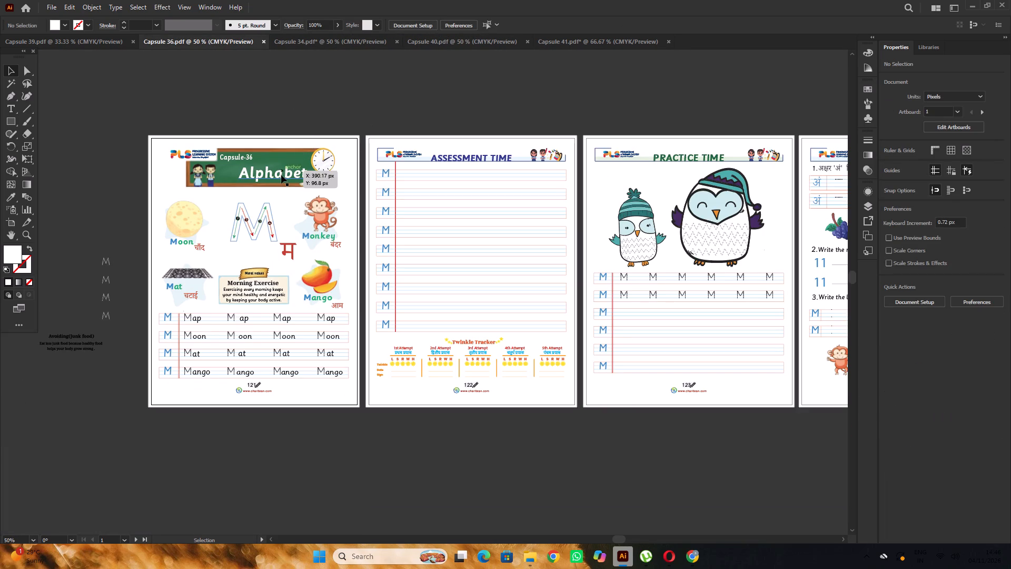
left_click(281, 175)
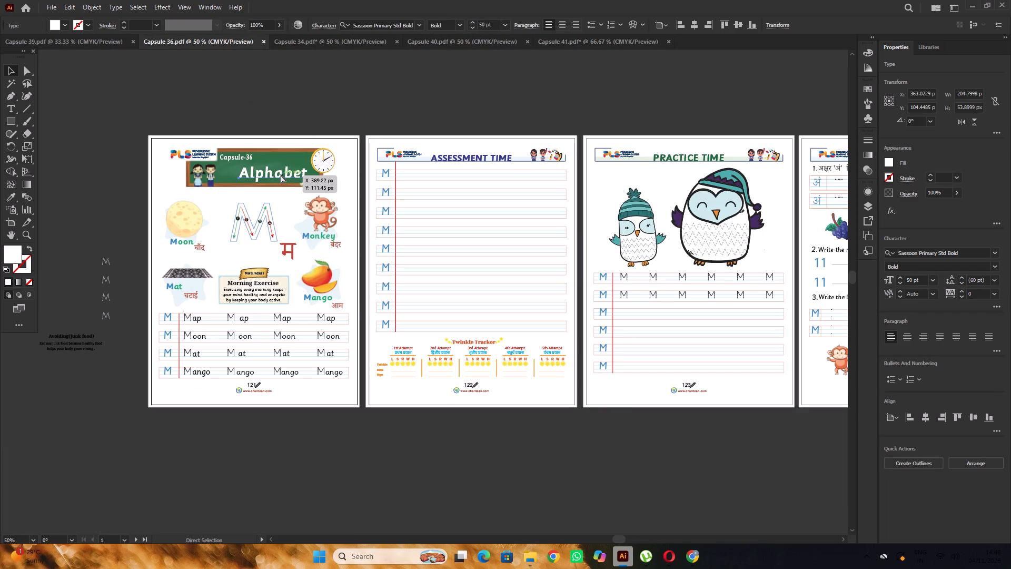
key("ctrl+c")
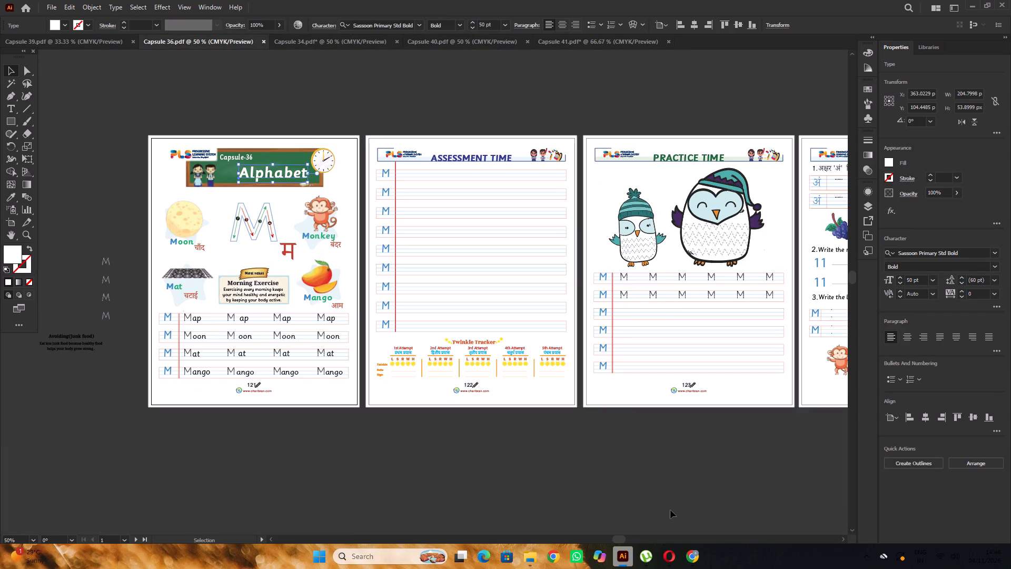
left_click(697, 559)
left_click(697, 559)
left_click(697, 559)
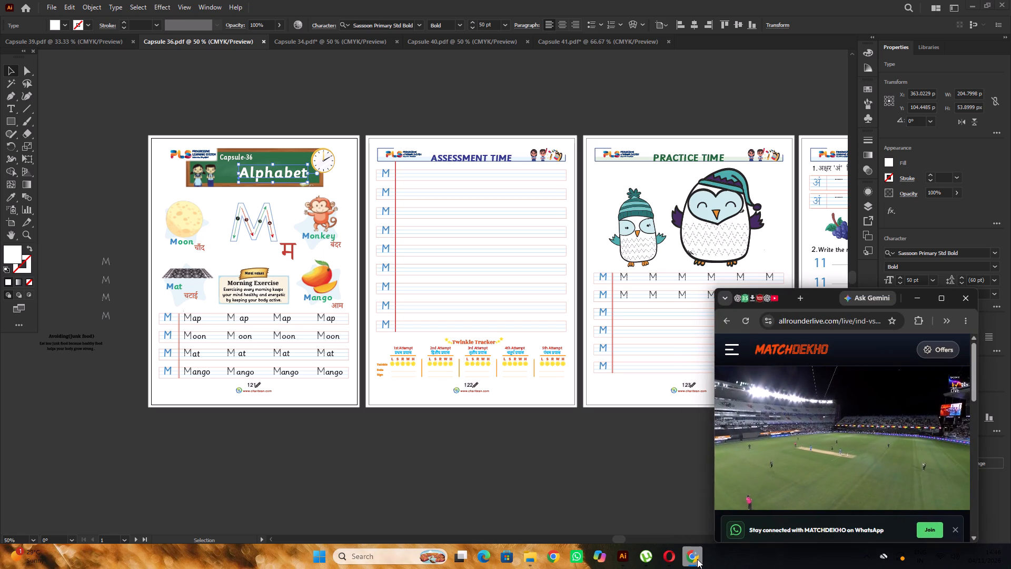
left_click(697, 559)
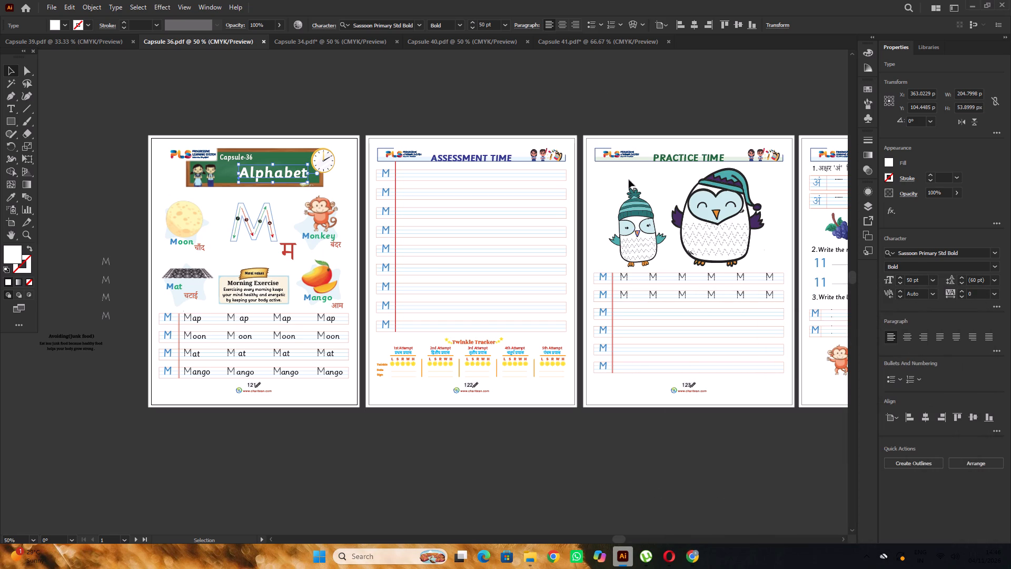
Replace the Number title on Capsule 41's header board with the copied Alphabet title, pasted in place.
left_click(596, 44)
left_click(411, 222)
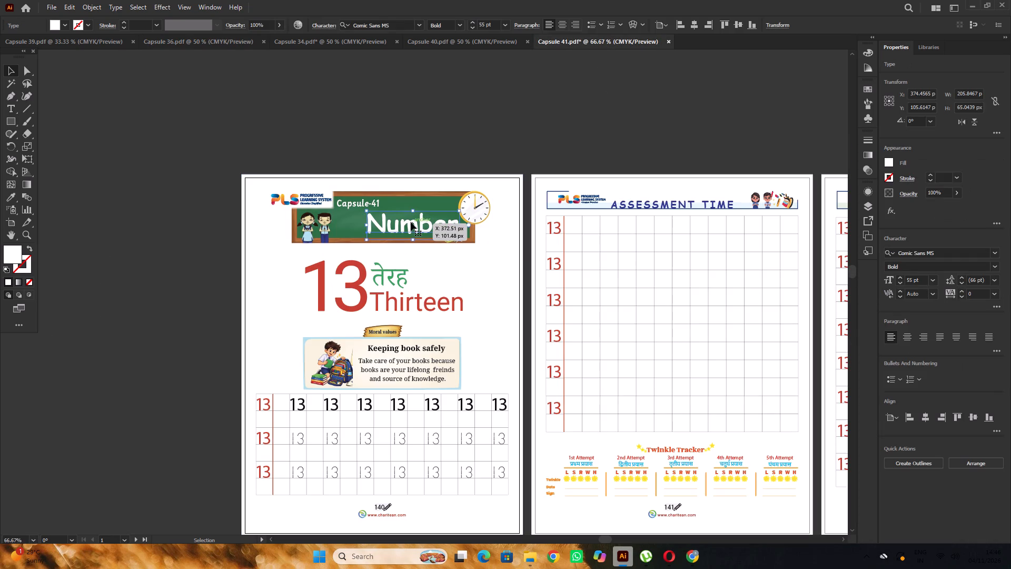
key("Delete")
key("ctrl+f")
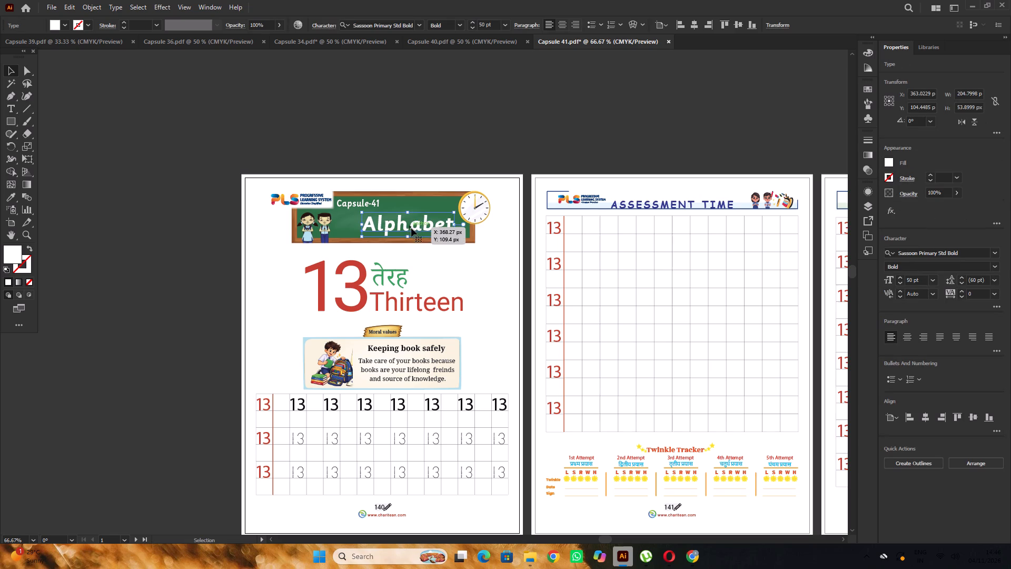
Delete the pasted Alphabet title from Capsule 41's first-page header board.
key("Delete")
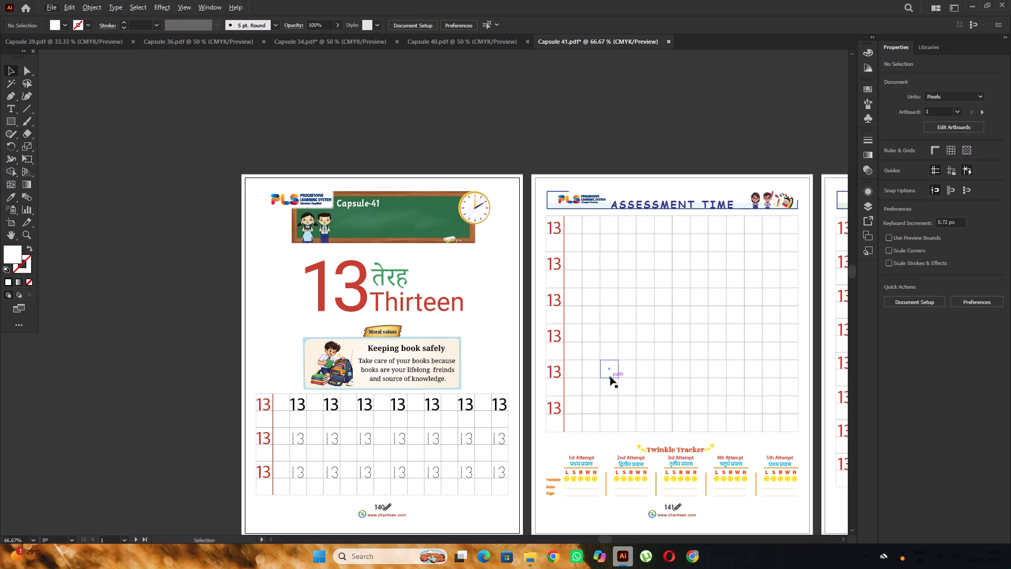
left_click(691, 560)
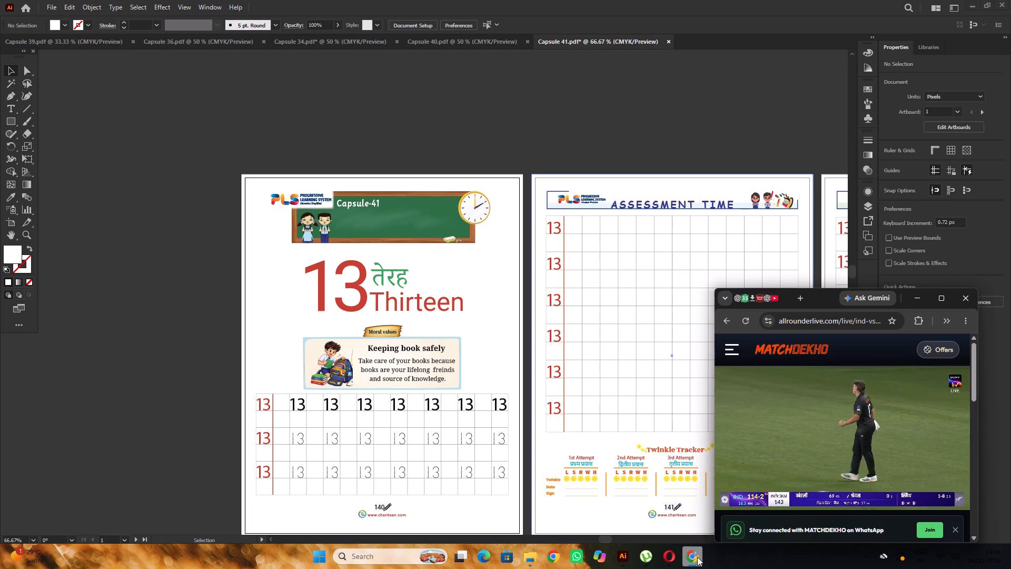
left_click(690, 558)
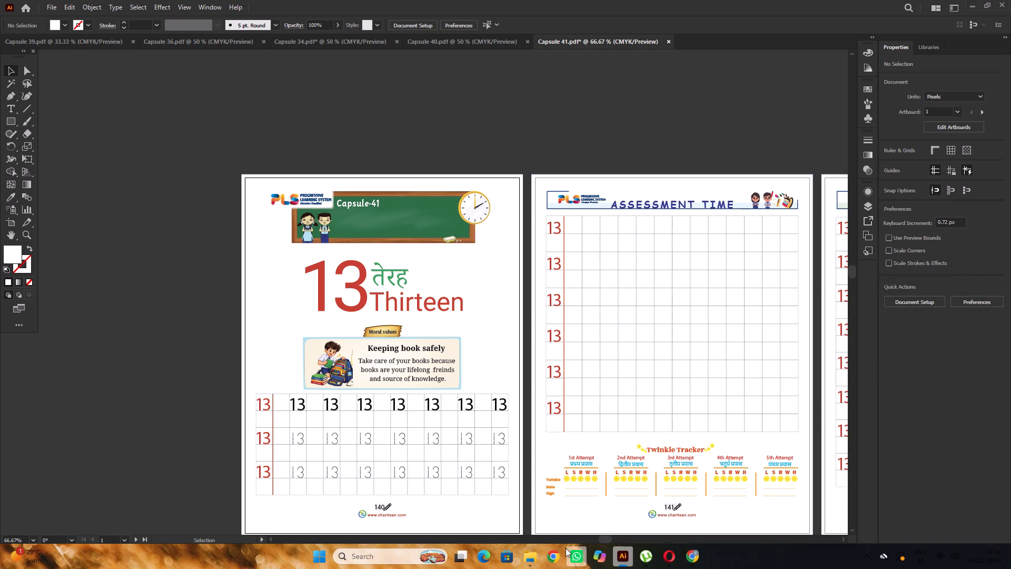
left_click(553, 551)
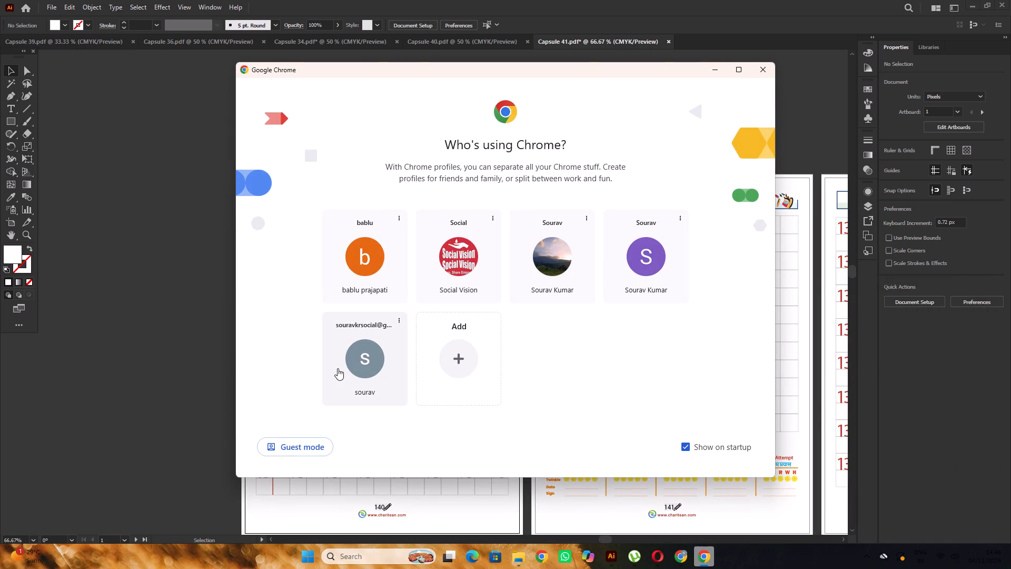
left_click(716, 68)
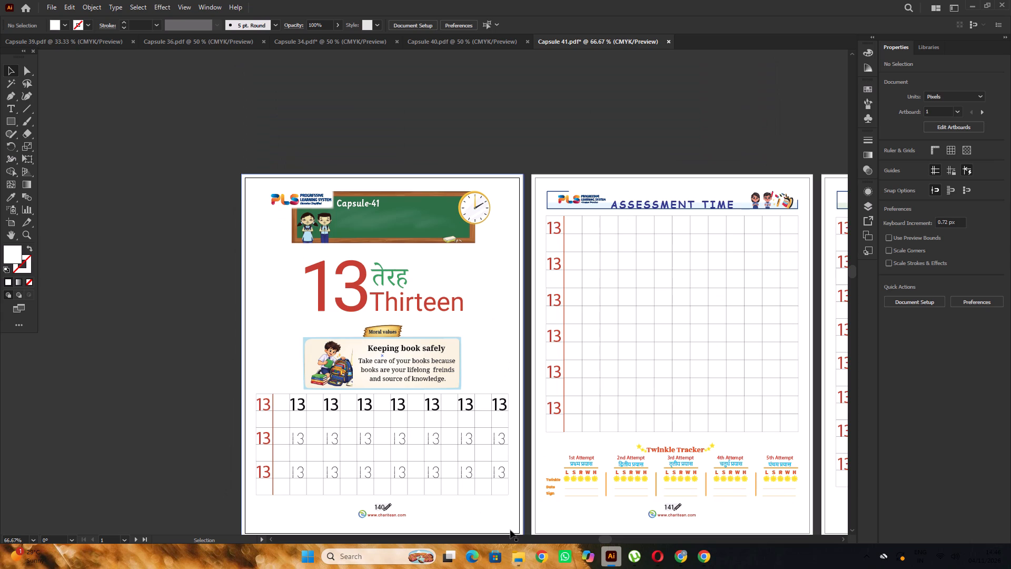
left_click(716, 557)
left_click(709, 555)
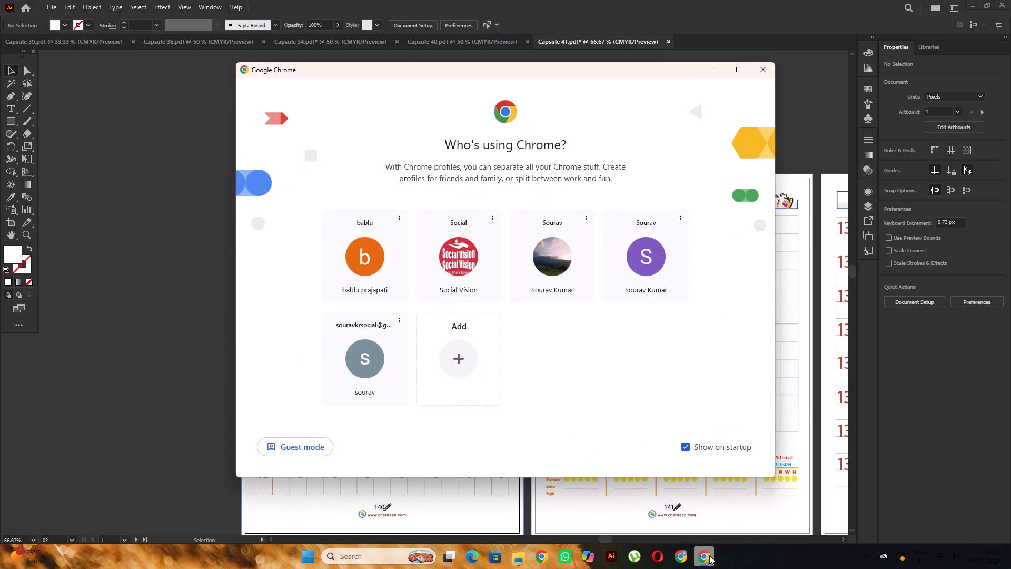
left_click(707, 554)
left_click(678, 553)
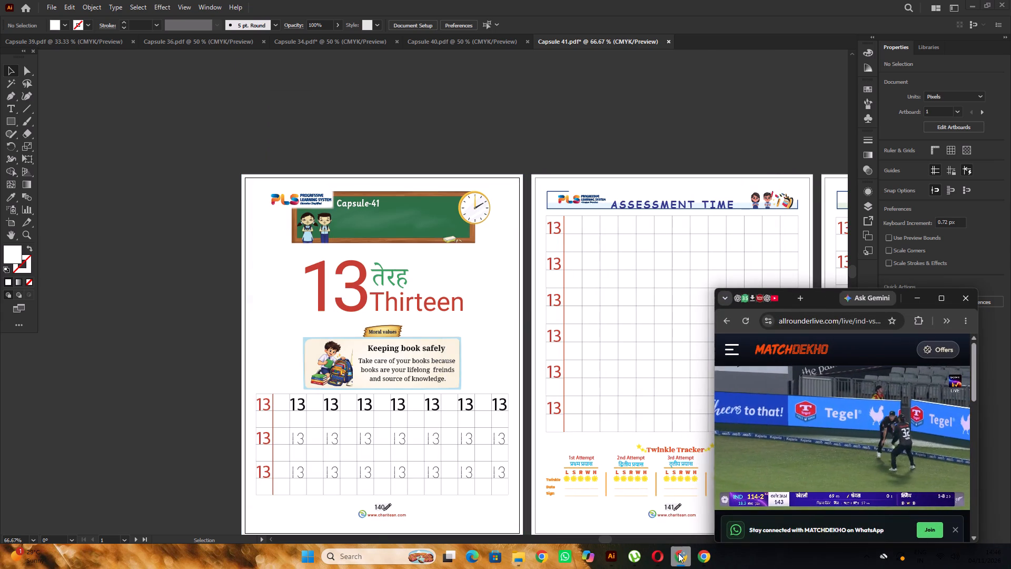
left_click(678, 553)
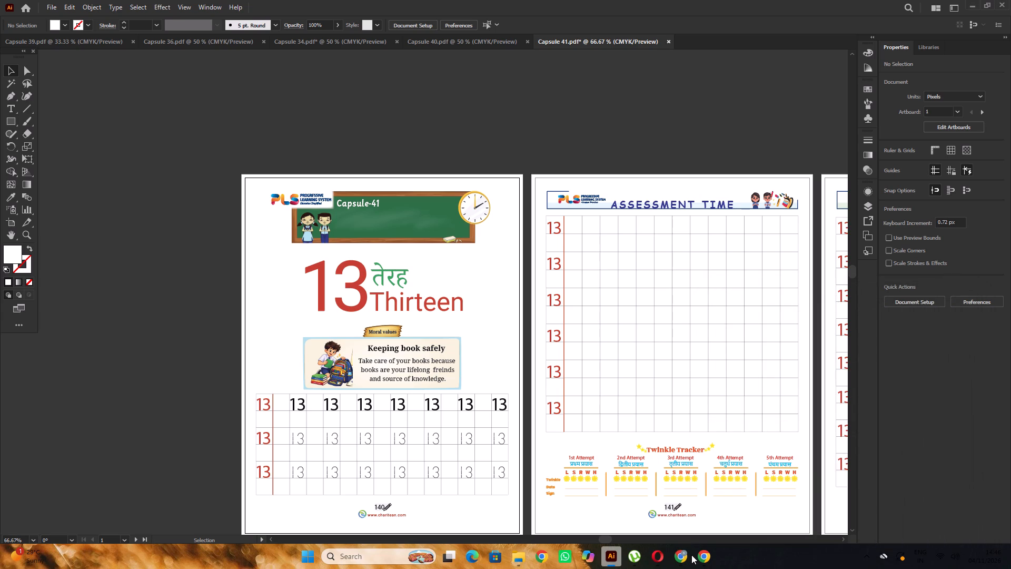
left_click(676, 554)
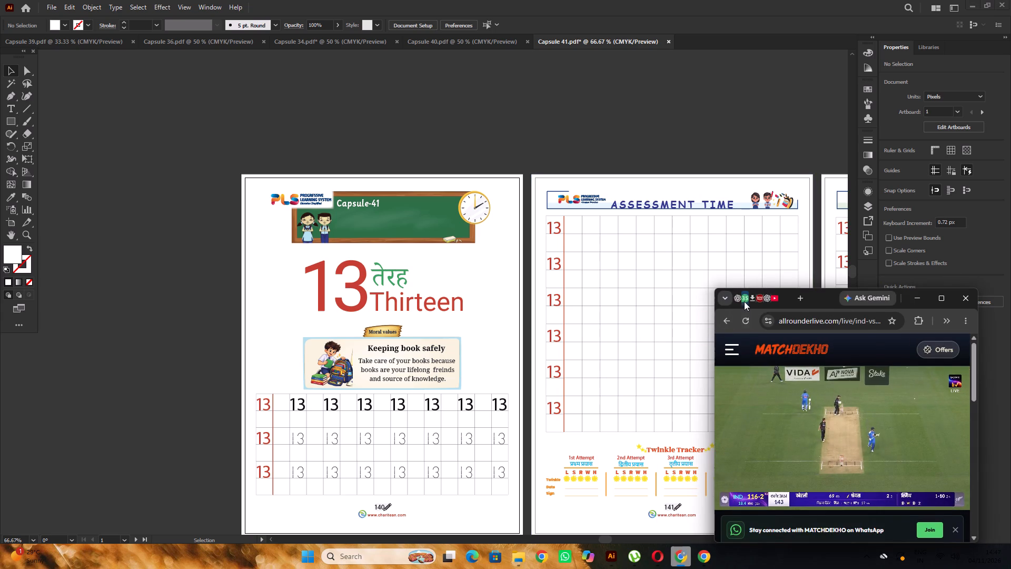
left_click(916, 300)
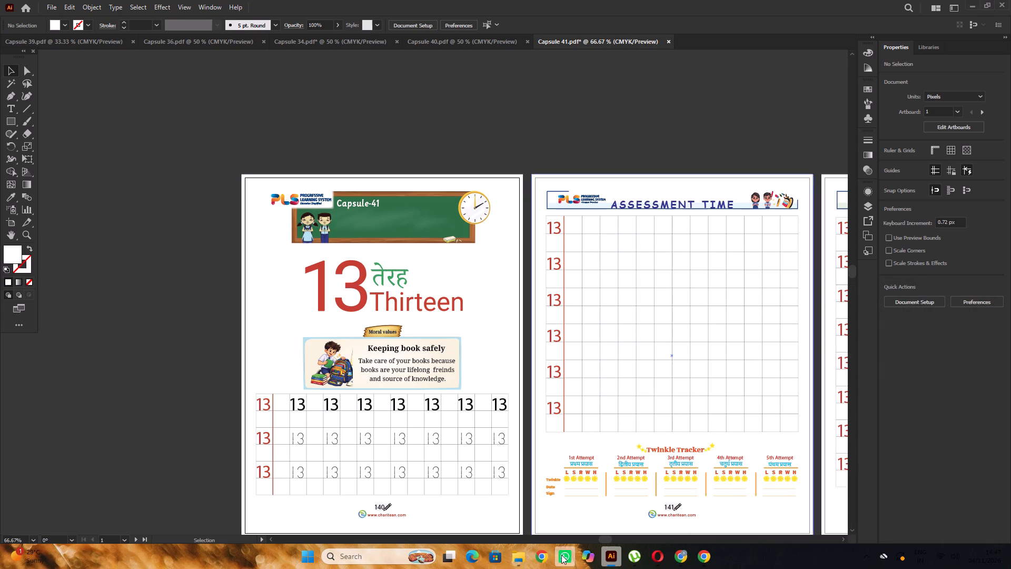
Preview Capsule 38 from the PRINT A 1 folder, close the preview, and open the file in Adobe Illustrator 2022.
left_click(524, 513)
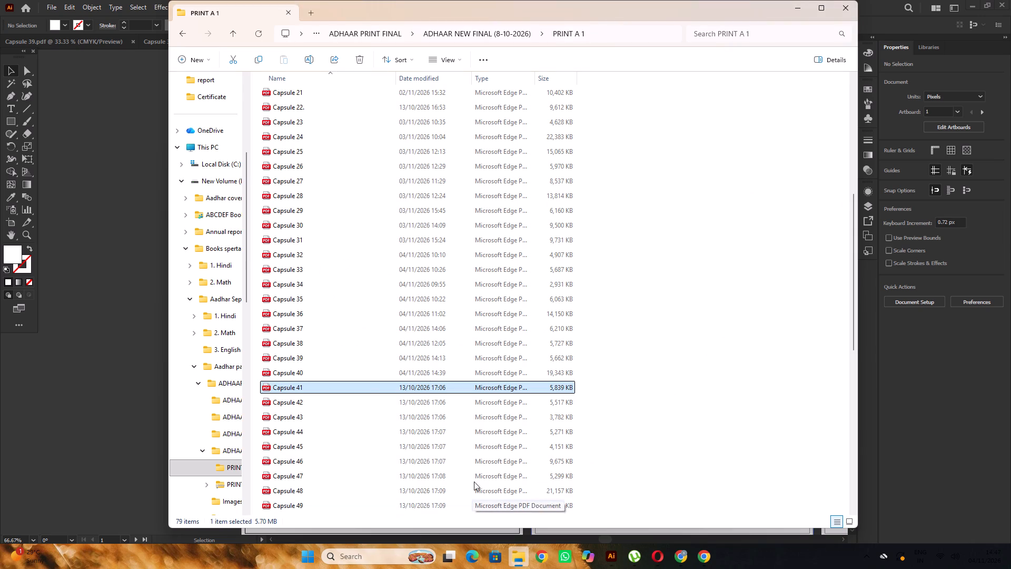
double_click(309, 344)
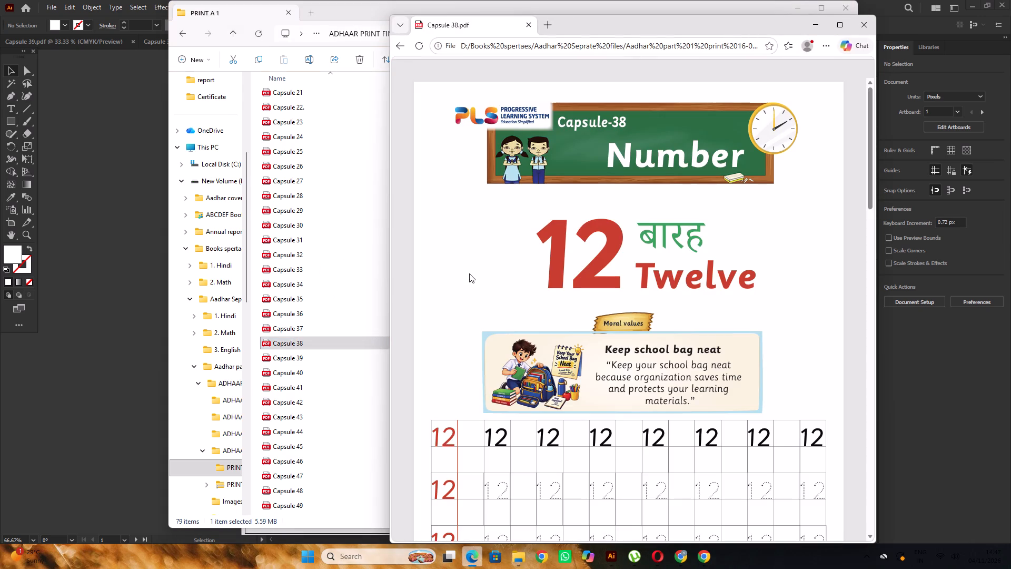
left_click(862, 27)
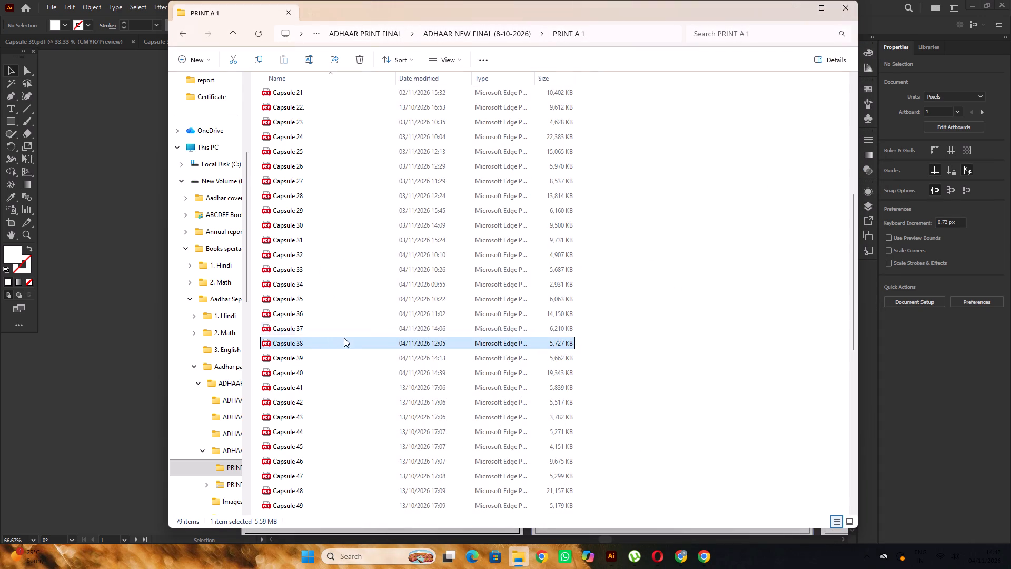
right_click(343, 342)
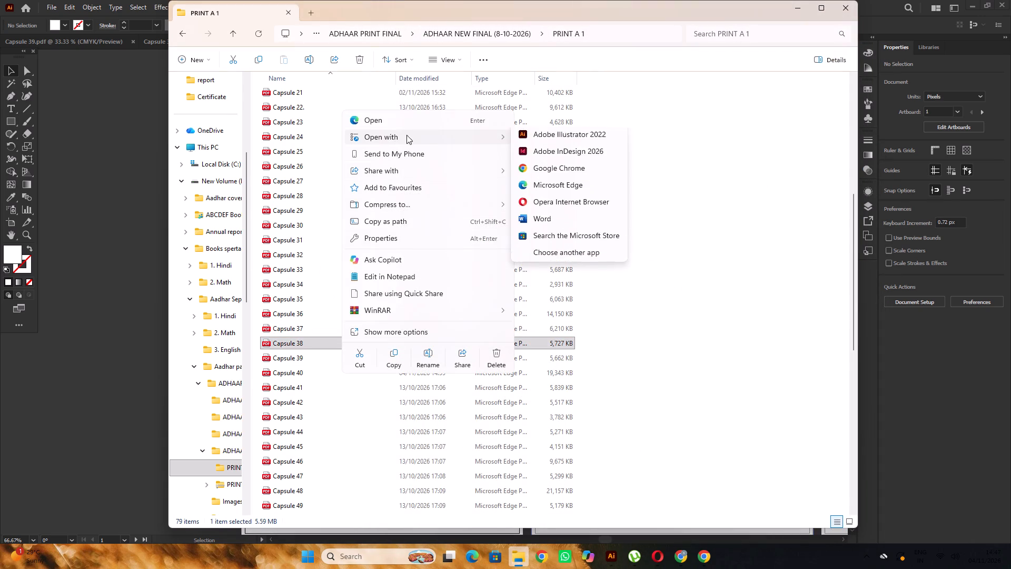
left_click(552, 142)
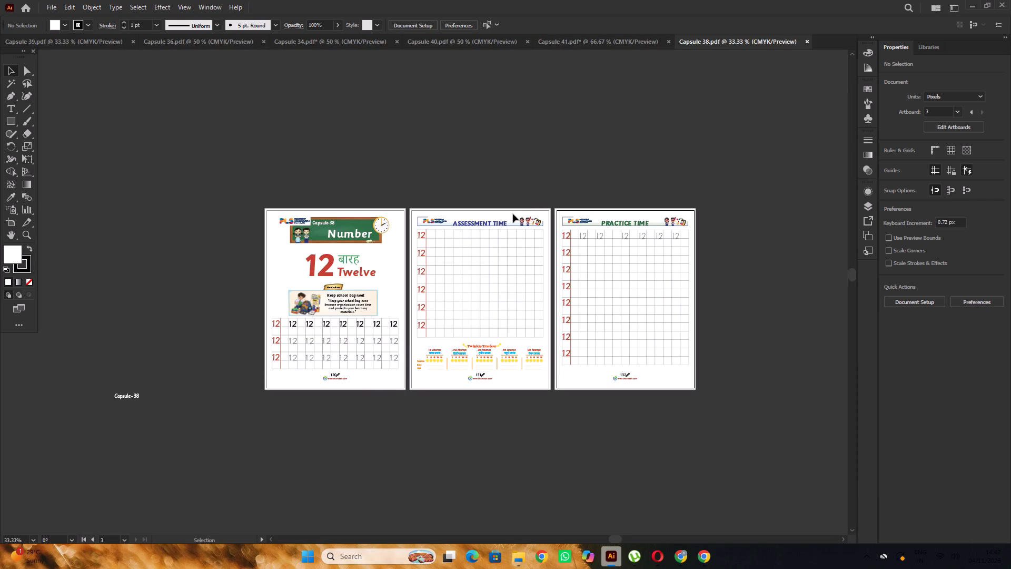
scroll(513, 214, "down", 1)
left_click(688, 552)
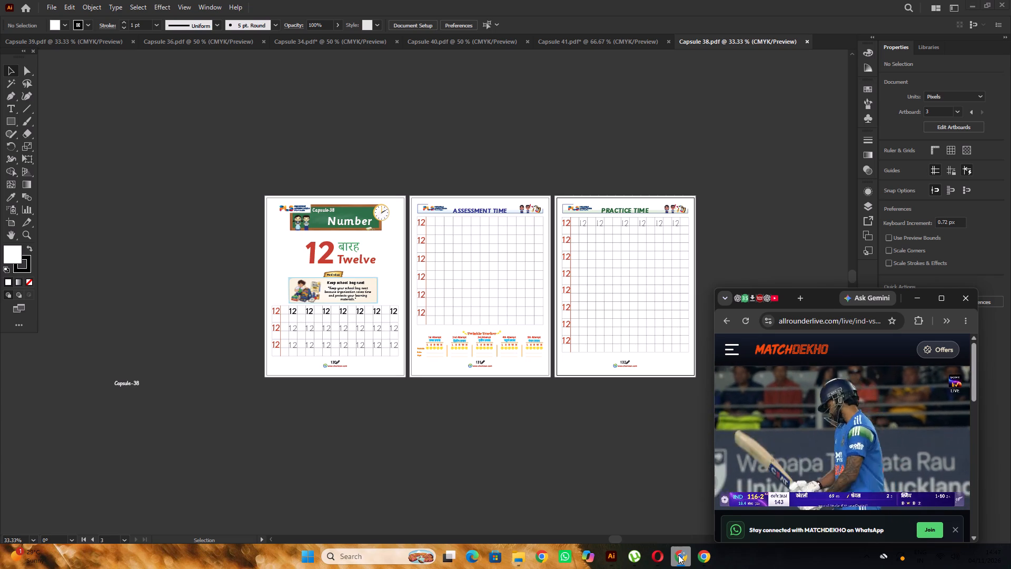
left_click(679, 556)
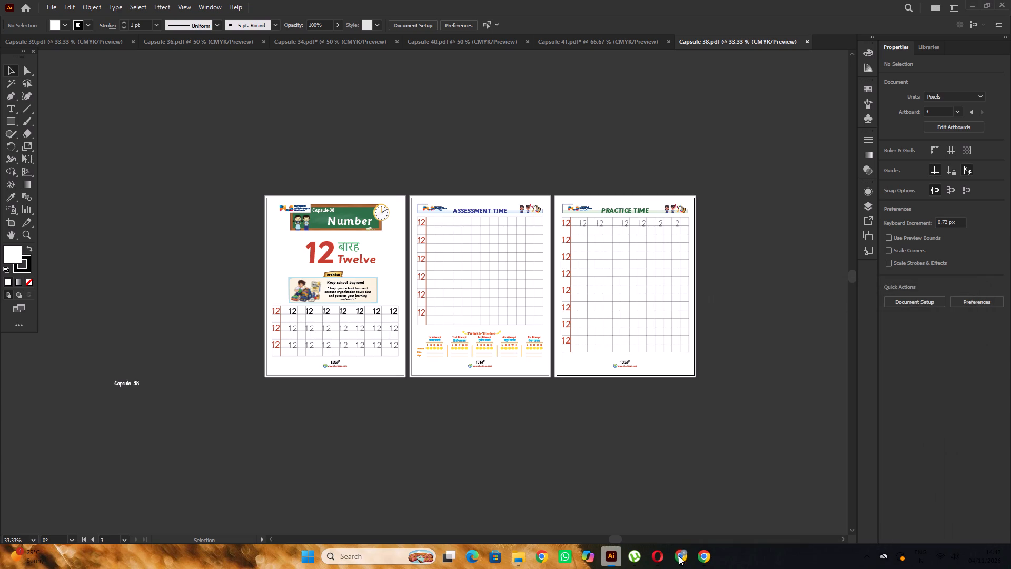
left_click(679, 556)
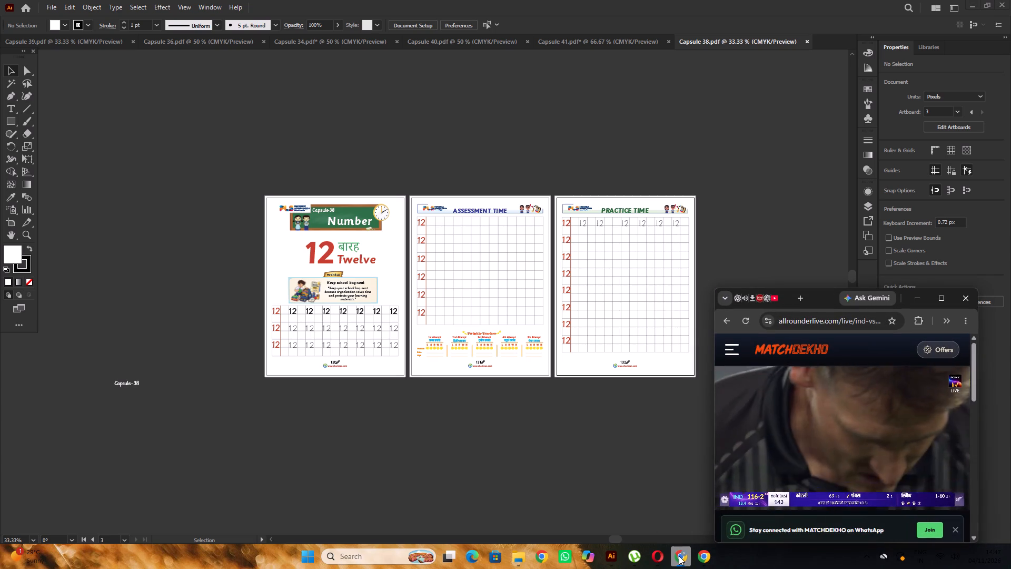
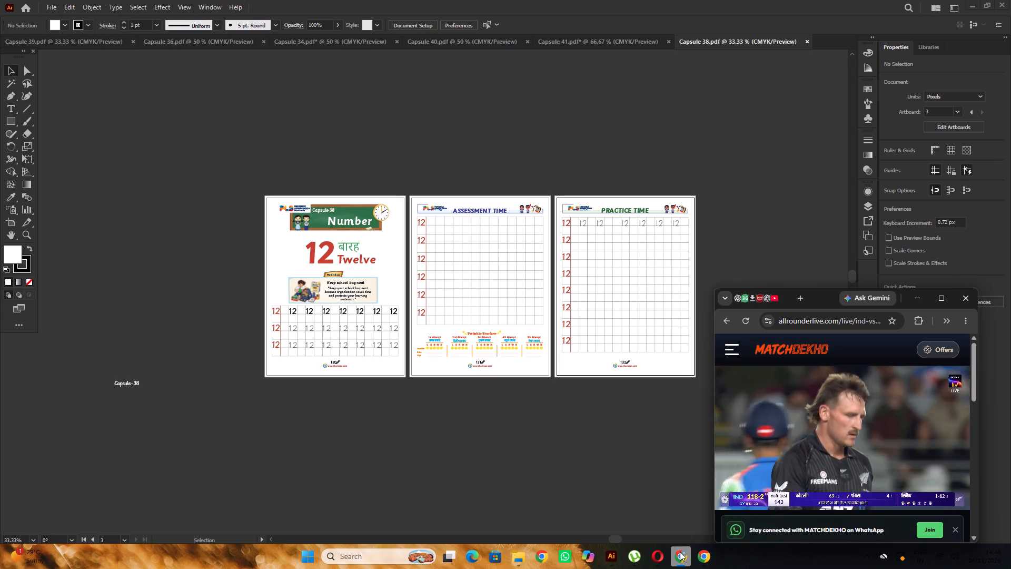
Copy the Number title from Capsule 38's first-page header board and paste it in place on Capsule 41's header board.
left_click(680, 552)
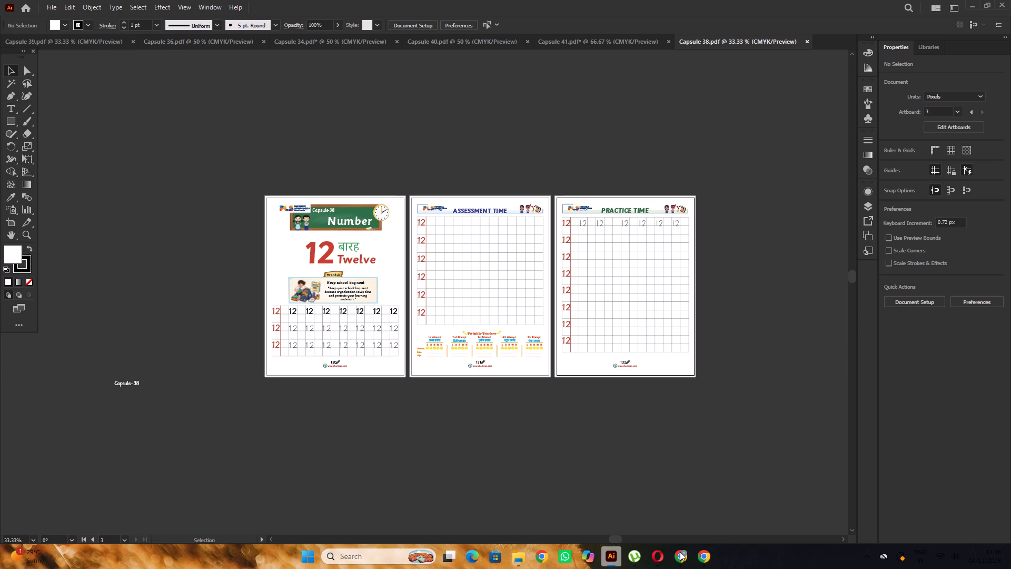
scroll(335, 222, "up", 2, "alt")
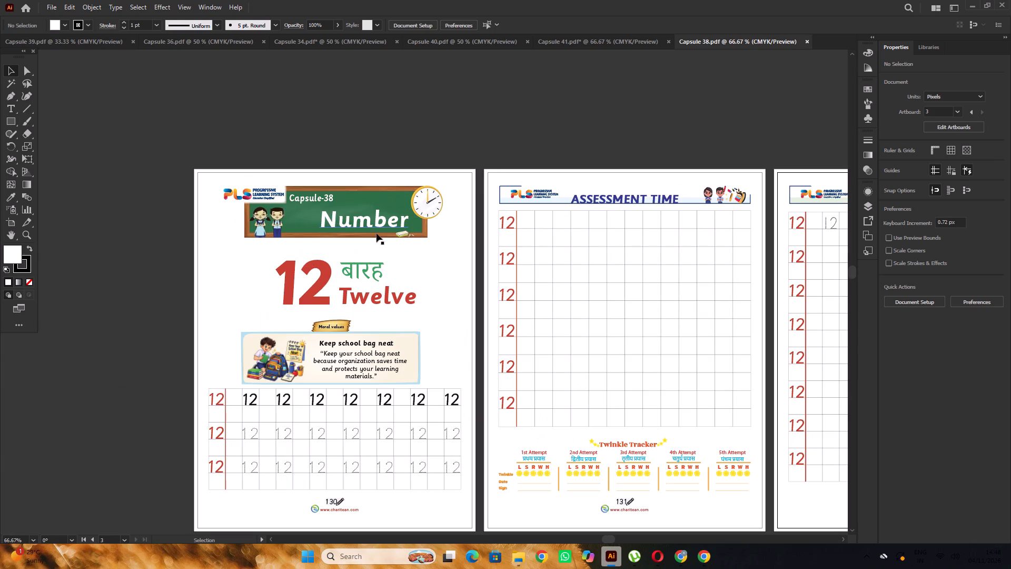
left_click(361, 226)
key("ctrl+c")
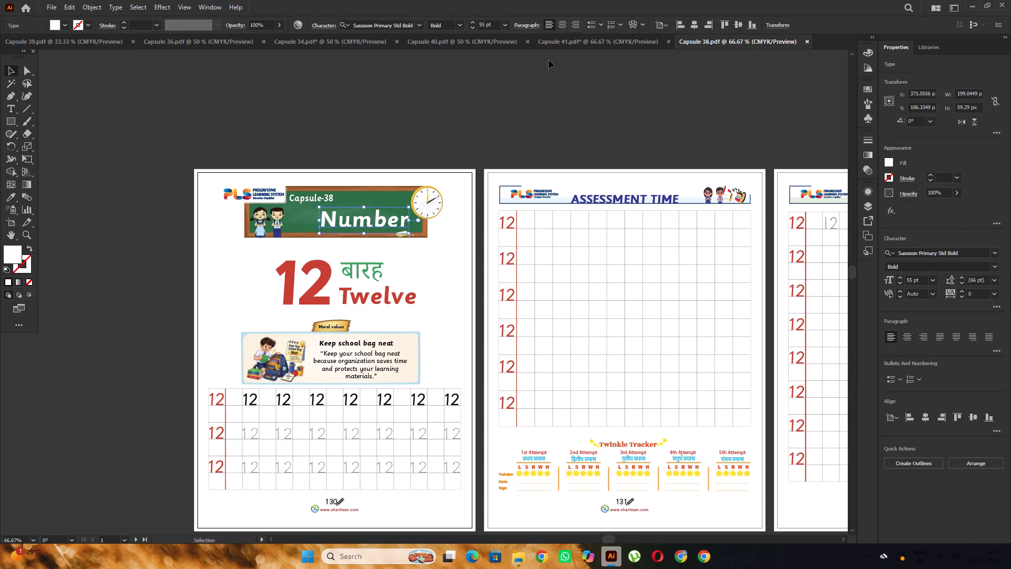
left_click(559, 44)
key("ctrl+f")
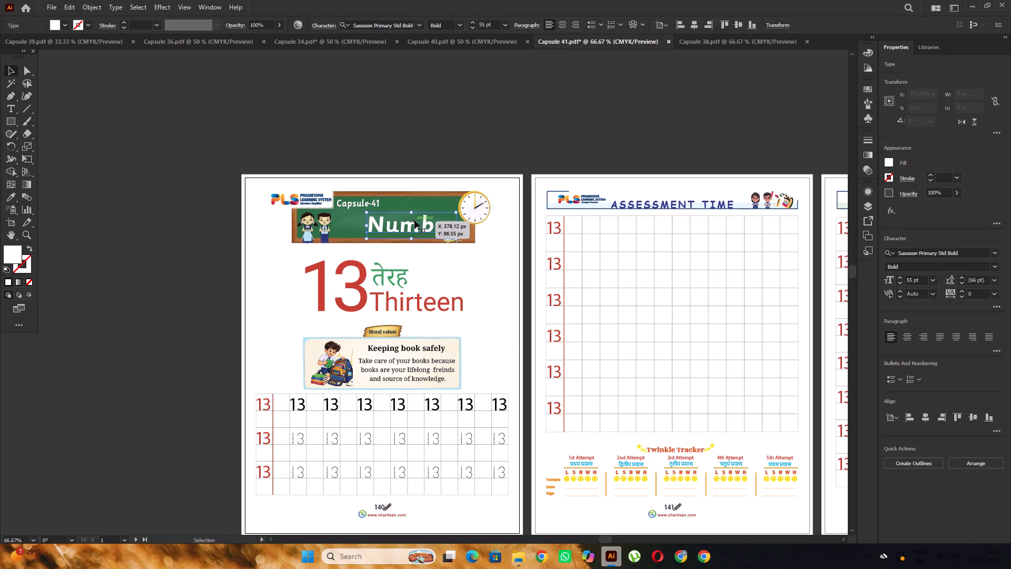
left_click(395, 130)
Set the font of the large red numeral 13 on Capsule 41's first page to Sassoon Primary Std Bold.
scroll(395, 130, "down", 4, "alt")
scroll(362, 220, "up", 1)
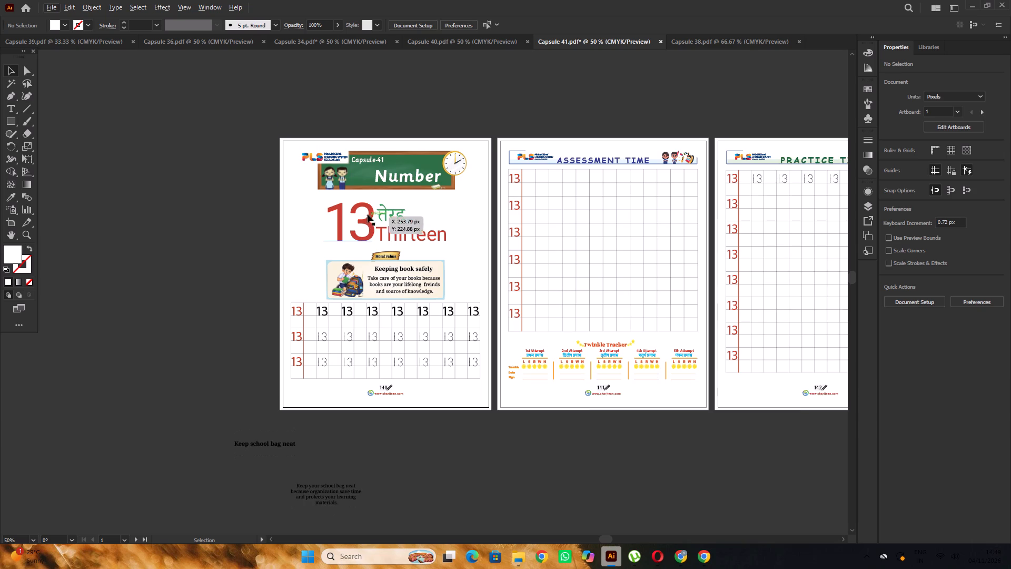
left_click(370, 211)
double_click(370, 211)
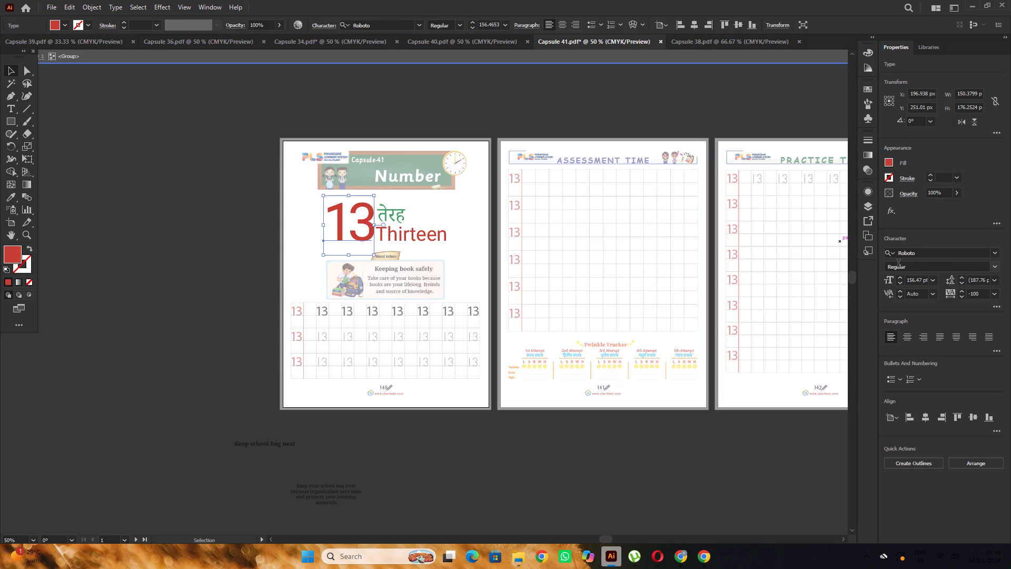
left_click(923, 257)
type("sa")
key("s")
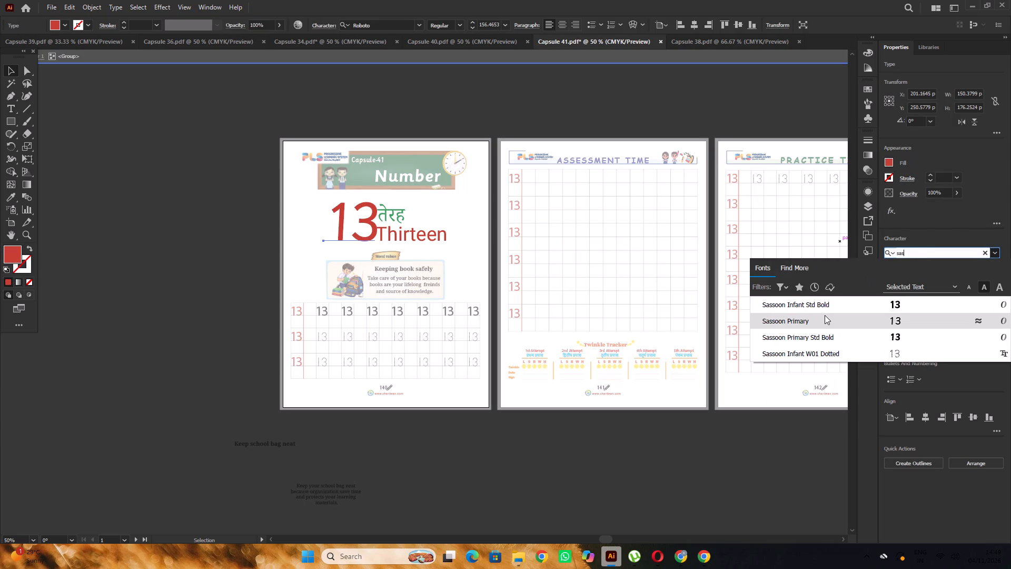
left_click(819, 338)
left_click(249, 185)
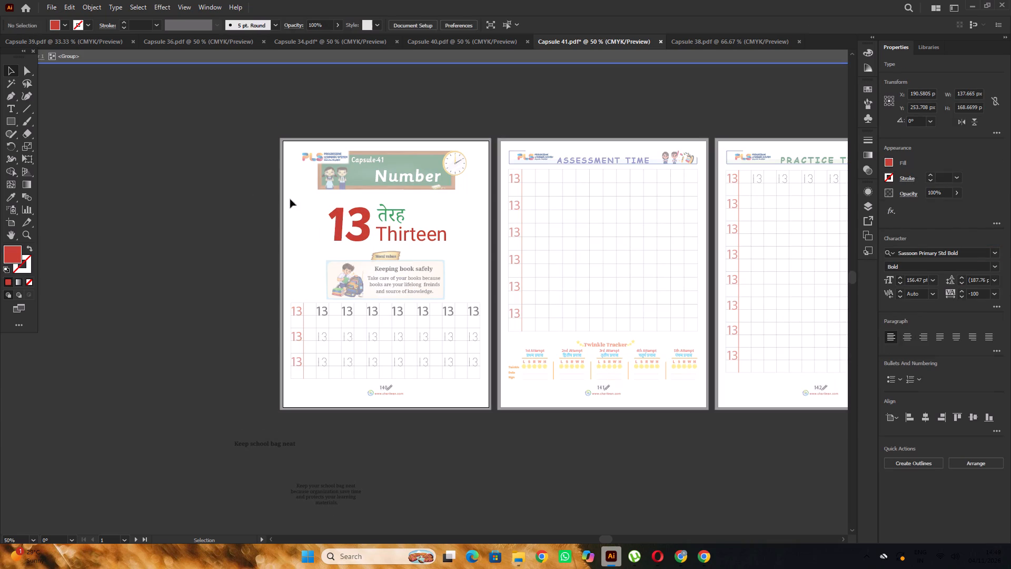
Set the font of the word Thirteen beside the large numeral to Sassoon Primary Std Bold and leave the isolated group.
left_click(445, 239)
left_click(930, 251)
key("s")
key("a")
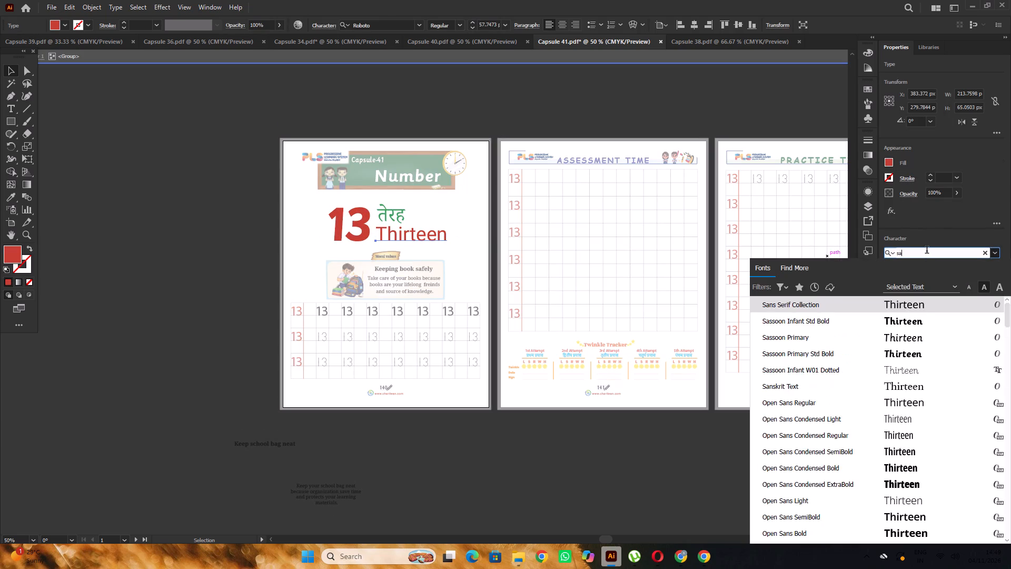
key("s")
left_click(818, 339)
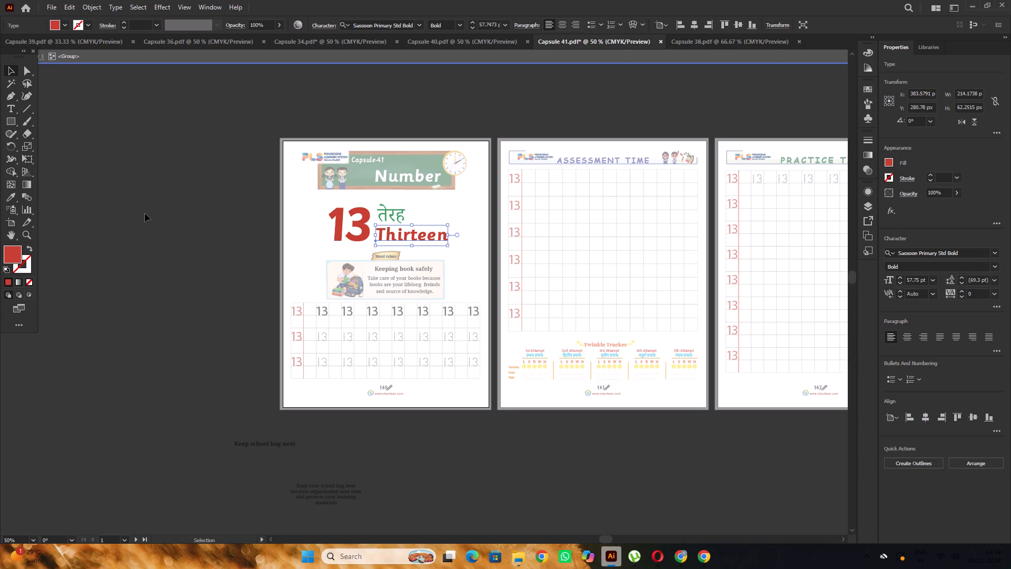
double_click(145, 213)
Change the Moral values label above the Keeping book safely box to Sassoon Primary Std Bold and leave the isolated group.
scroll(151, 214, "down", 6)
scroll(396, 197, "up", 2, "alt")
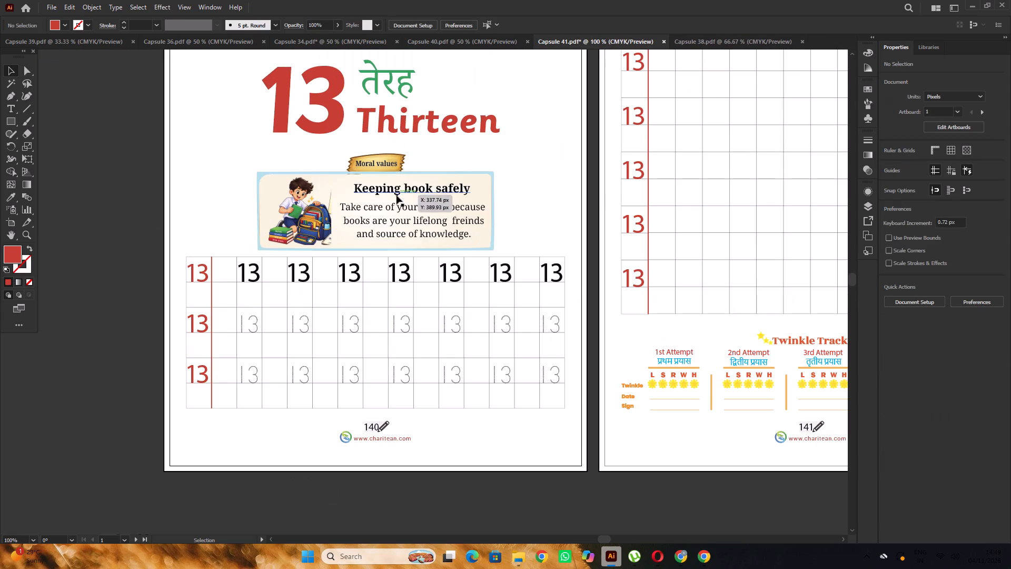
left_click(379, 165)
double_click(379, 165)
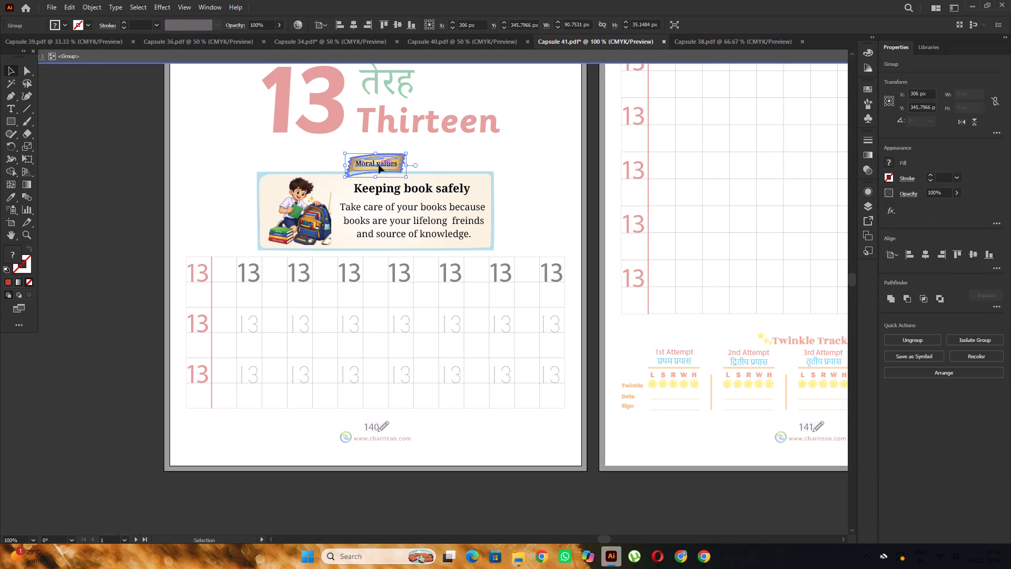
triple_click(379, 165)
left_click(970, 254)
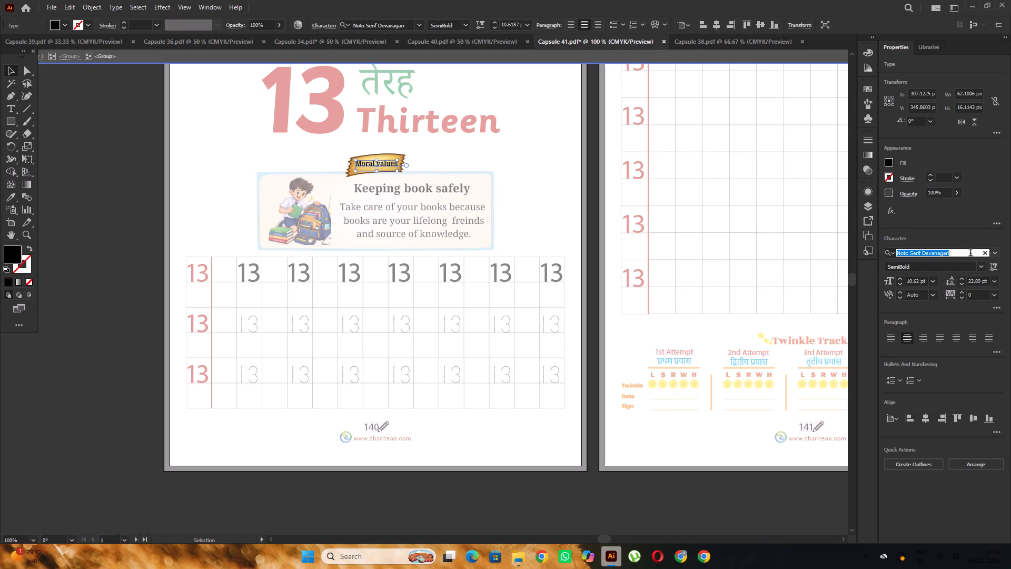
type("sa")
key("s")
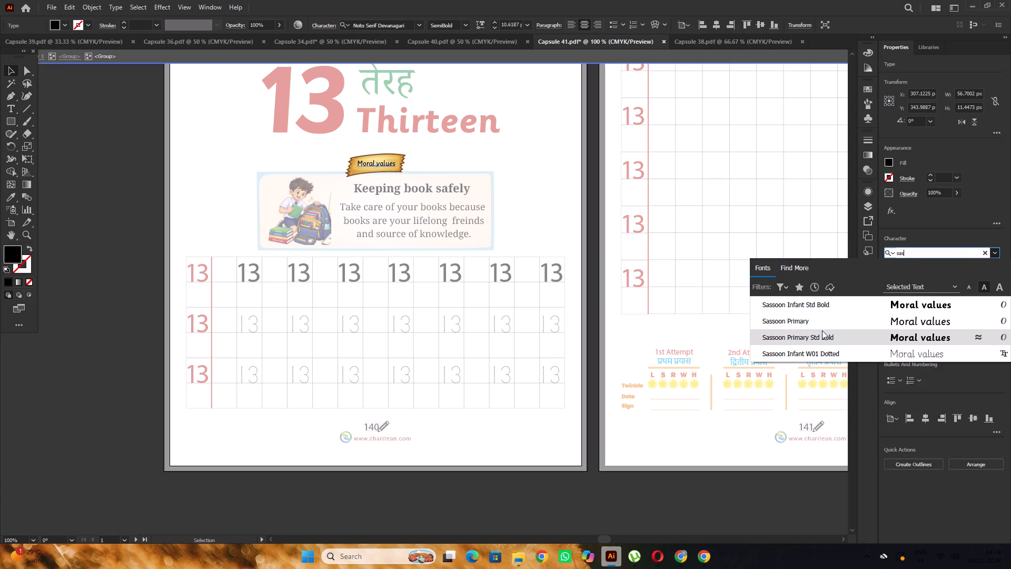
left_click(821, 334)
triple_click(127, 184)
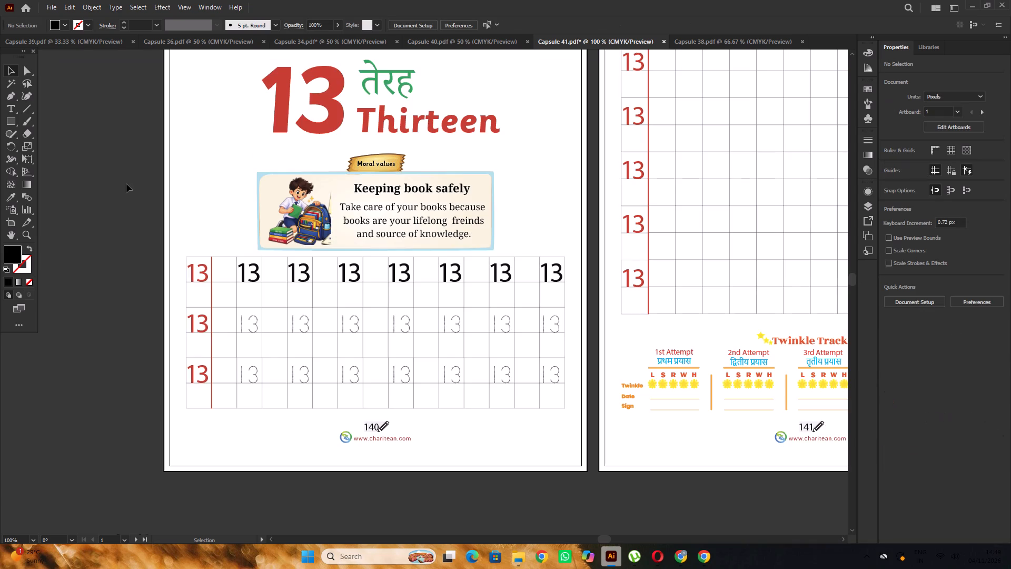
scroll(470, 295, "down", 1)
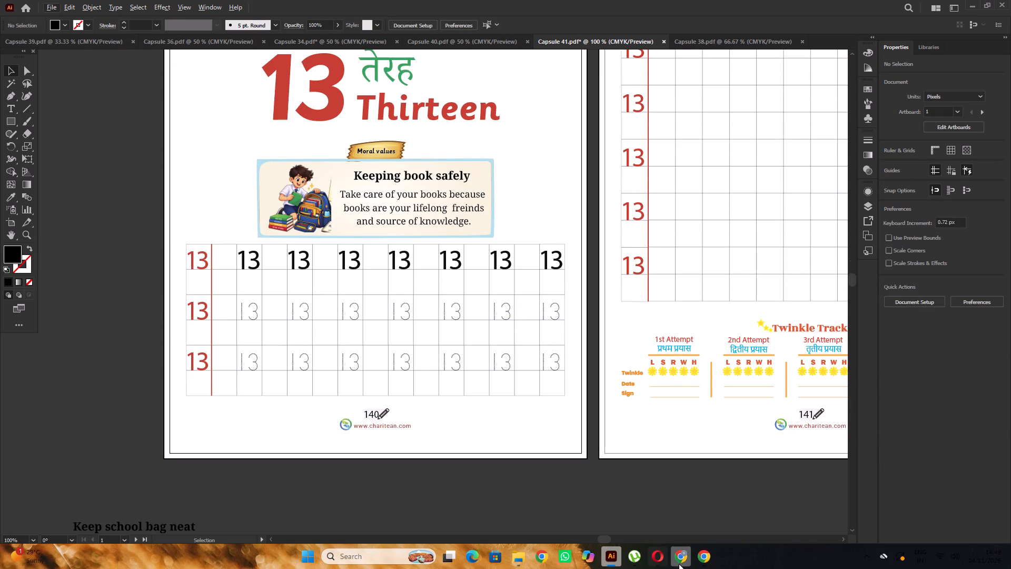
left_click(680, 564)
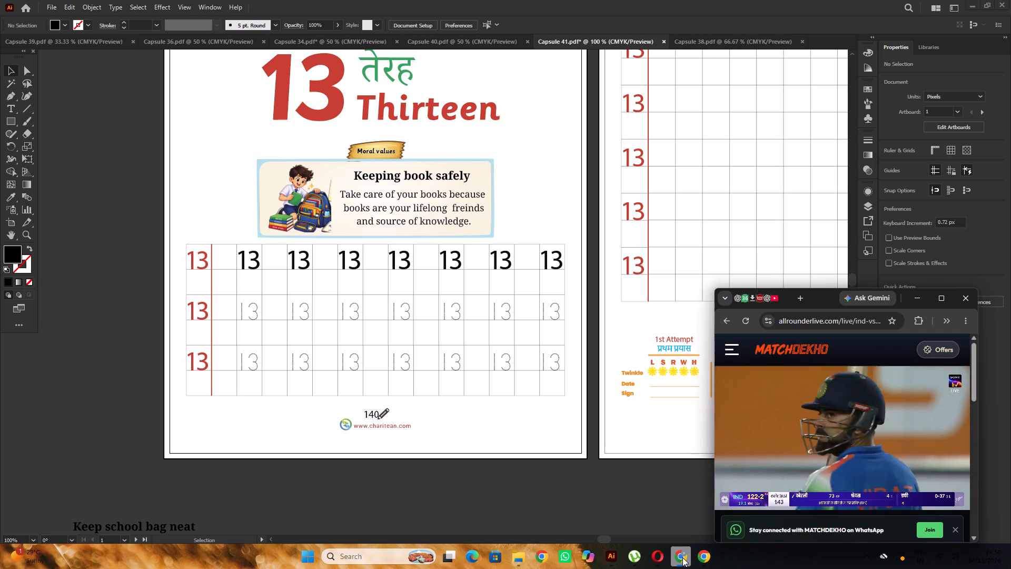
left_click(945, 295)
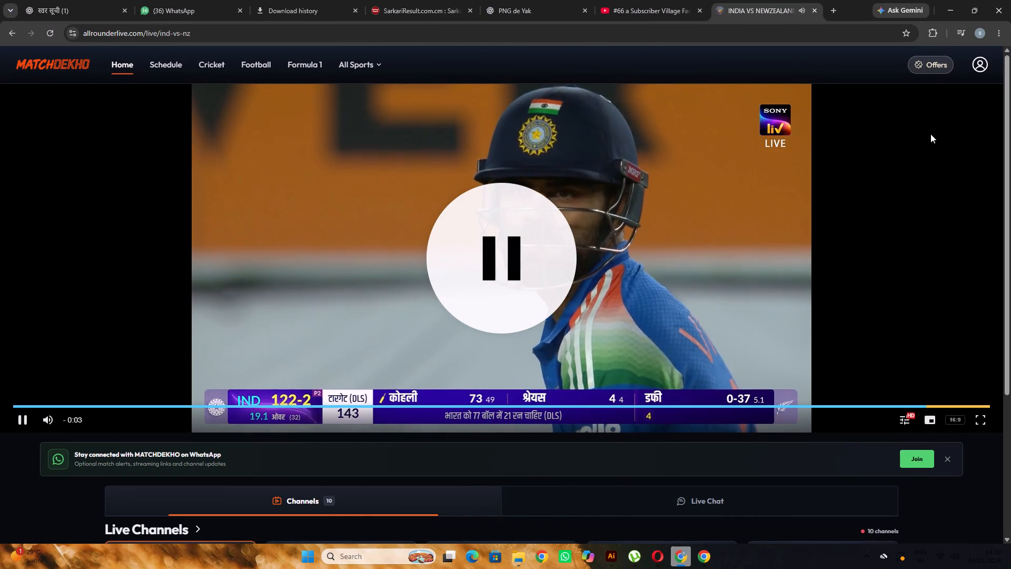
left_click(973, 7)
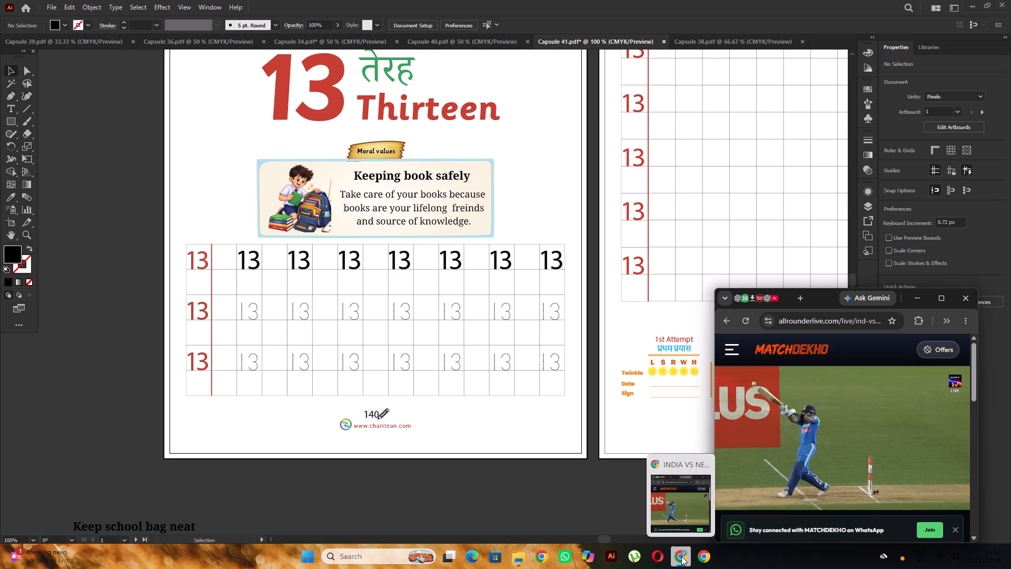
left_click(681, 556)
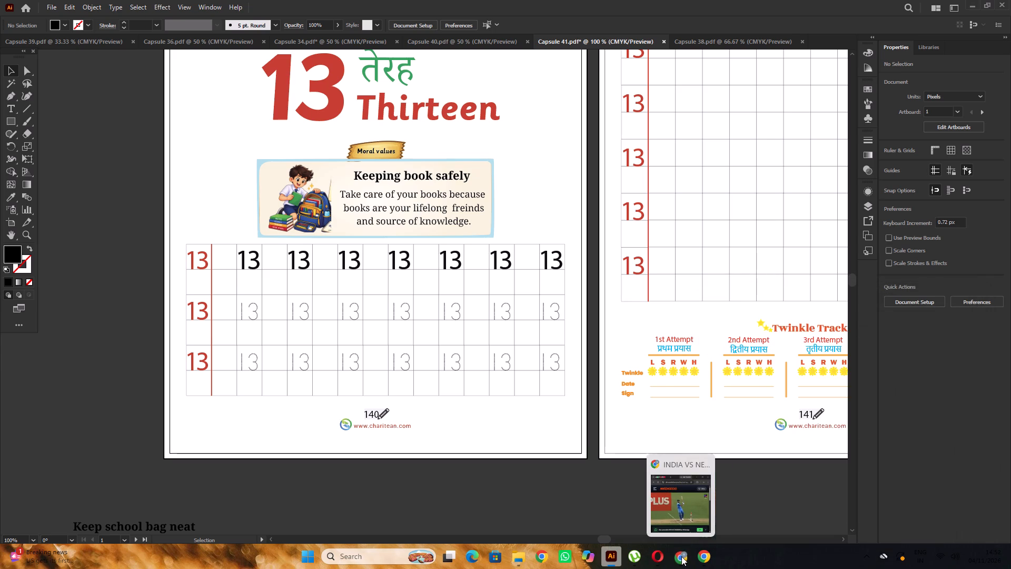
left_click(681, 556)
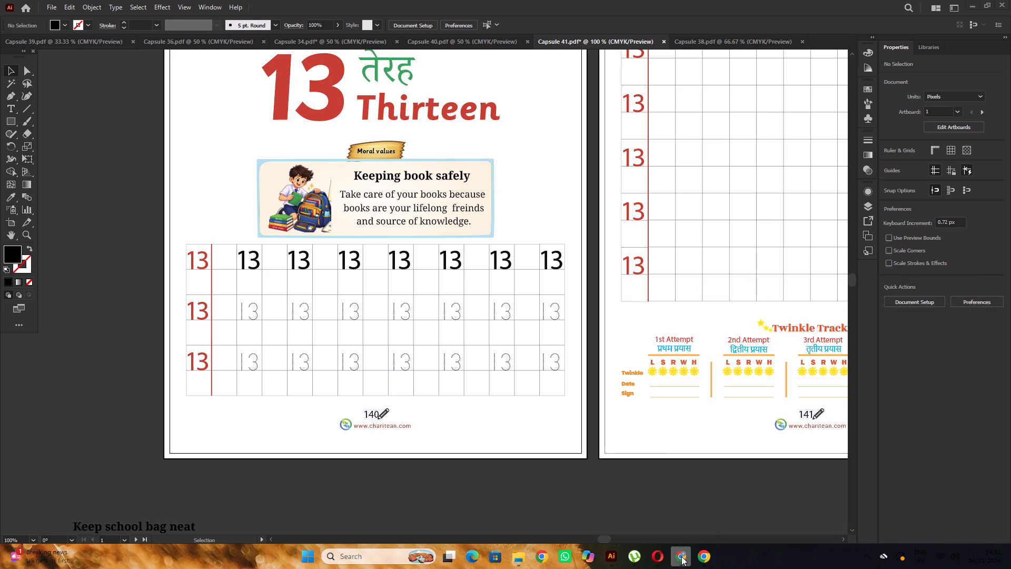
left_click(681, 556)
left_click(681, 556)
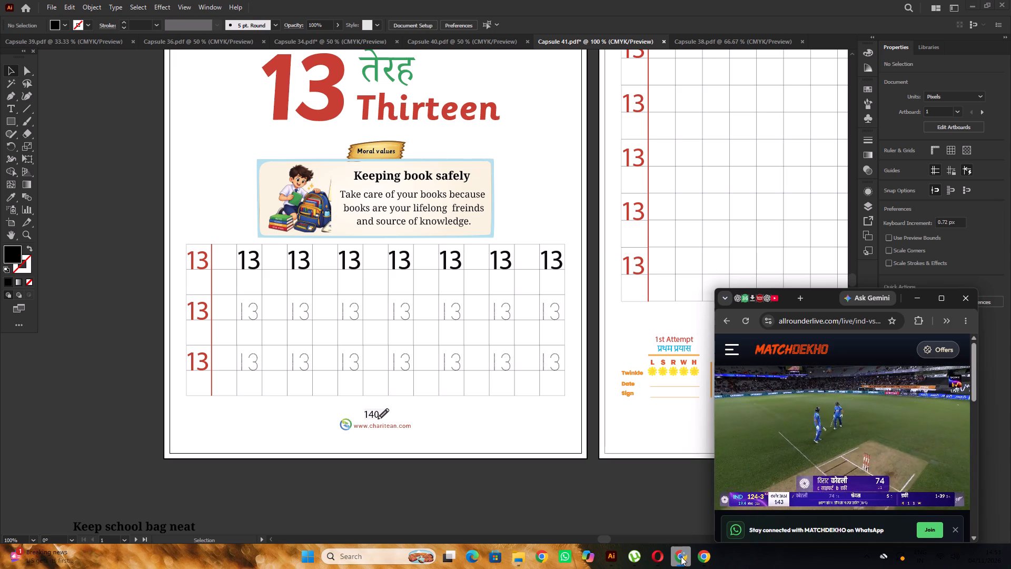
Switch to Chrome and maximize the window showing the live India vs New Zealand cricket stream to watch the match.
left_click(681, 556)
left_click(681, 556)
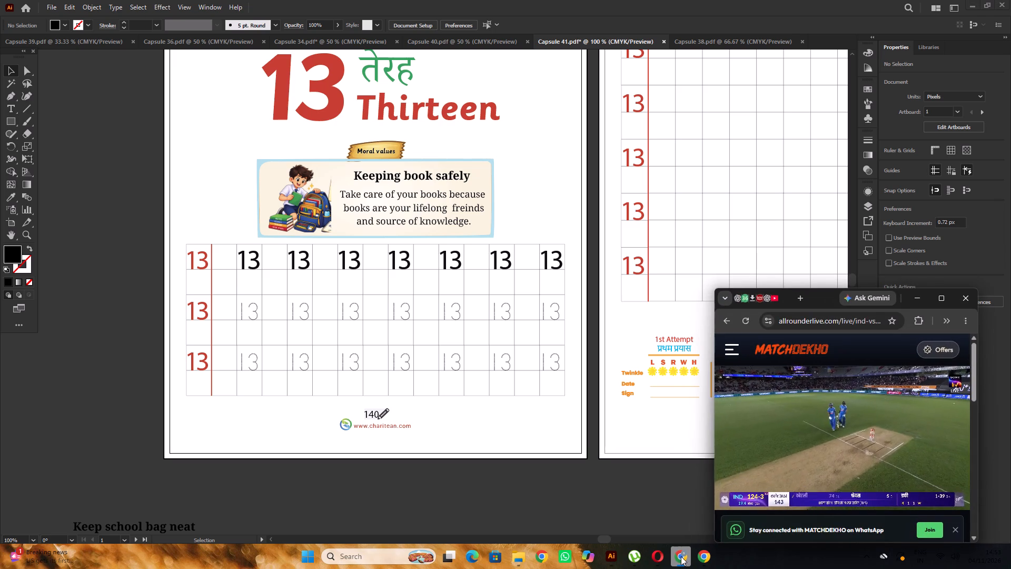
left_click(681, 556)
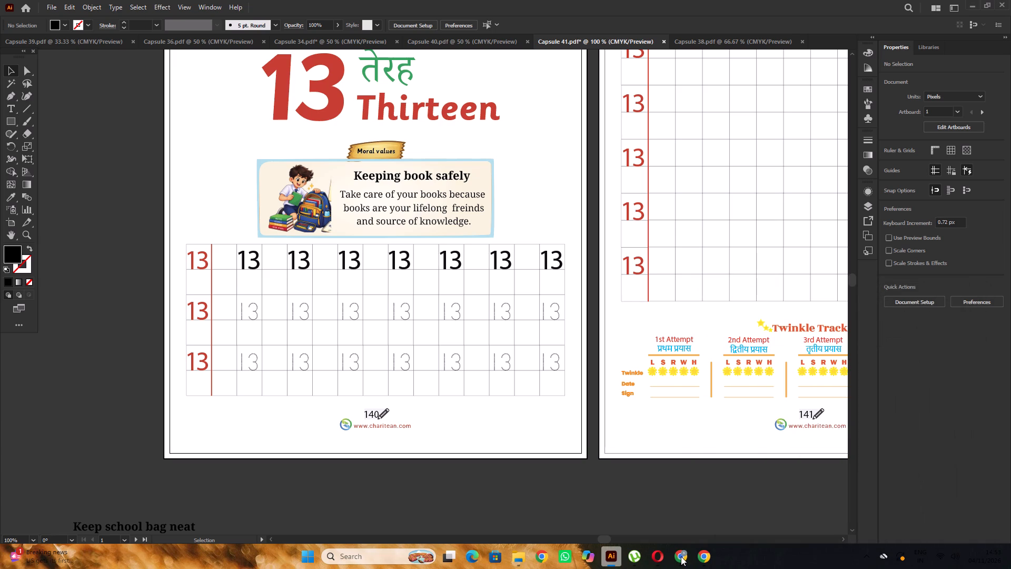
left_click(681, 556)
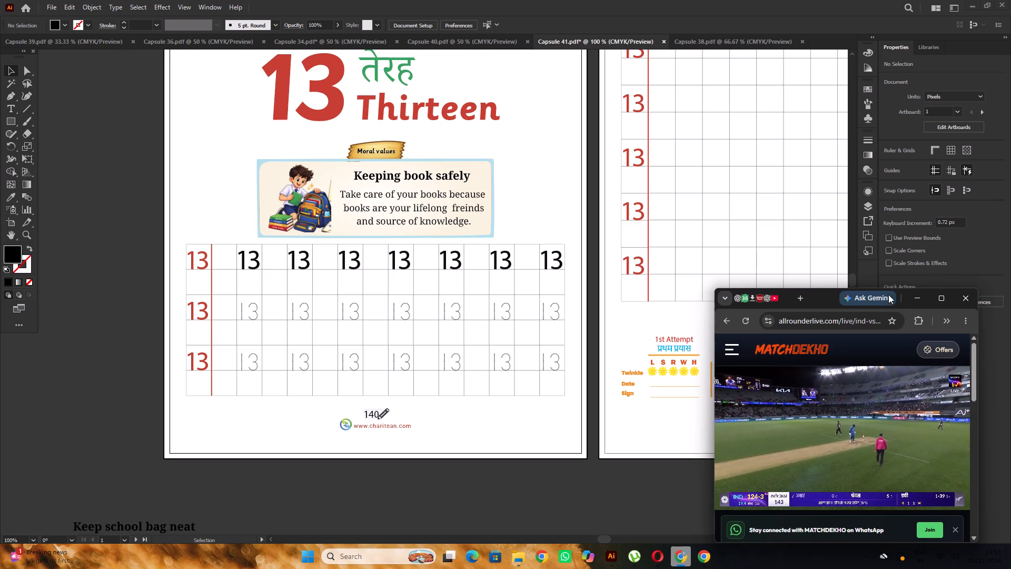
left_click(947, 292)
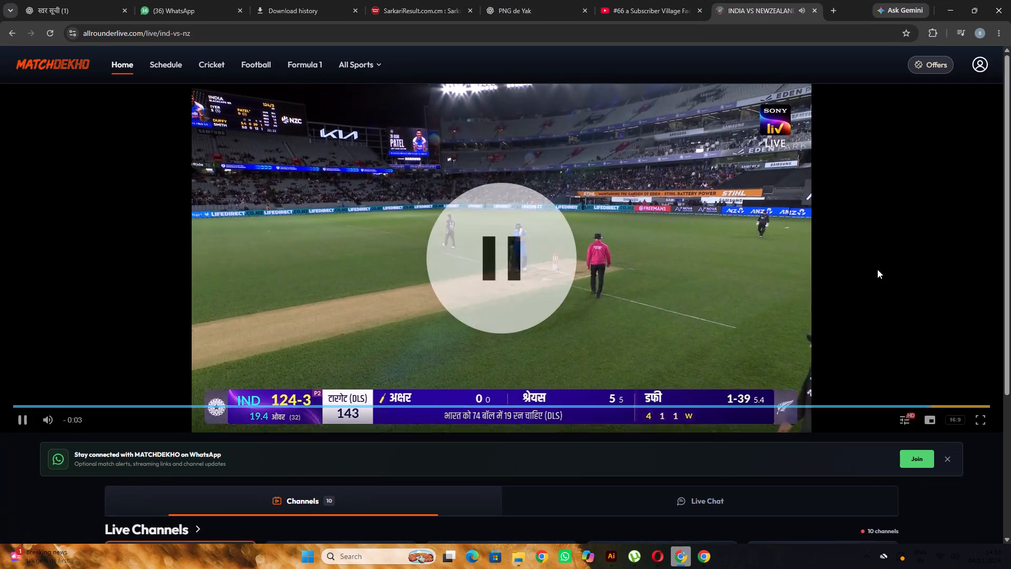
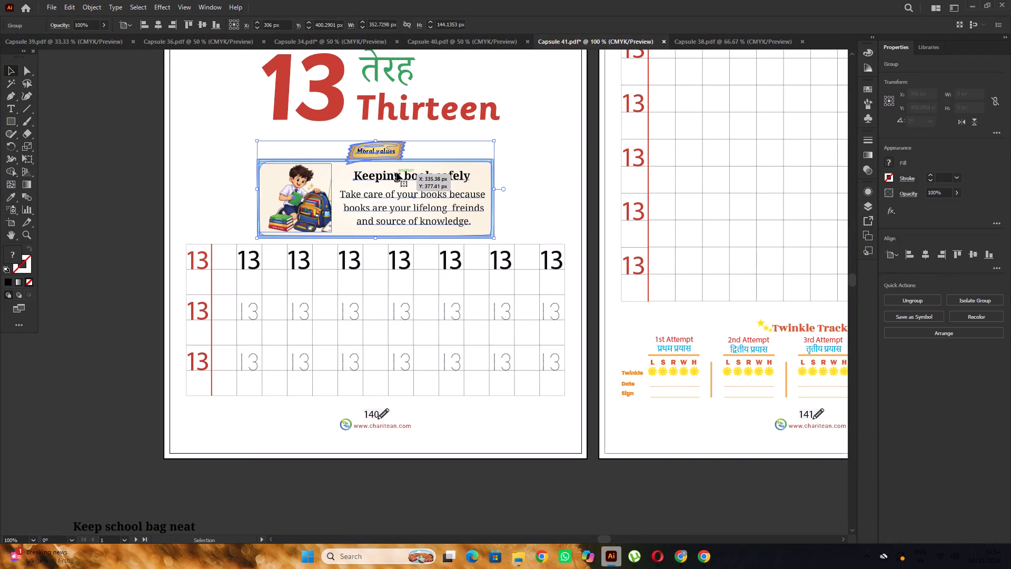
Isolate the moral values group on Capsule 41's first page and select its Keeping book safely heading.
triple_click(401, 177)
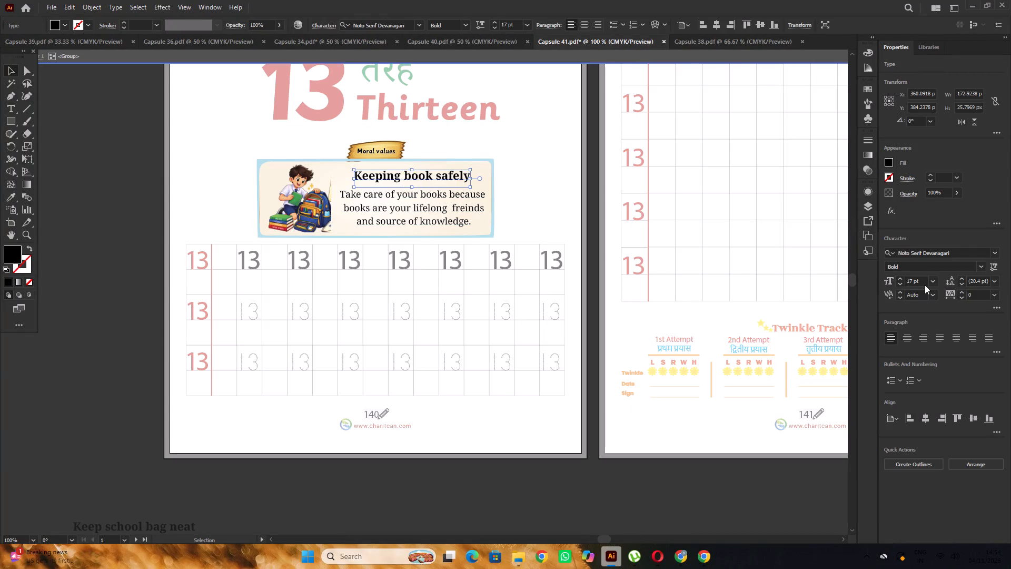
scroll(438, 256, "down", 1, "alt")
scroll(438, 254, "up", 2)
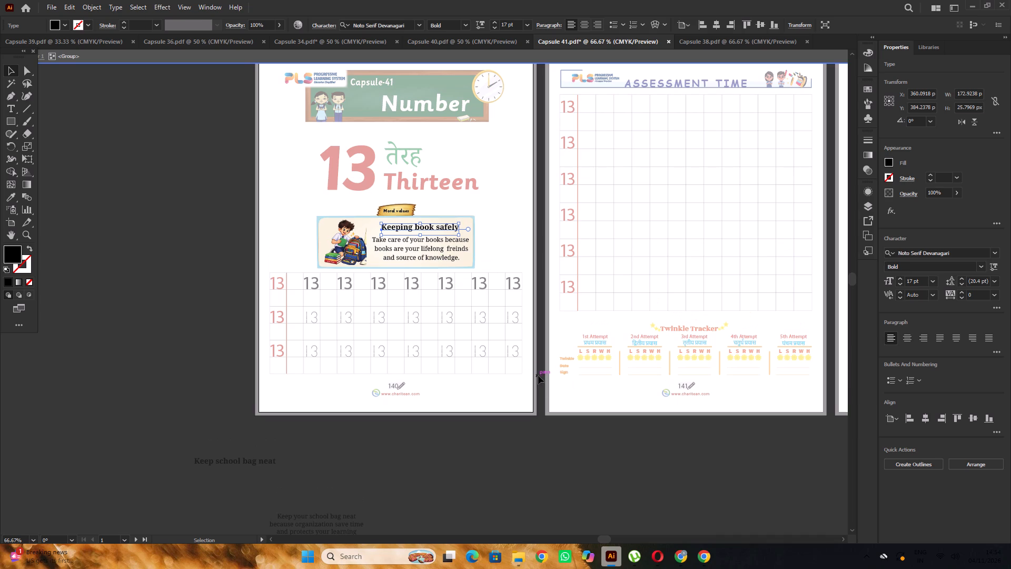
Switch to the Chrome window with the live India vs New Zealand match stream to check the play.
left_click(681, 565)
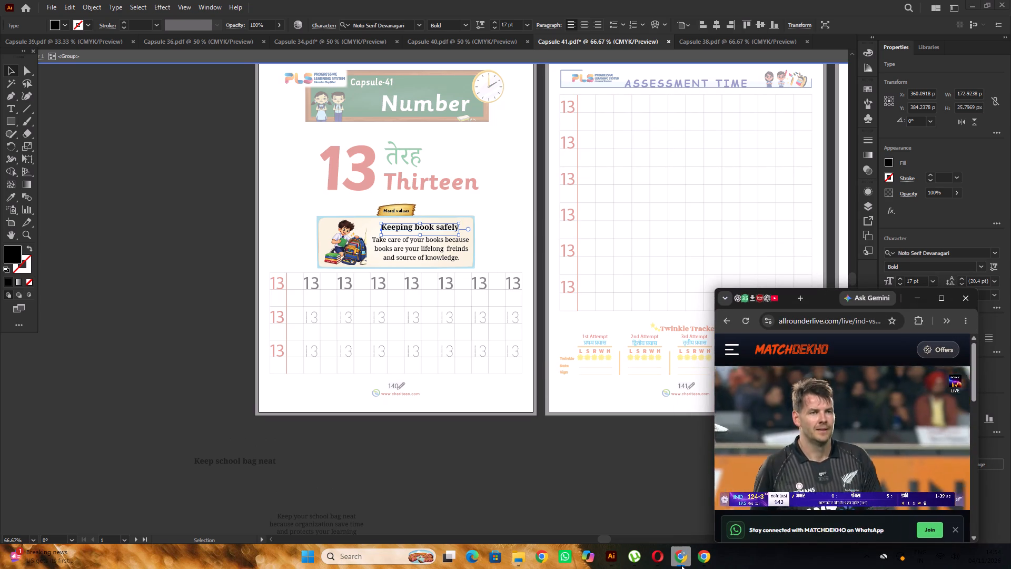
Change the "Keeping book safely" heading in the moral values box to the Sassoon Primary Std Bold font.
left_click(681, 565)
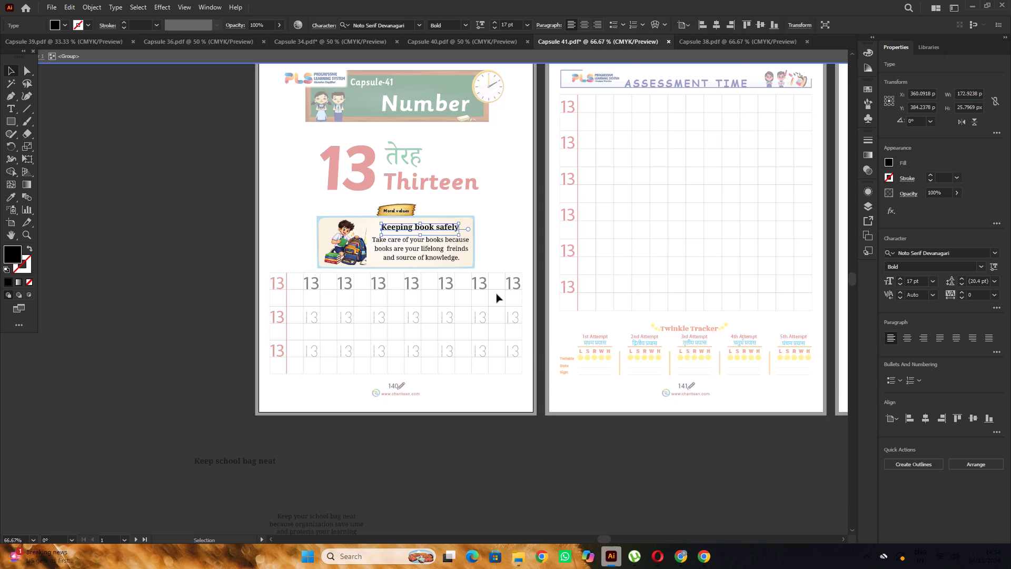
scroll(414, 233, "up", 2, "alt")
scroll(687, 452, "down", 1, "alt")
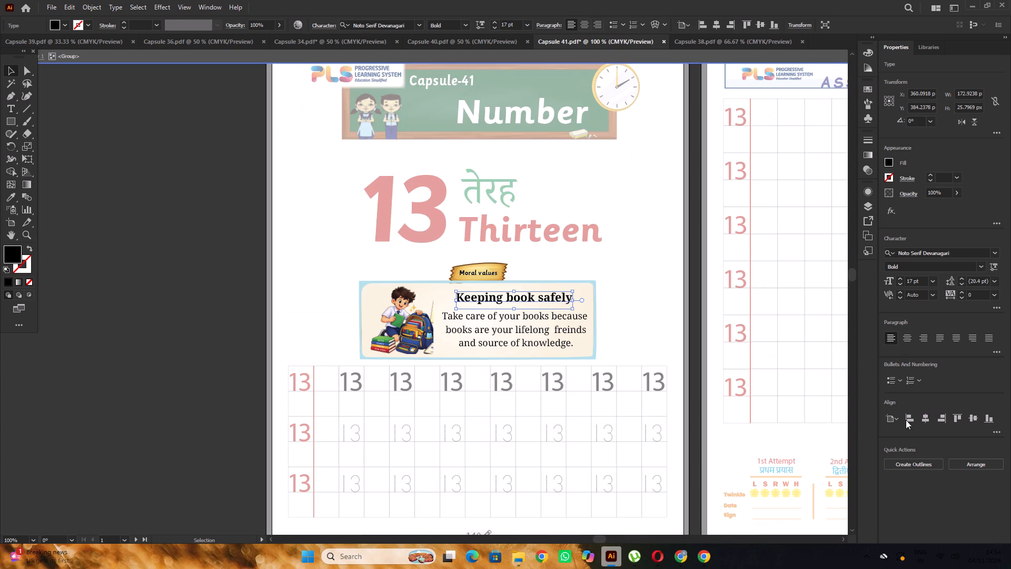
left_click(923, 416)
key("ctrl+z")
left_click(957, 252)
type("sas")
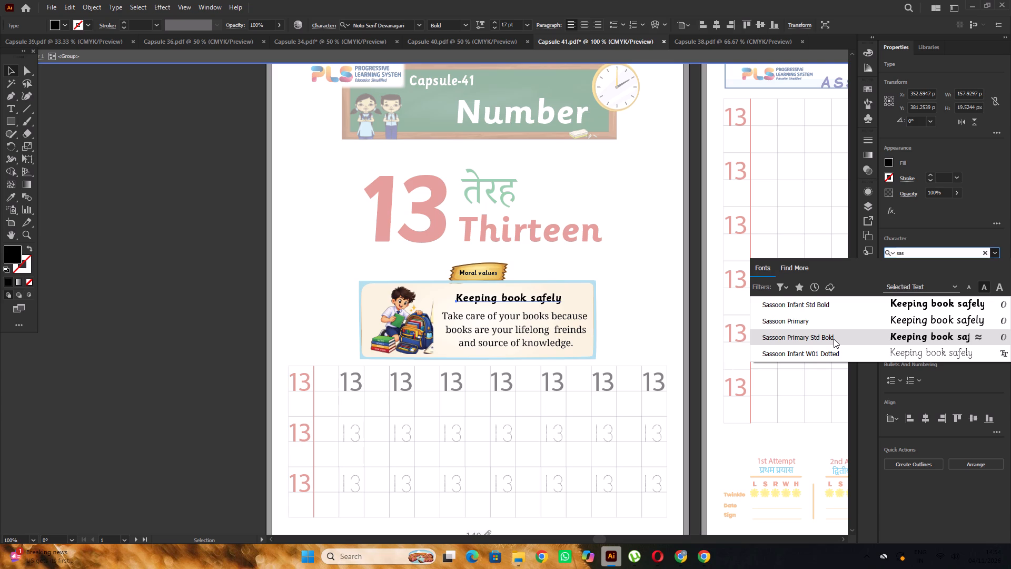
left_click(834, 339)
left_click(251, 241)
Set the paragraph below the "Keeping book safely" heading in Sassoon Primary and exit the group's isolation mode.
scroll(251, 241, "down", 2)
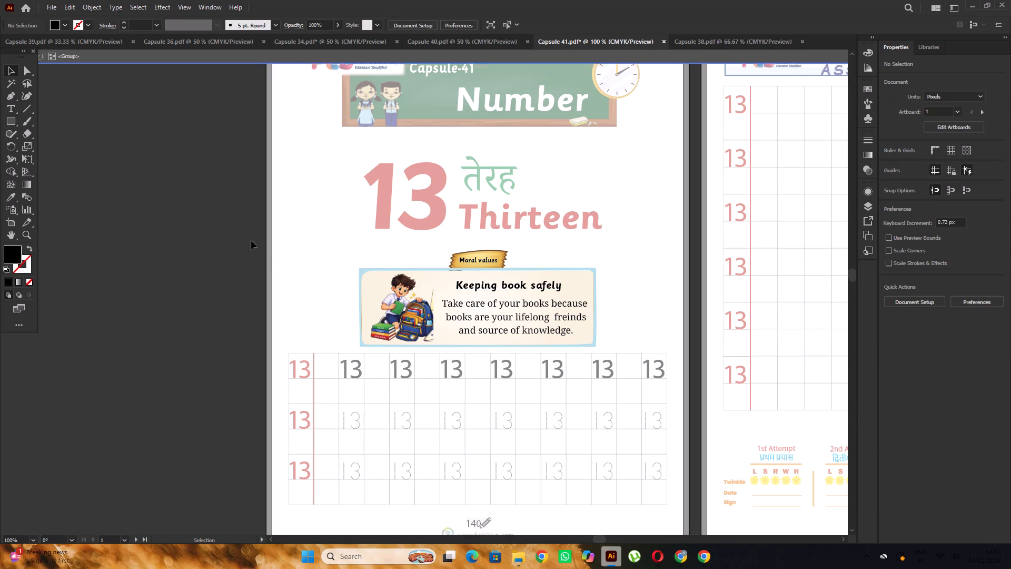
scroll(251, 241, "down", 2)
left_click(500, 277)
left_click(979, 250)
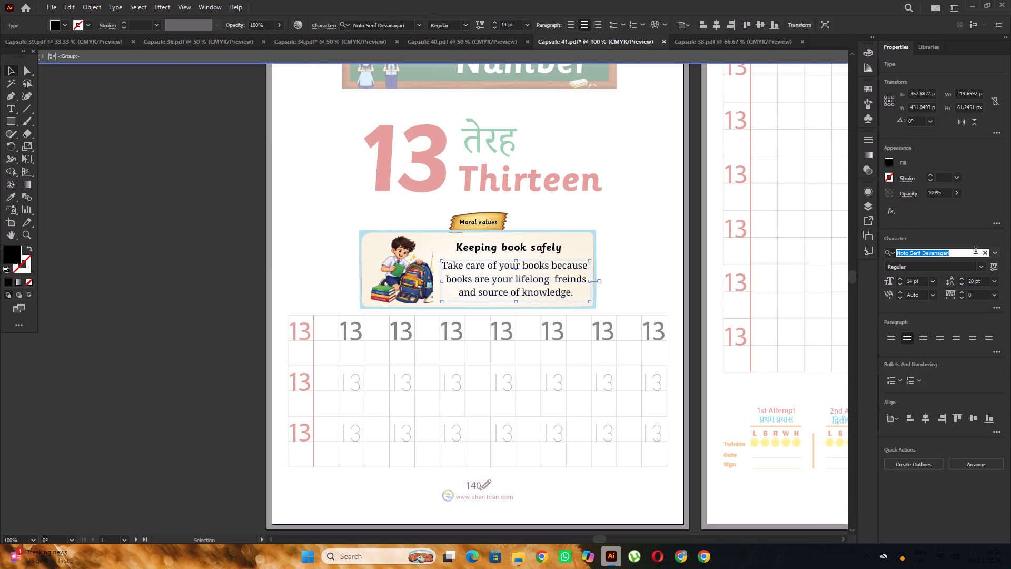
key("s")
key("a")
key("s")
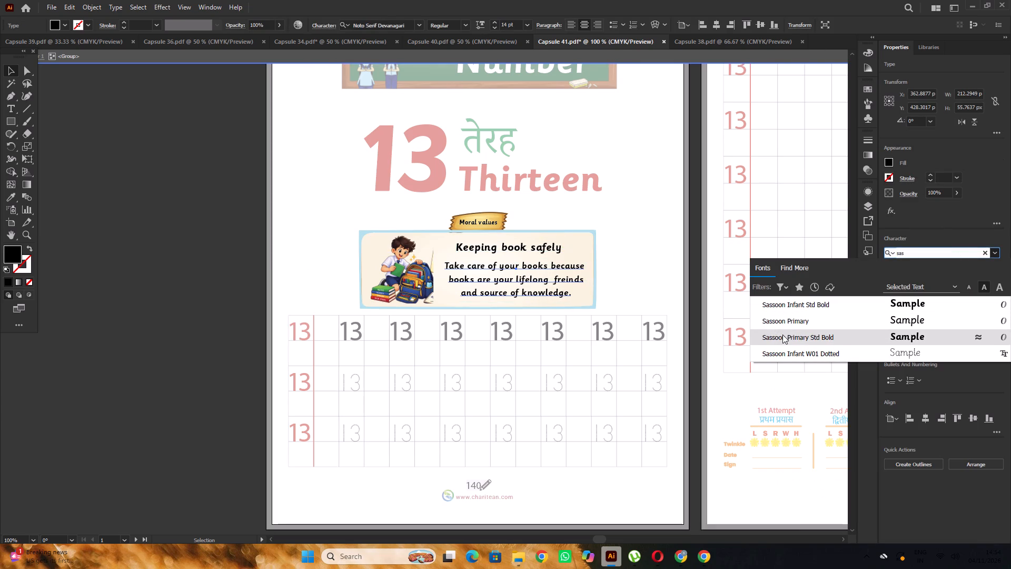
left_click(788, 320)
double_click(167, 251)
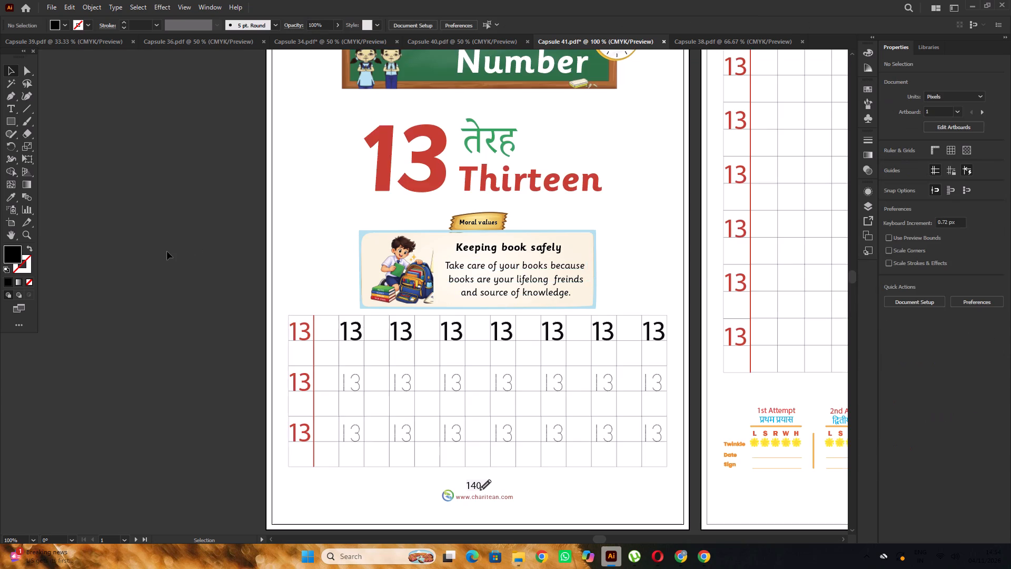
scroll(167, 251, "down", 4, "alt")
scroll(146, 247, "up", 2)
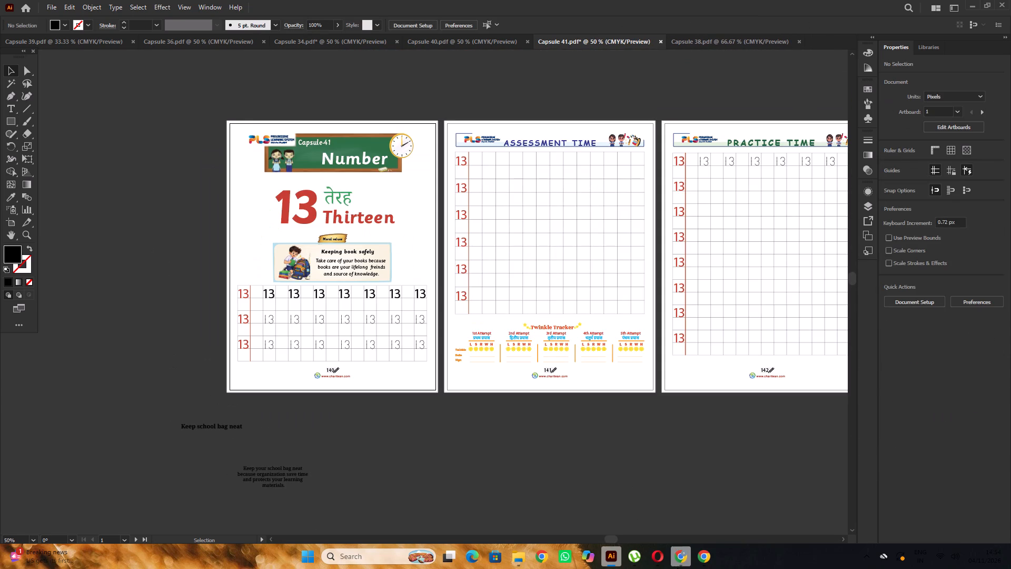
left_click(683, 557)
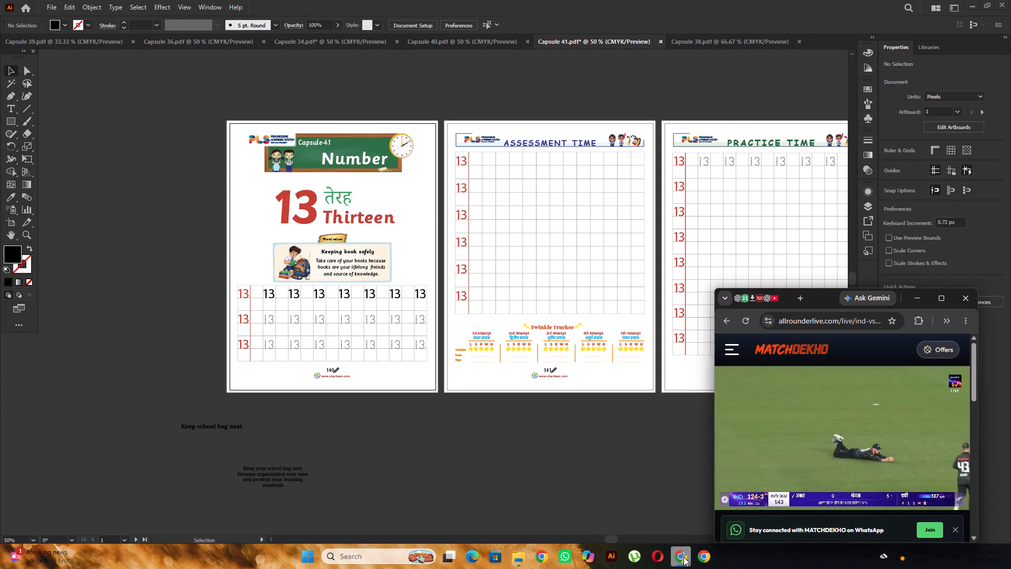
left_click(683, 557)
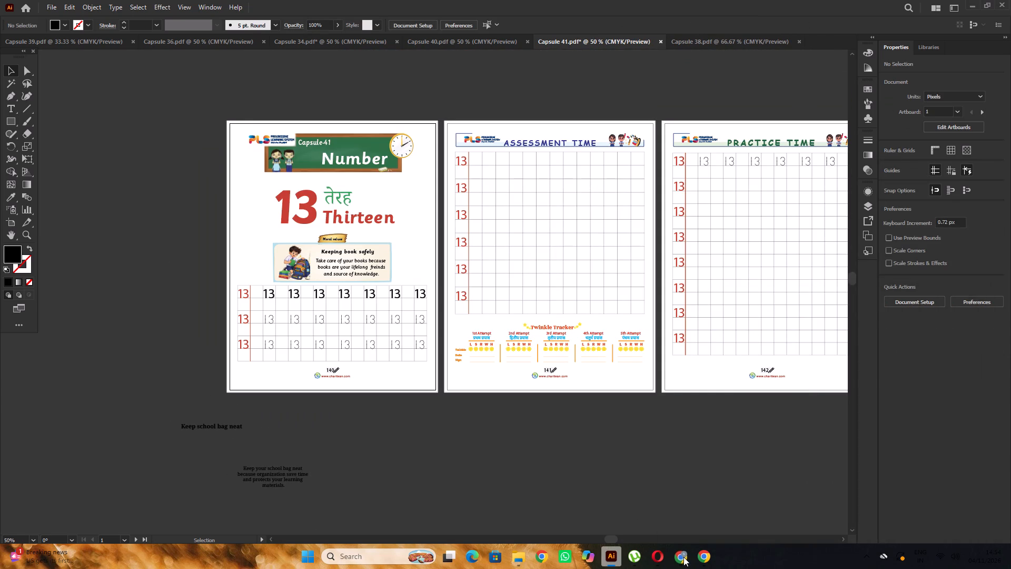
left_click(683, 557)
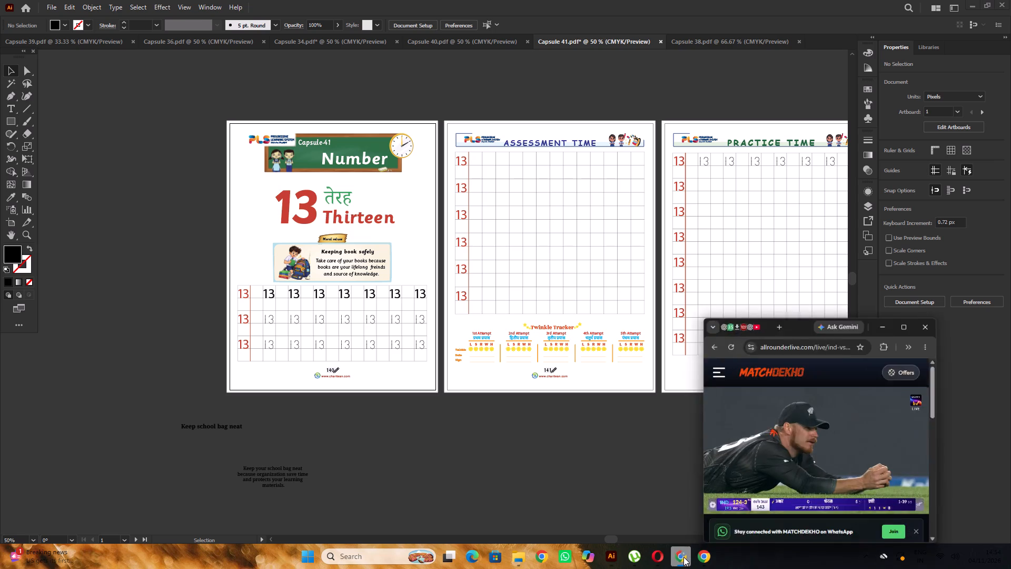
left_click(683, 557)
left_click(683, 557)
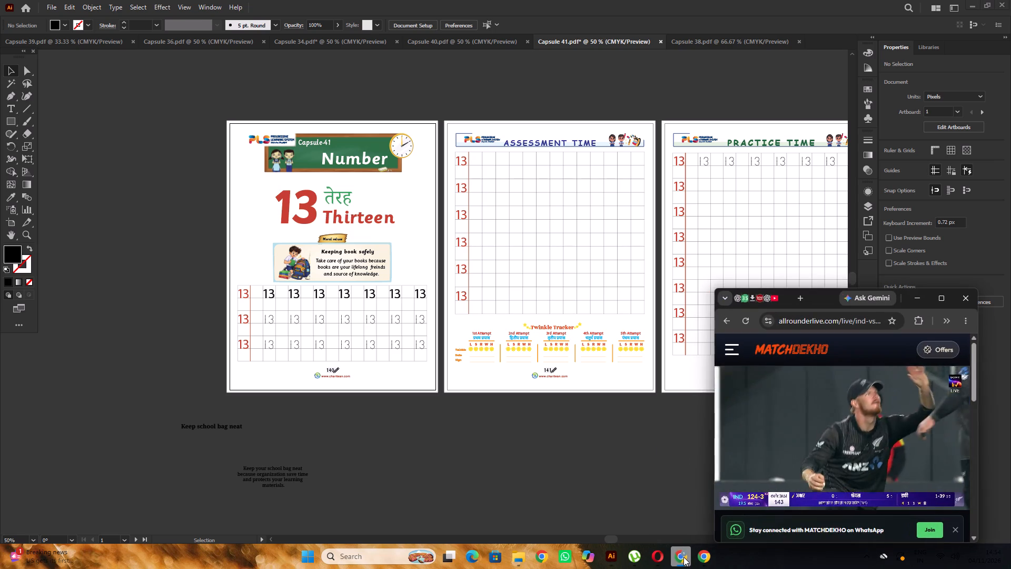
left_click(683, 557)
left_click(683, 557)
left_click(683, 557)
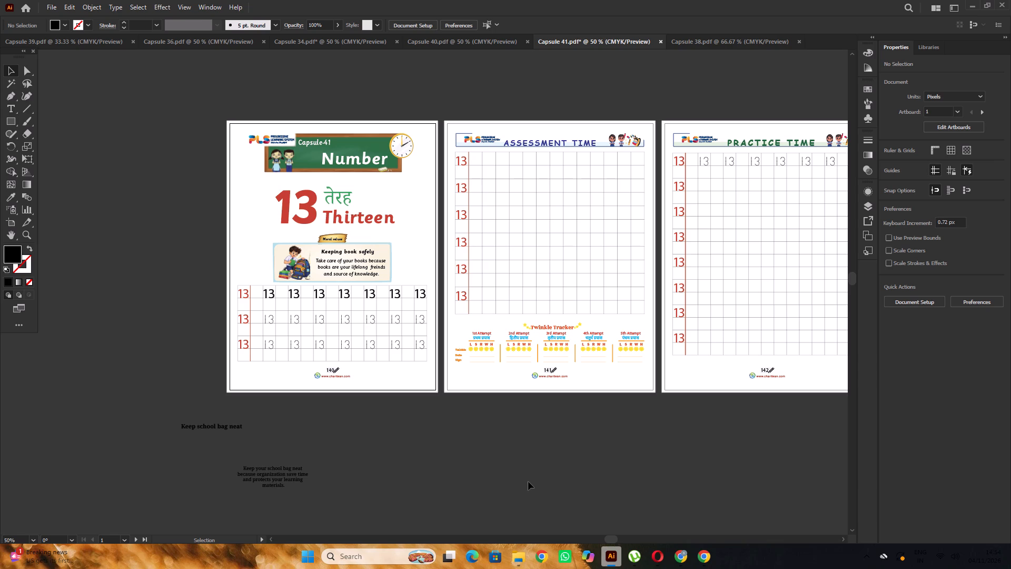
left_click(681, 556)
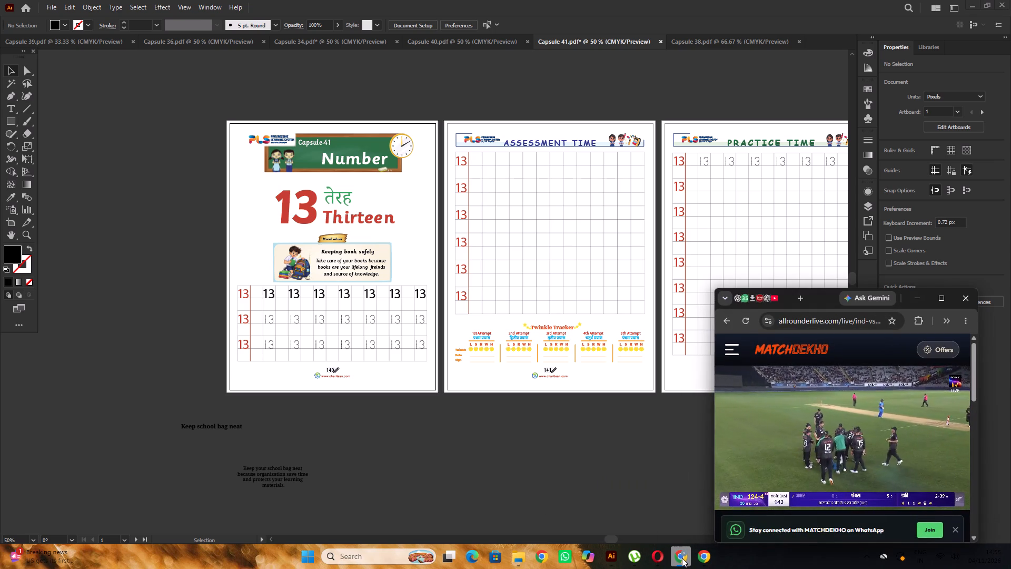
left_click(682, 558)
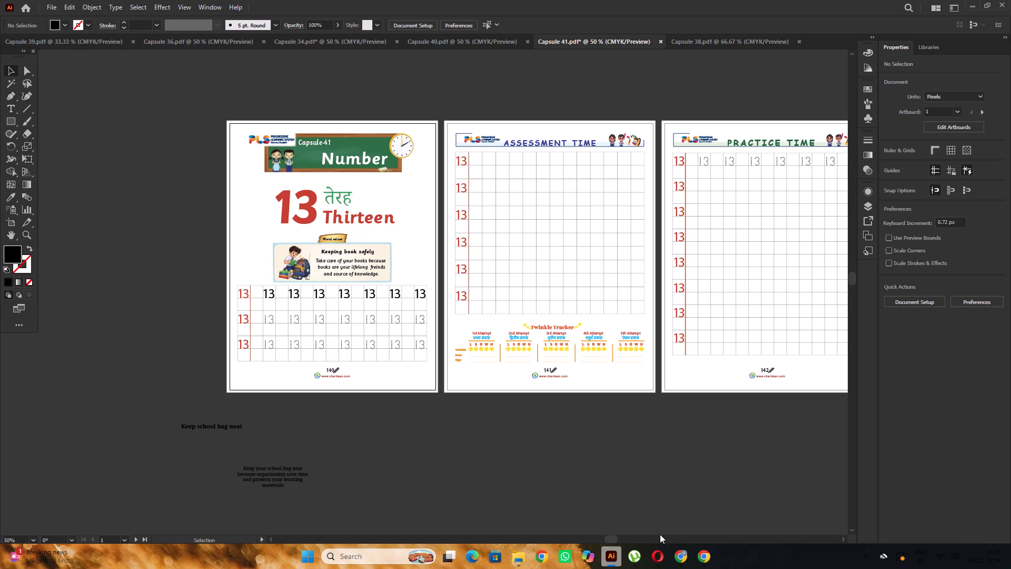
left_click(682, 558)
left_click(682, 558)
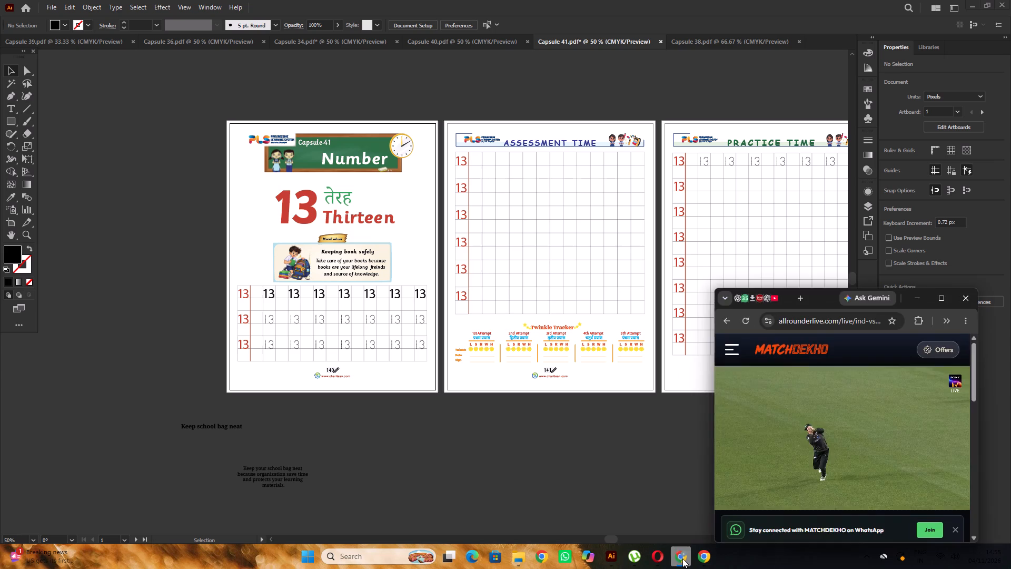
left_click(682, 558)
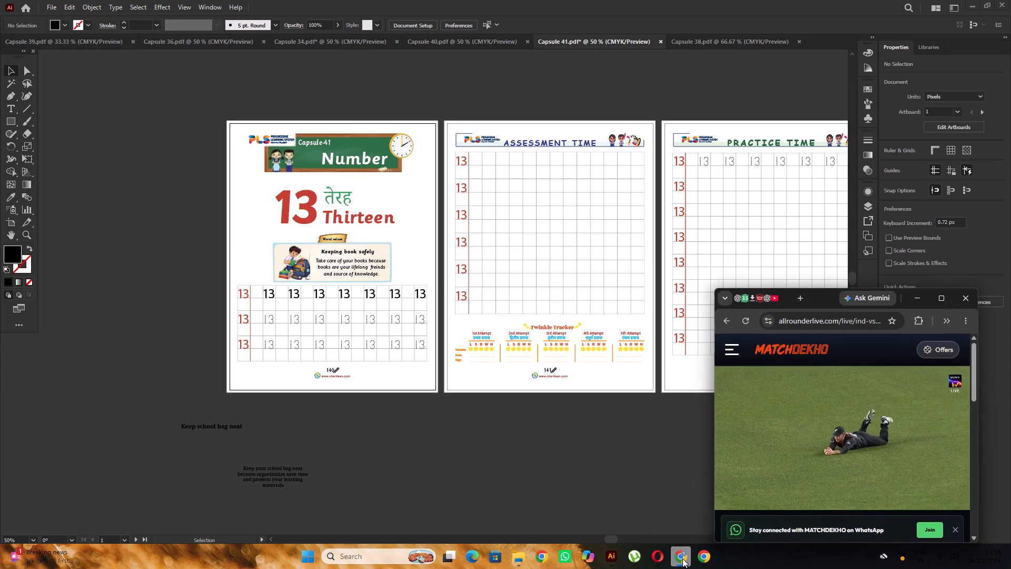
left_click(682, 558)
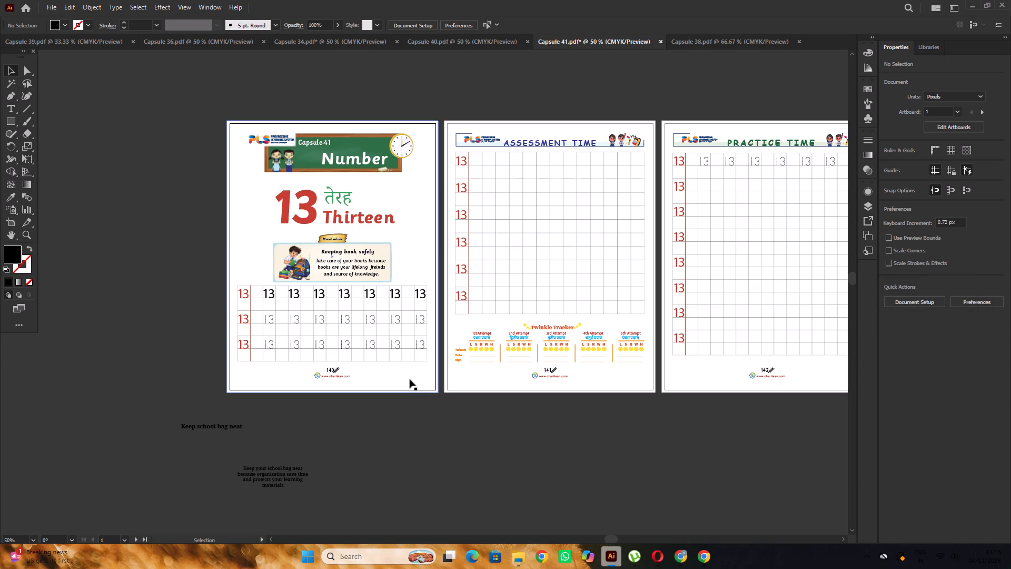
Set the three red 13s in the first grid column of page 140 in Sassoon Primary at 35 pt.
scroll(340, 267, "down", 2)
scroll(266, 252, "up", 2, "alt")
left_click(224, 292)
scroll(225, 290, "down", 4)
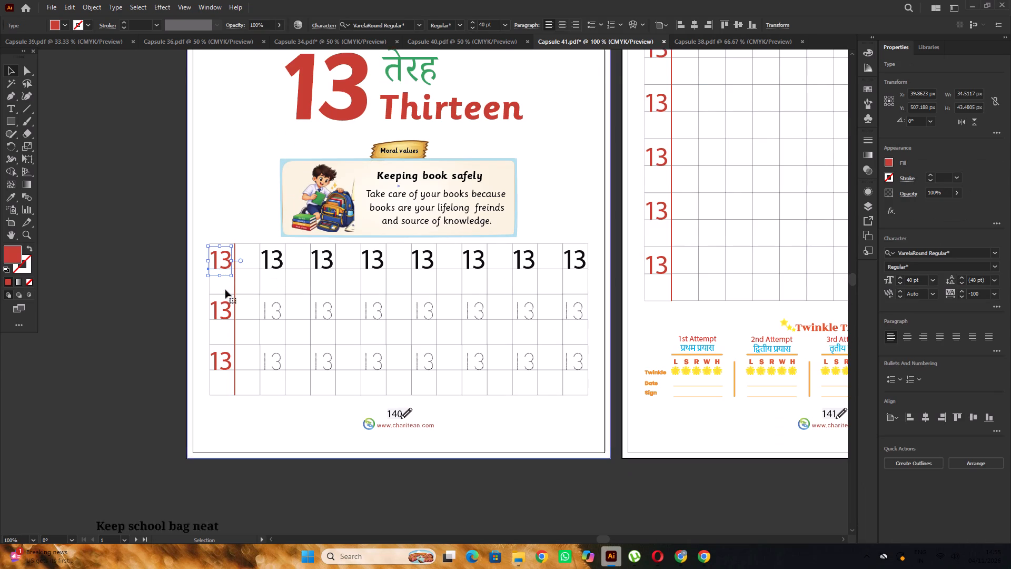
left_click(226, 287, "shift")
left_click(229, 334, "shift")
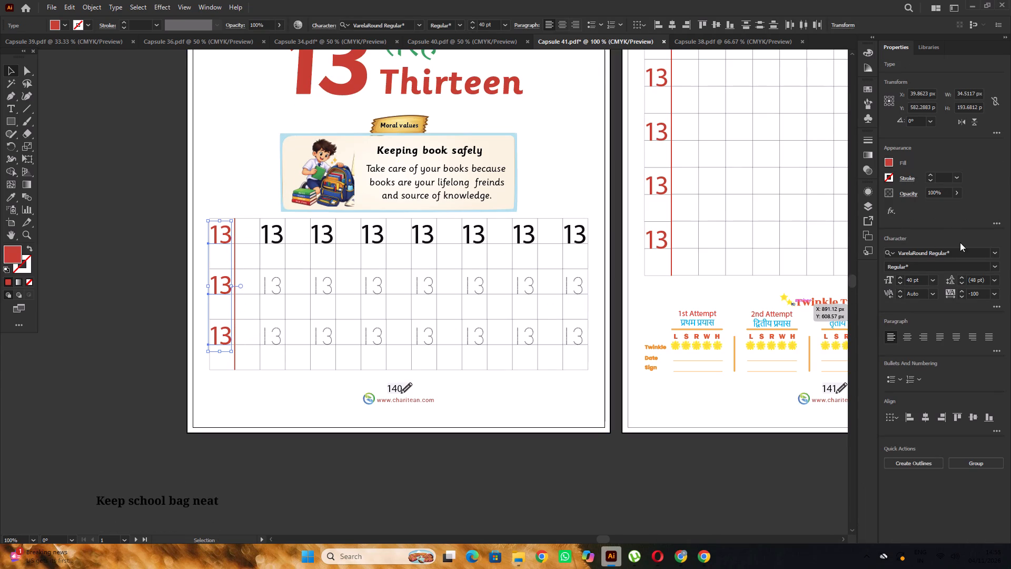
left_click(955, 253)
type("sa")
key("s")
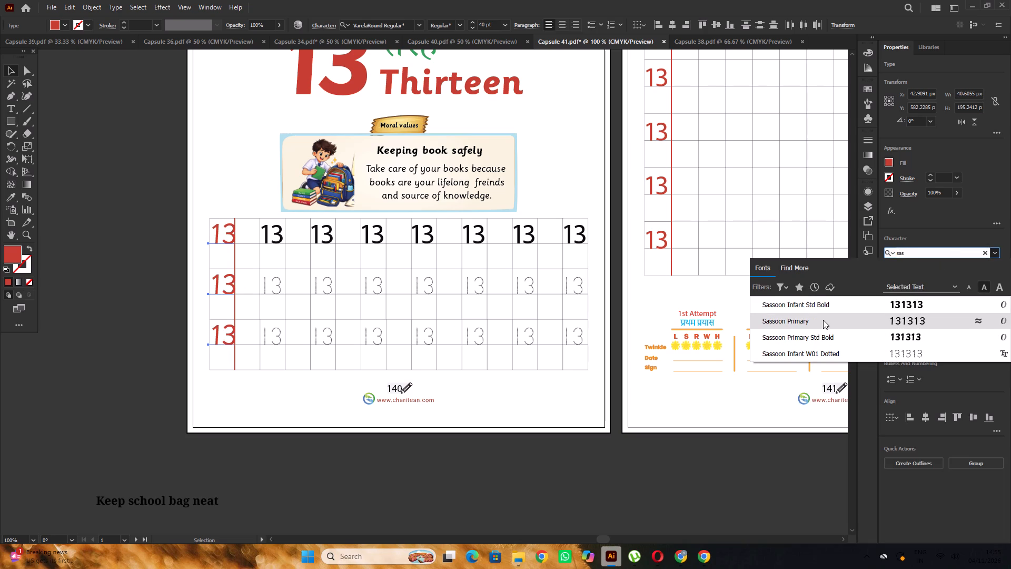
left_click(823, 320)
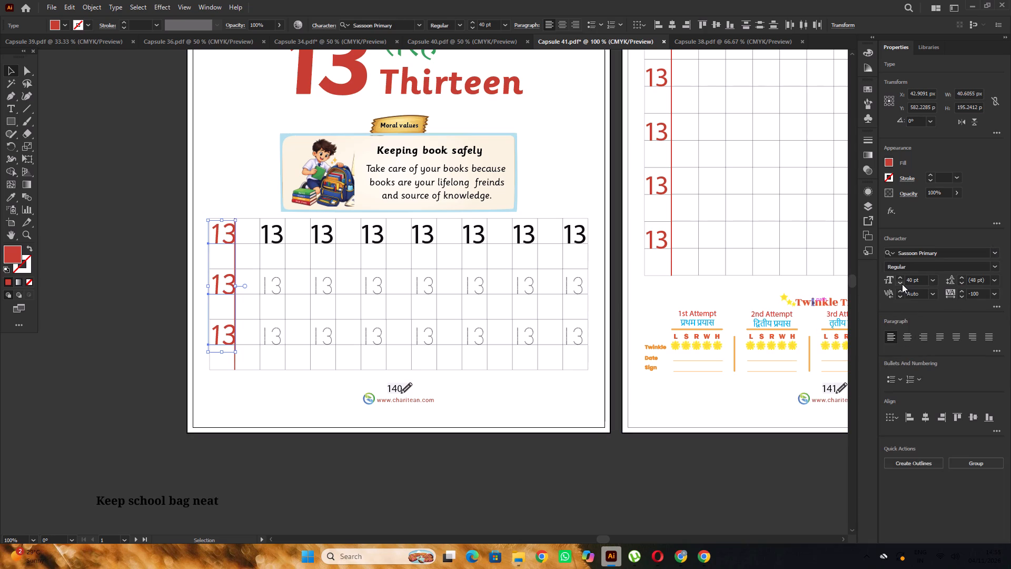
triple_click(899, 283)
double_click(899, 283)
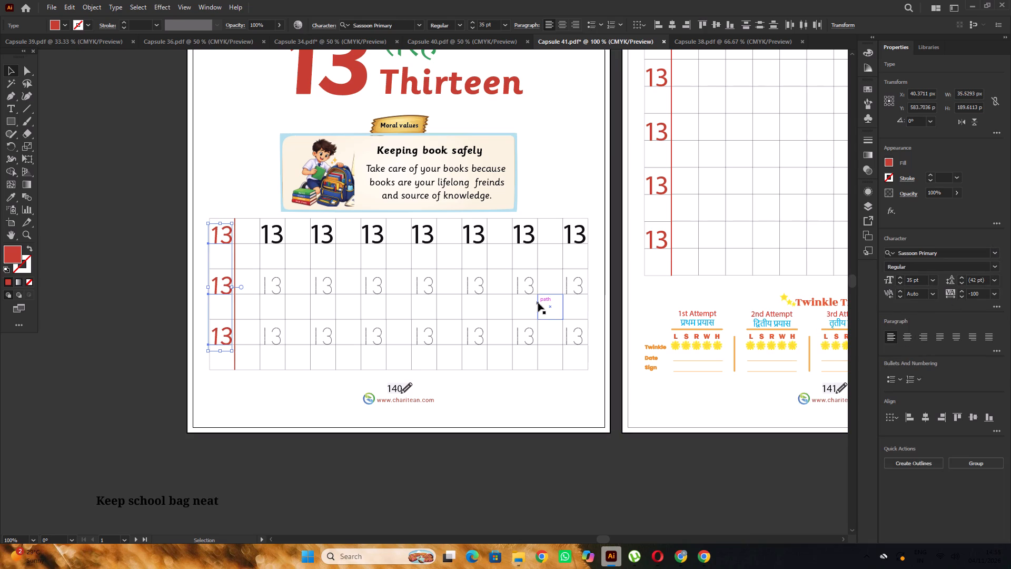
Shift the three red 13s about 1.4 px left within their grid cells and deselect them.
scroll(146, 260, "up", 1, "alt")
scroll(244, 258, "up", 3)
scroll(272, 248, "up", 2, "alt")
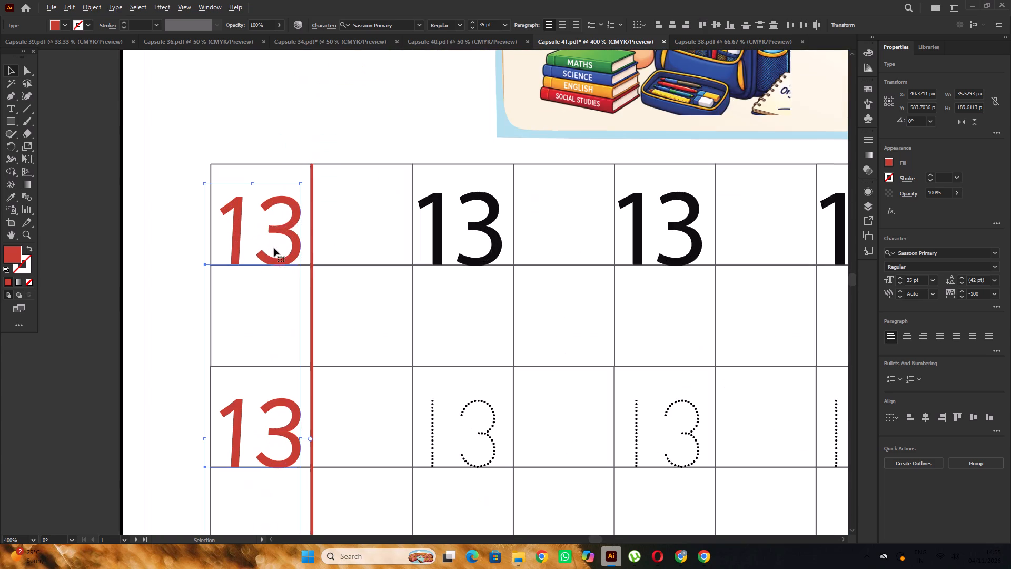
left_click(282, 258)
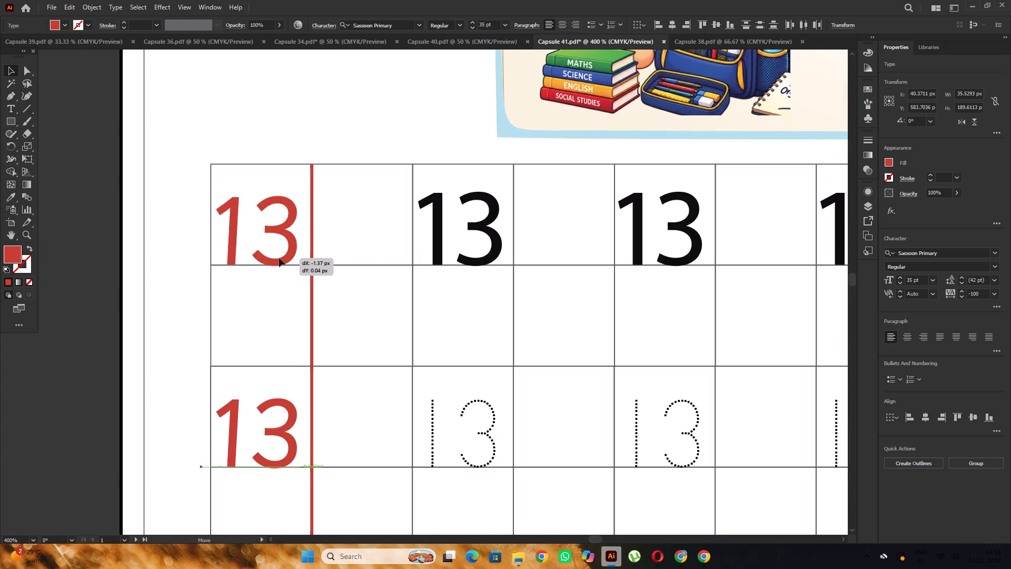
scroll(279, 257, "down", 4, "alt")
left_click(189, 236)
Lock page 140's white background rectangle so the numerals in the grid can be selected without it.
left_click(336, 251)
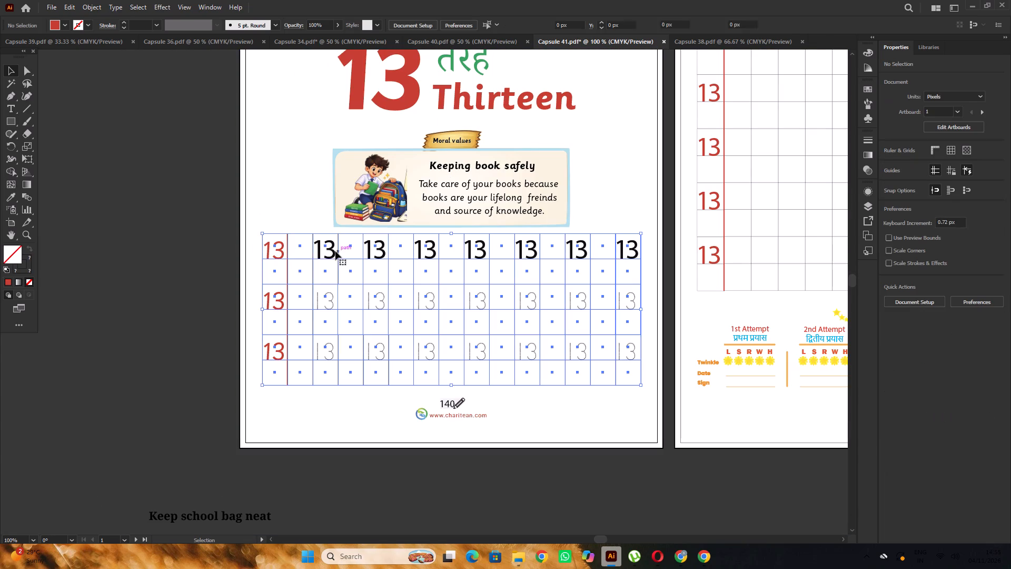
left_click(174, 237)
left_click(283, 249)
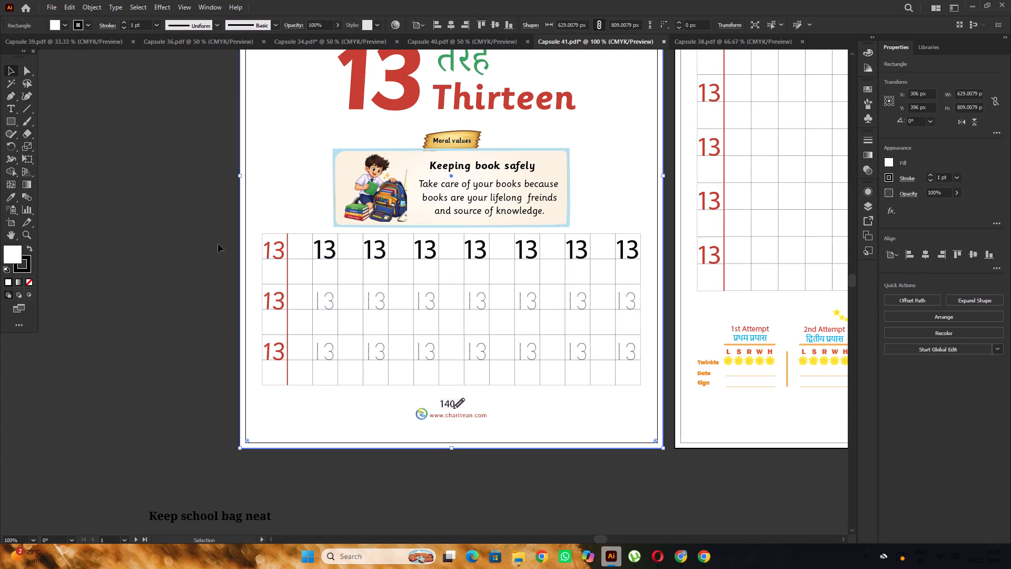
left_click(191, 240)
left_click(274, 214)
key("ctrl+2")
left_click(281, 254)
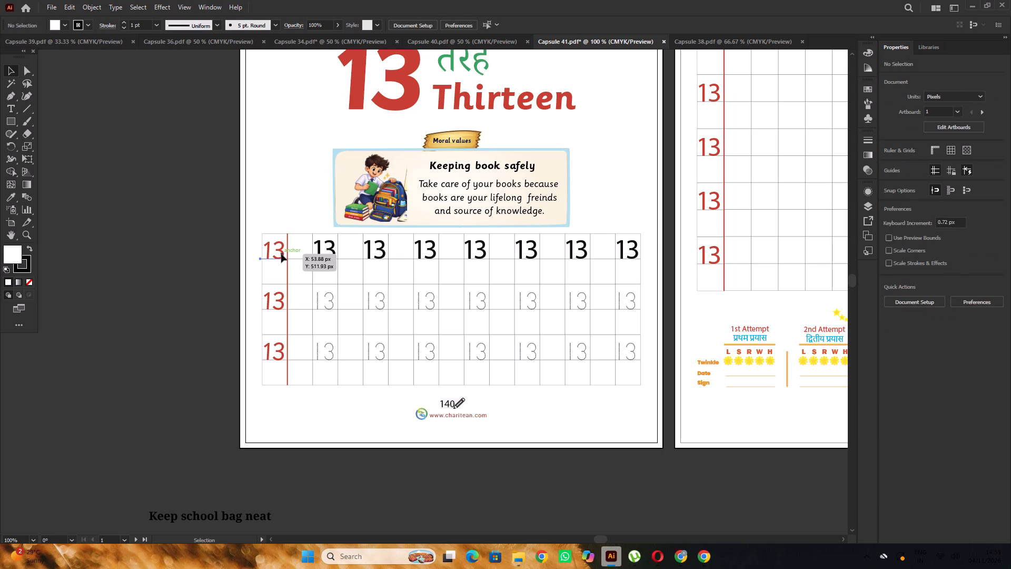
left_click(207, 237)
Set the seven black 13s in the grid's first row in Sassoon Primary and reduce them to about 37 pt.
left_click(329, 252)
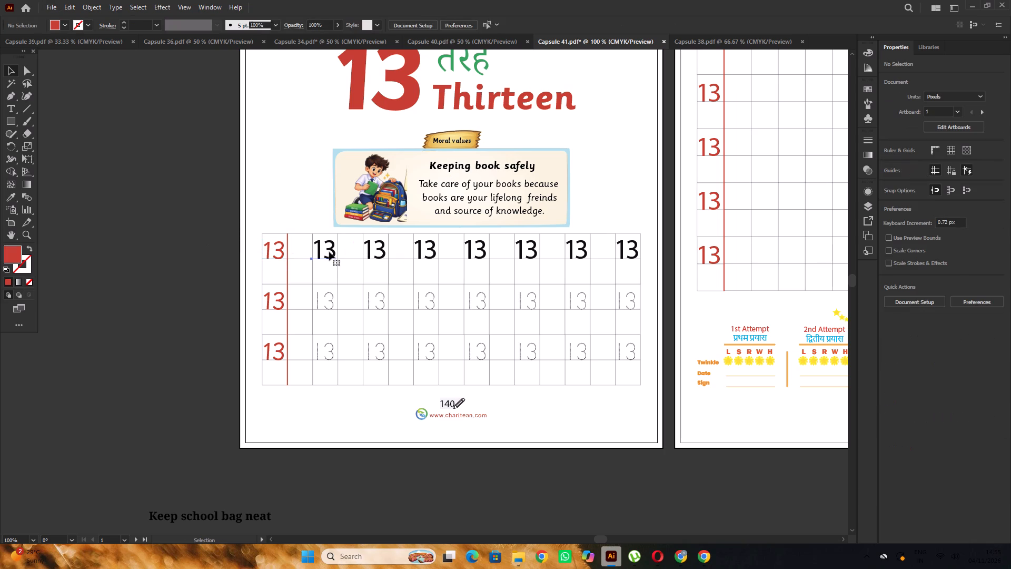
left_click(380, 252, "shift")
left_click(434, 253, "shift")
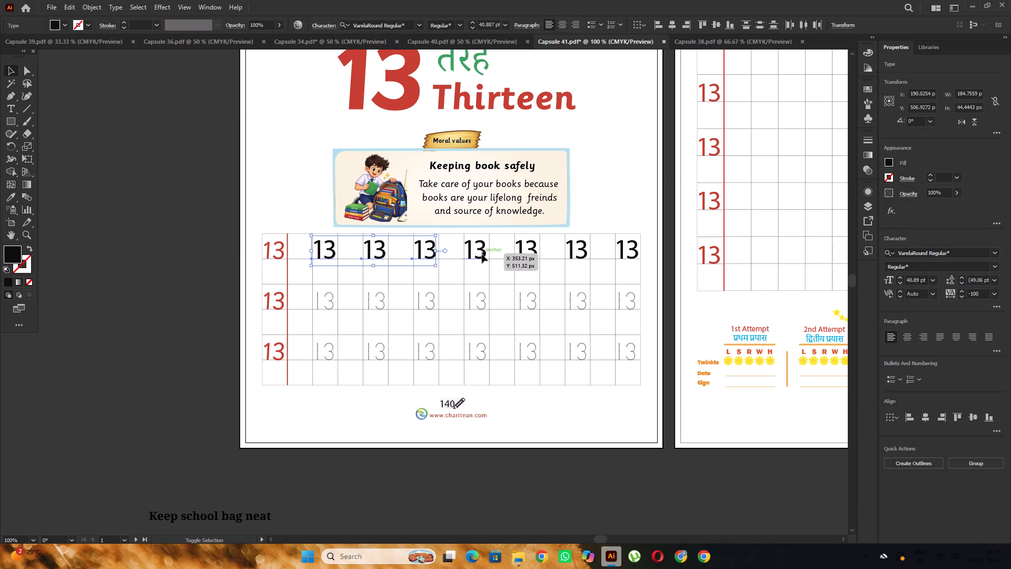
left_click(482, 254, "shift")
left_click(531, 253, "shift")
left_click(578, 254, "shift")
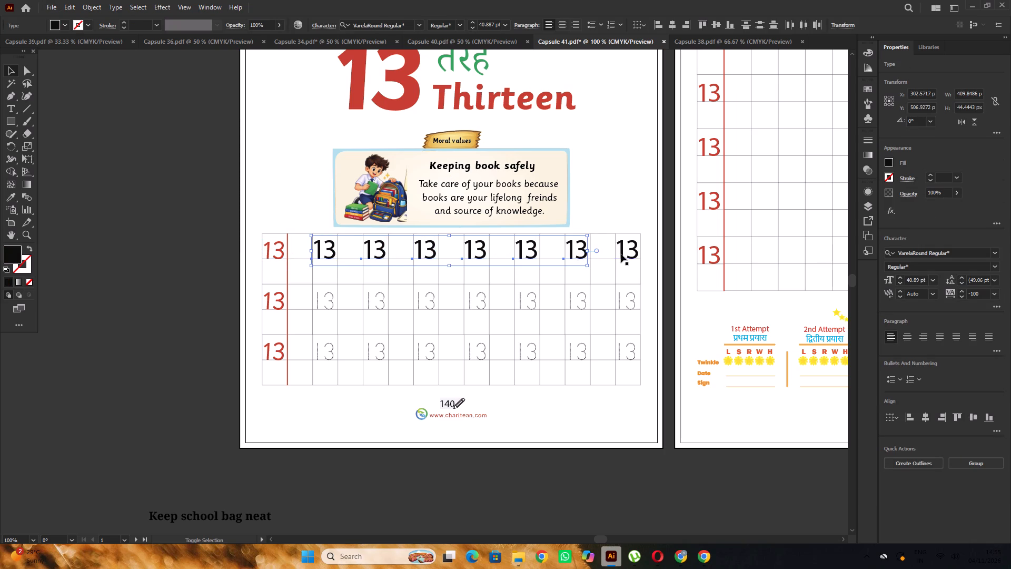
left_click(630, 254, "shift")
left_click(960, 257)
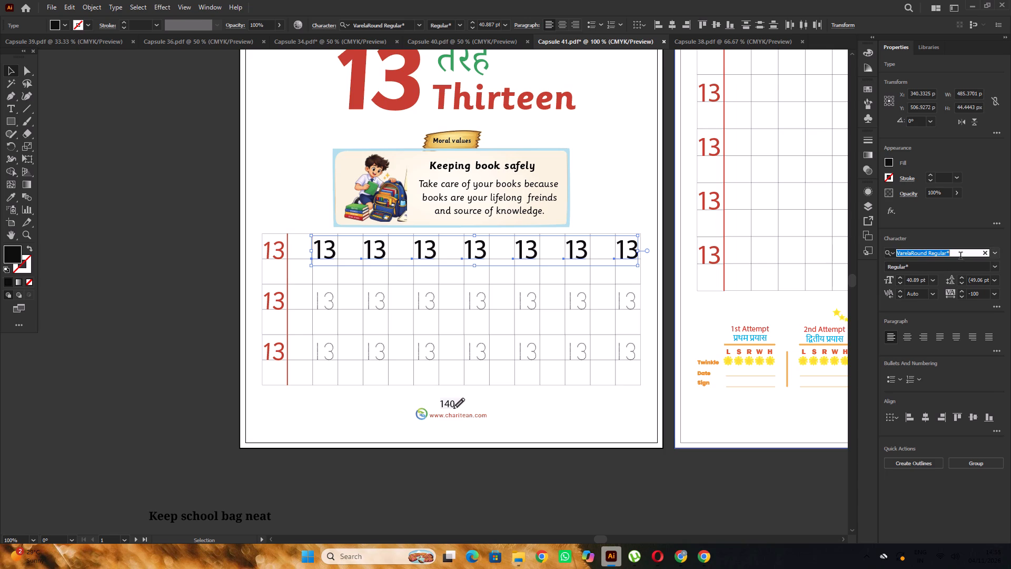
type("sas")
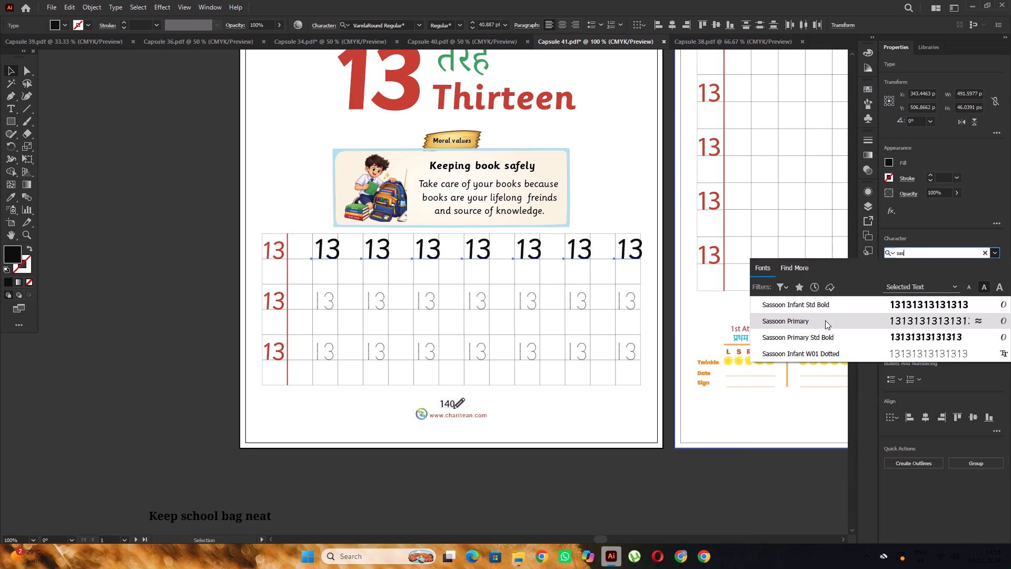
left_click(825, 320)
triple_click(903, 283)
double_click(903, 283)
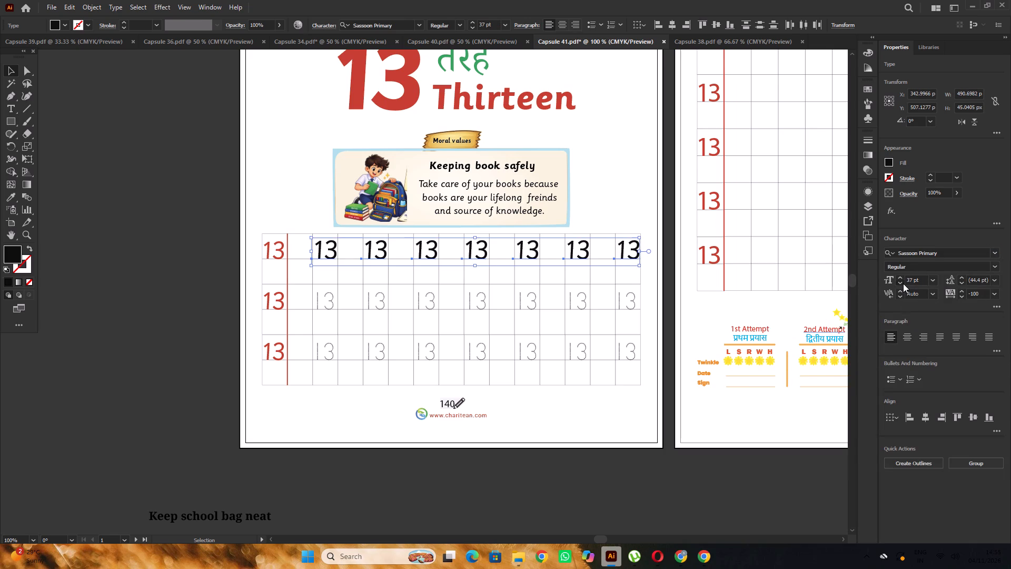
Reduce the seven black 13s in the first row of page 140's grid to 35 pt.
left_click(903, 283)
scroll(639, 227, "up", 3, "alt")
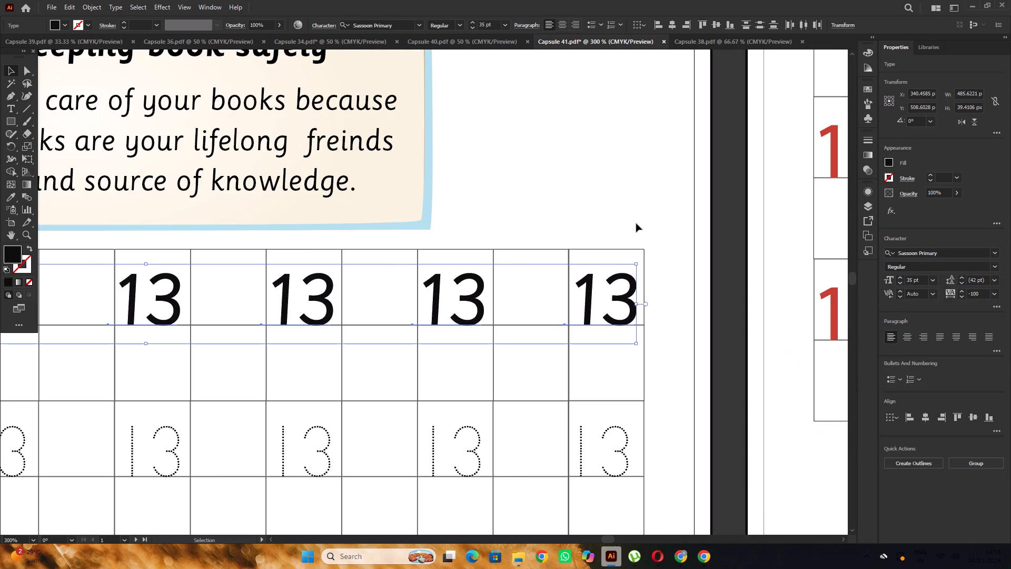
scroll(636, 223, "down", 5, "alt")
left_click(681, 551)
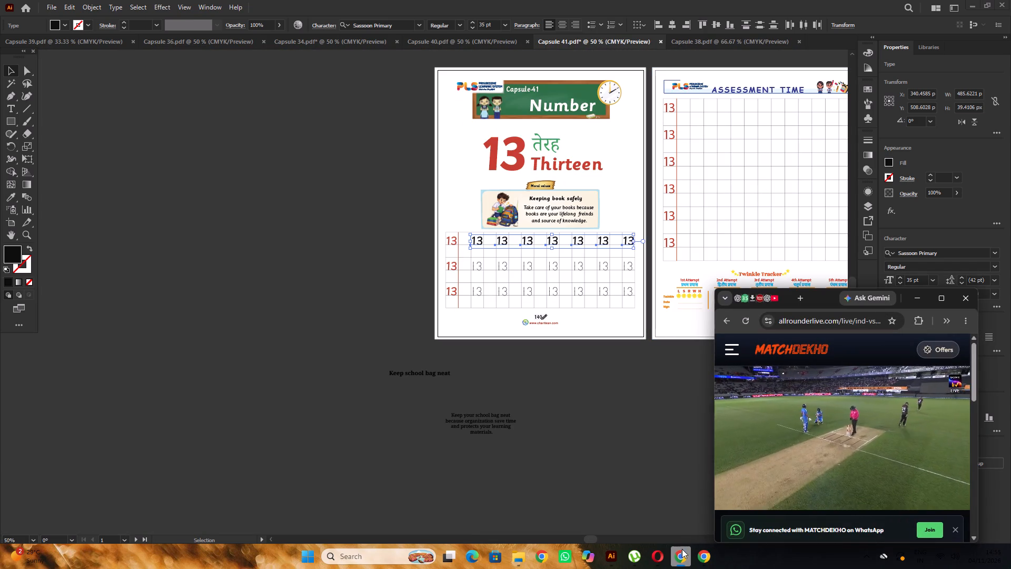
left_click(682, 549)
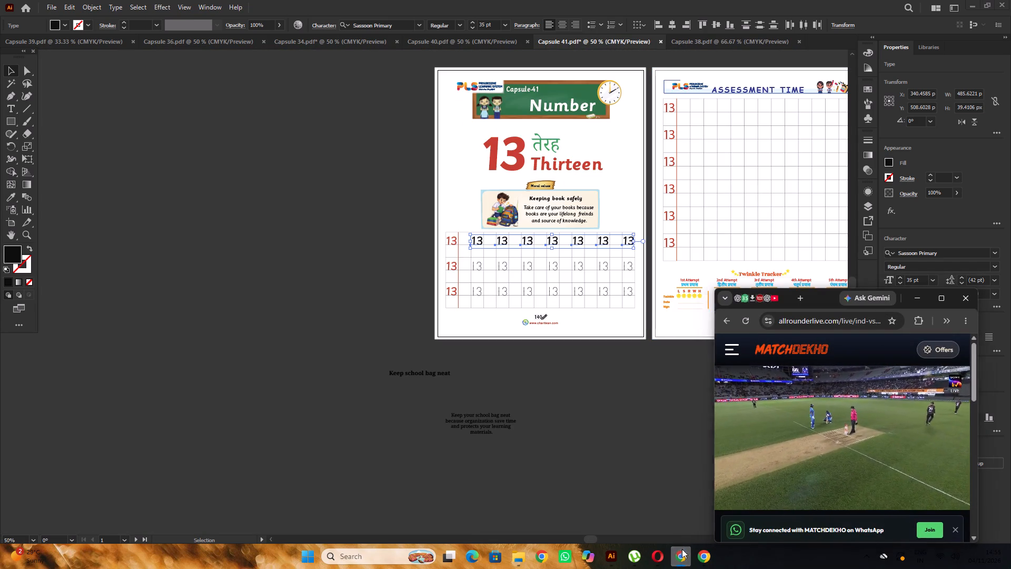
Deselect the black 13s and examine how the numerals sit in page 140's grid cells, up close and across the whole page.
scroll(600, 294, "up", 3, "alt")
scroll(594, 292, "down", 1, "alt")
left_click(701, 493)
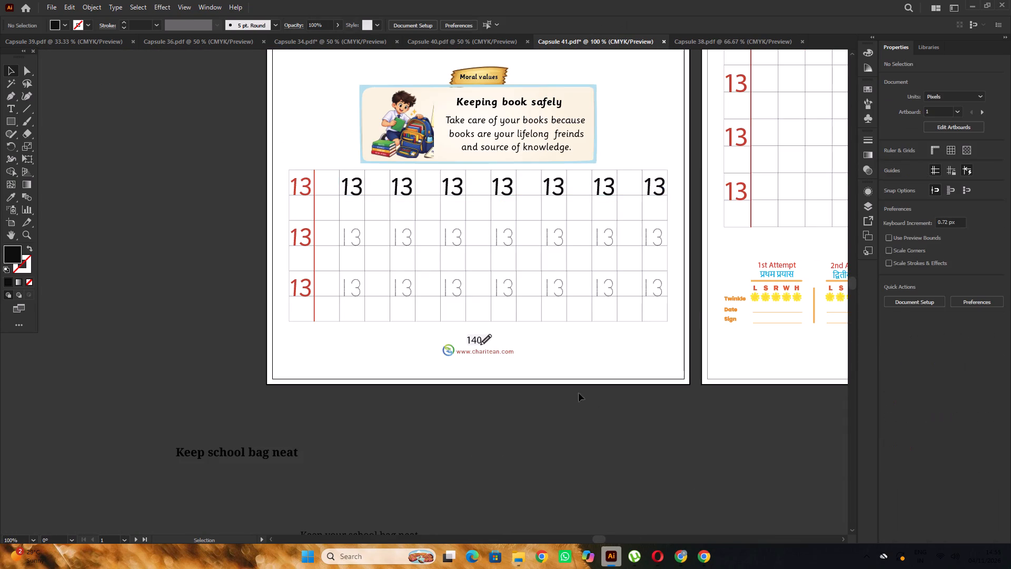
scroll(536, 371, "down", 1, "alt")
key("space")
left_click_drag(654, 413, 585, 405)
scroll(347, 269, "up", 3, "alt")
scroll(366, 261, "up", 1)
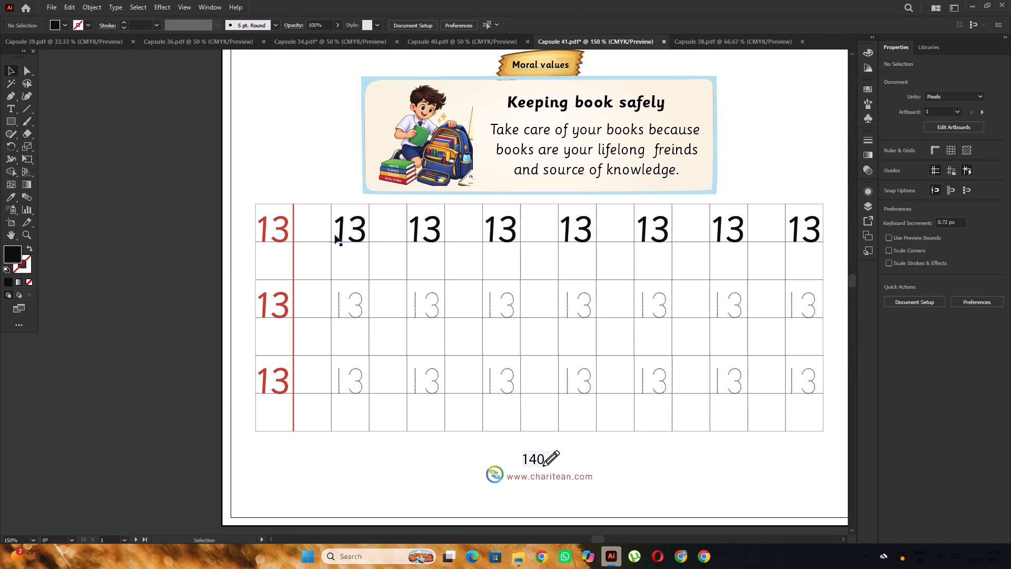
scroll(335, 235, "down", 2, "alt")
scroll(432, 312, "up", 5)
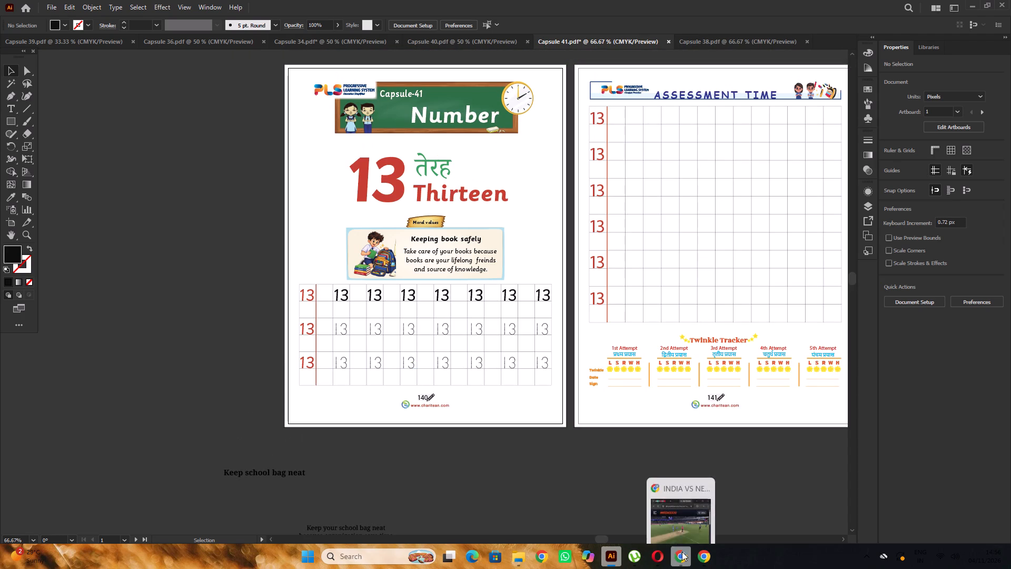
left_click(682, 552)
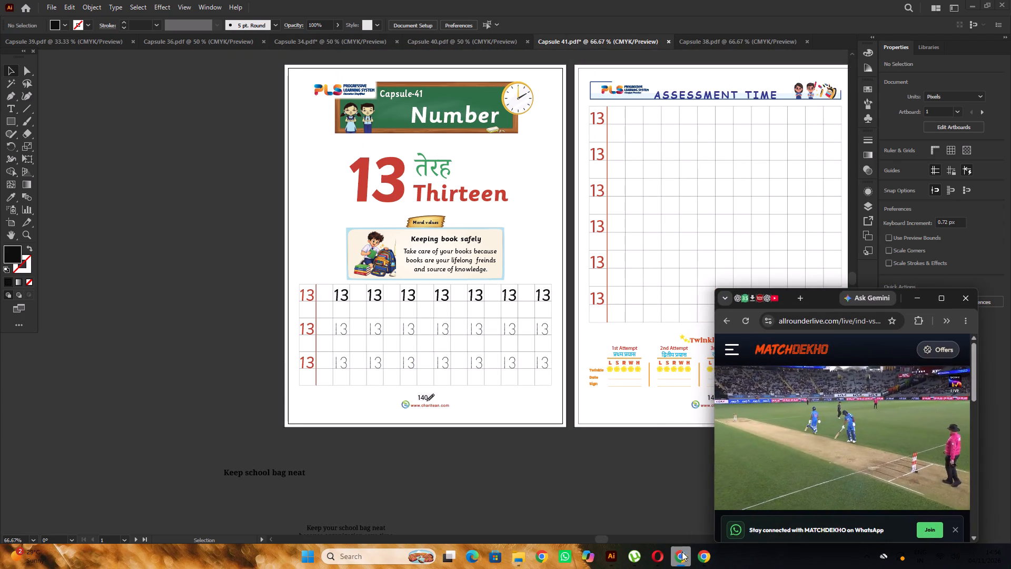
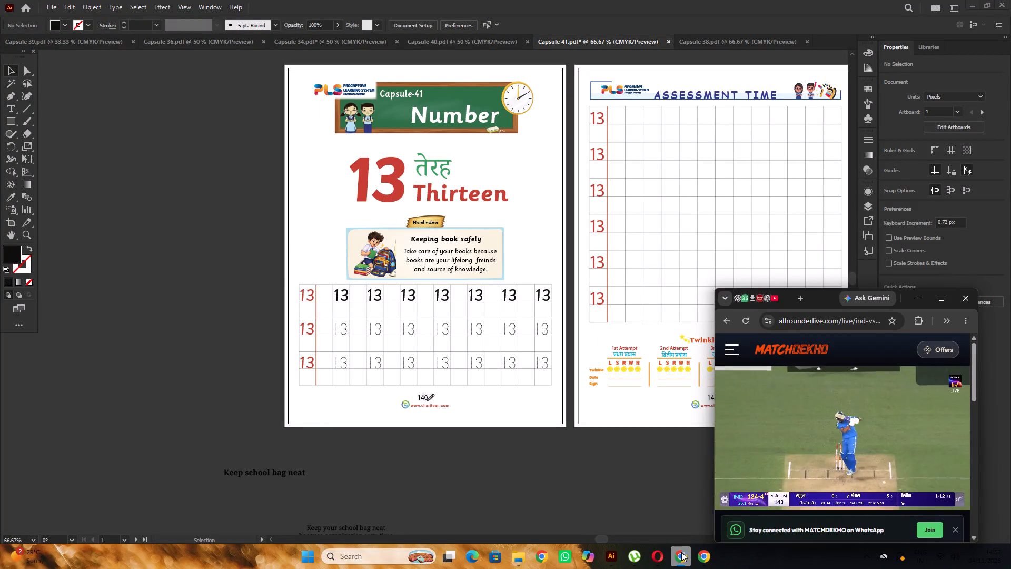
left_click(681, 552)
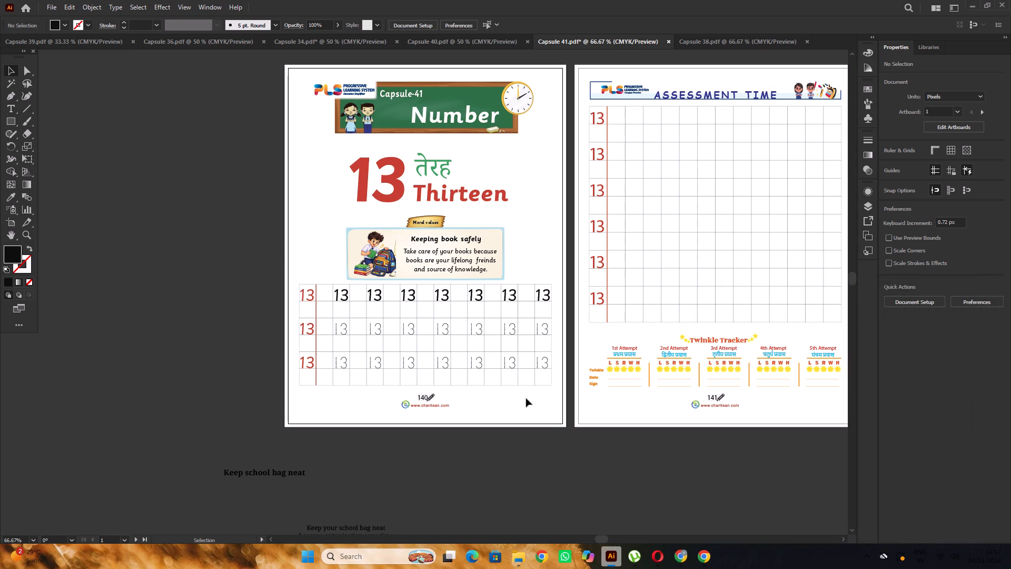
Set the seven dotted 13s in the second row of page 140's grid in Sassoon Infant W01 Dotted at 30 pt.
scroll(432, 320, "down", 5)
scroll(378, 277, "up", 2, "alt")
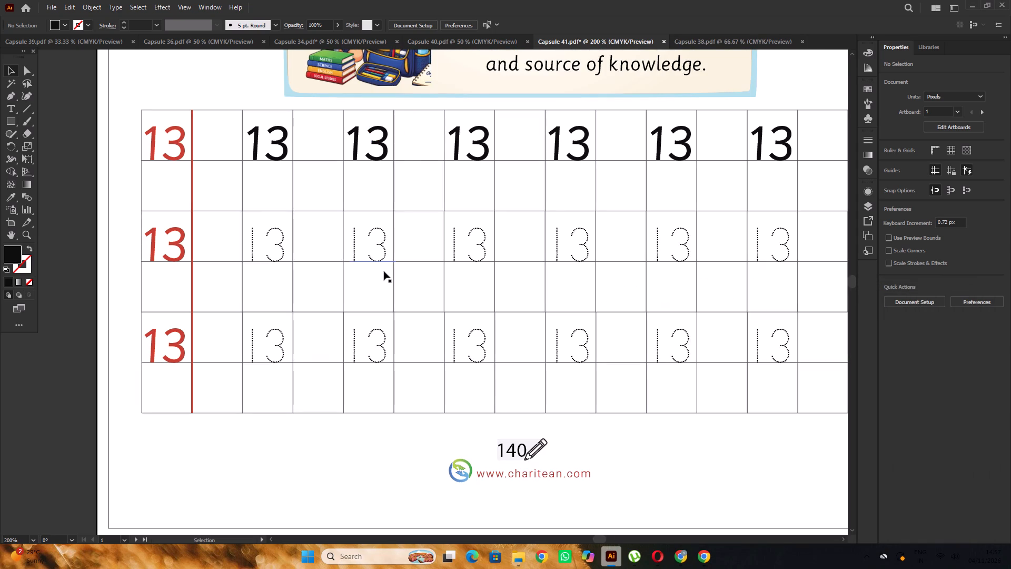
left_click(282, 250)
scroll(282, 250, "down", 1, "alt")
left_click(359, 249, "shift")
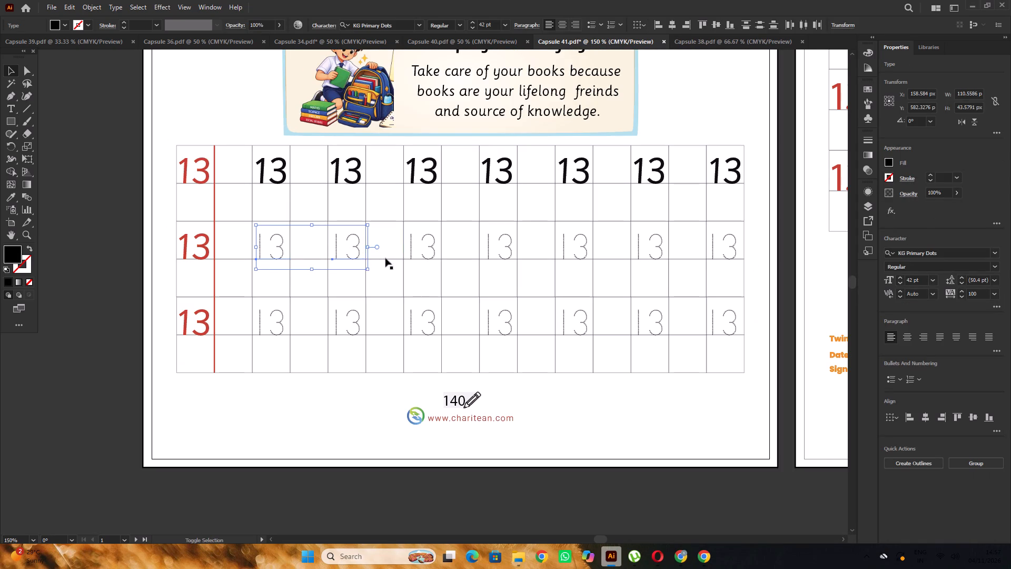
left_click(432, 247, "shift")
left_click(511, 250, "shift")
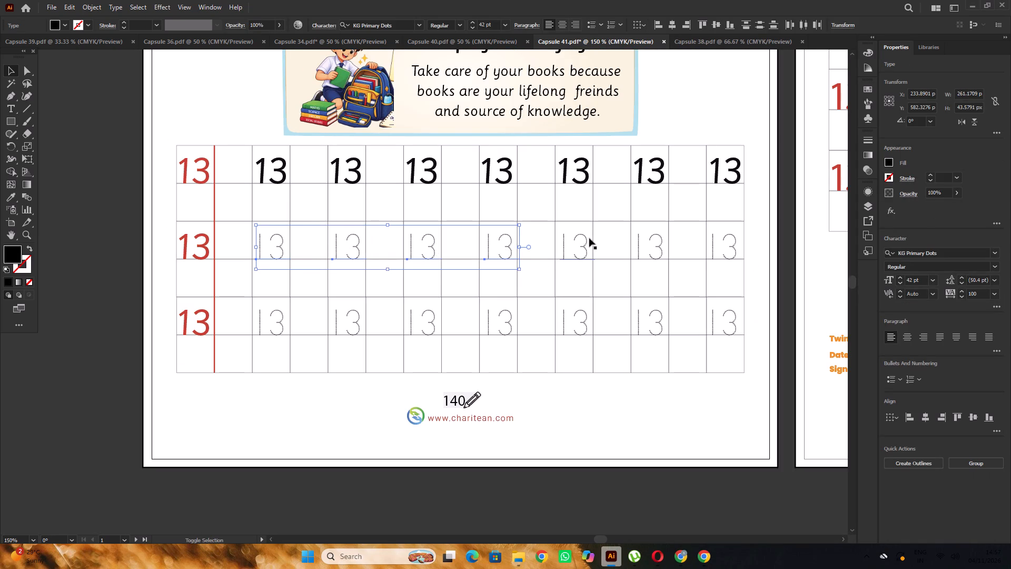
left_click(583, 241, "shift")
left_click(661, 244, "shift")
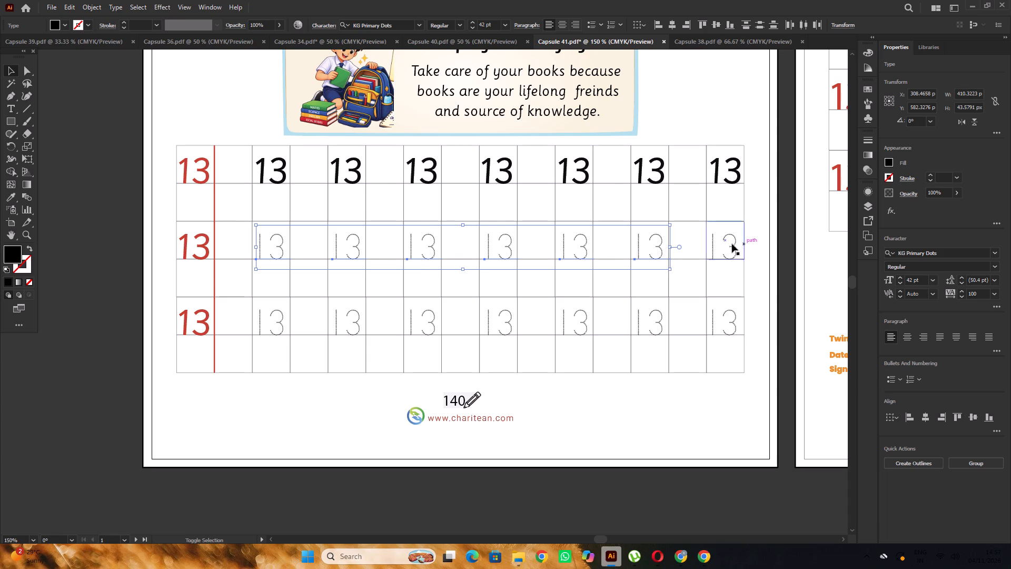
left_click(730, 244, "shift")
left_click(944, 256)
type("sa")
key("s")
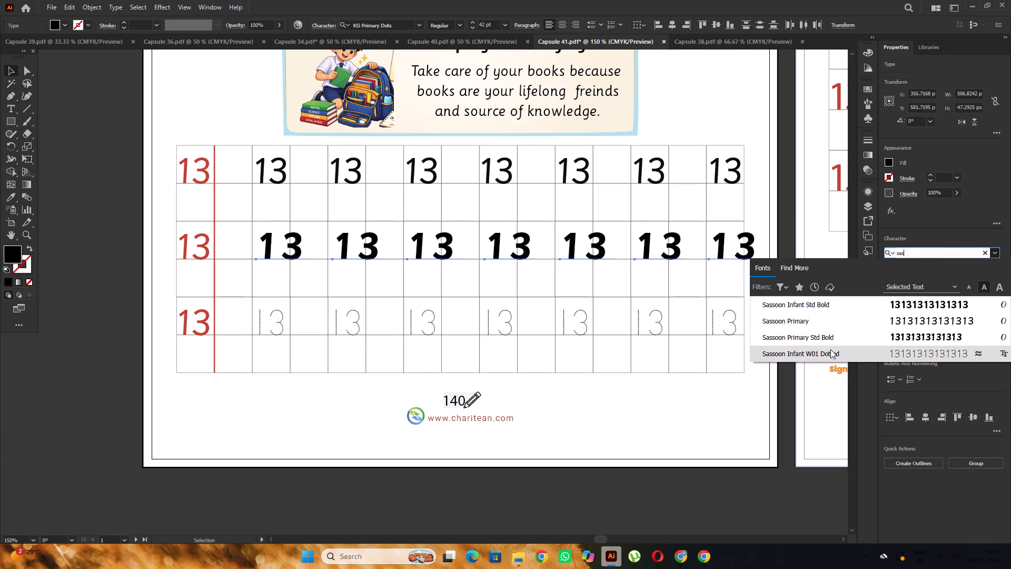
left_click(830, 349)
left_click(898, 284)
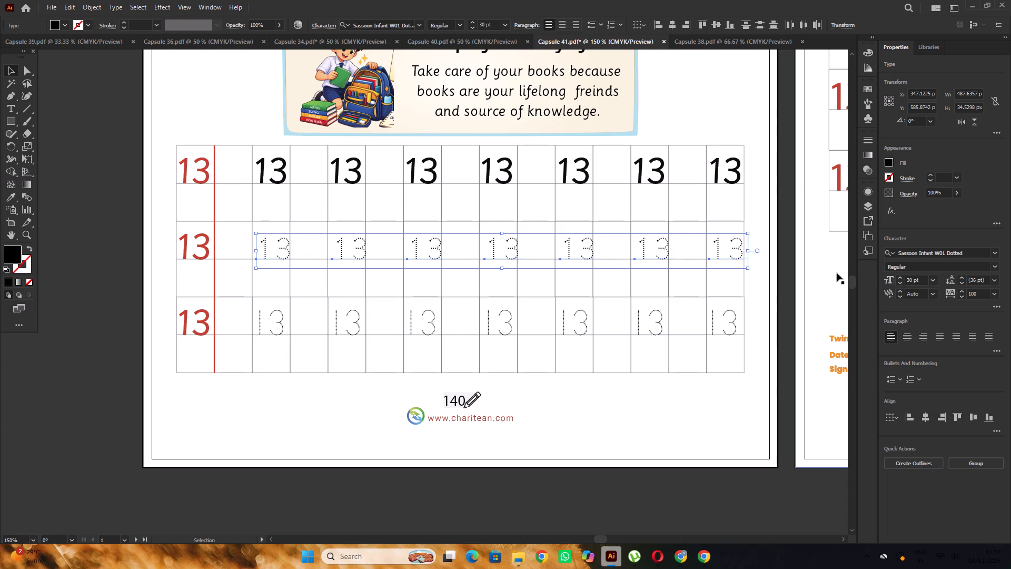
left_click(781, 263)
Shift the second row's first dotted 13 slightly so it sits within its grid cell on the baseline.
scroll(258, 243, "up", 1, "alt")
left_click_drag(295, 252, 289, 251)
scroll(279, 257, "up", 4, "alt")
left_click_drag(310, 230, 310, 223)
scroll(259, 225, "down", 5, "alt")
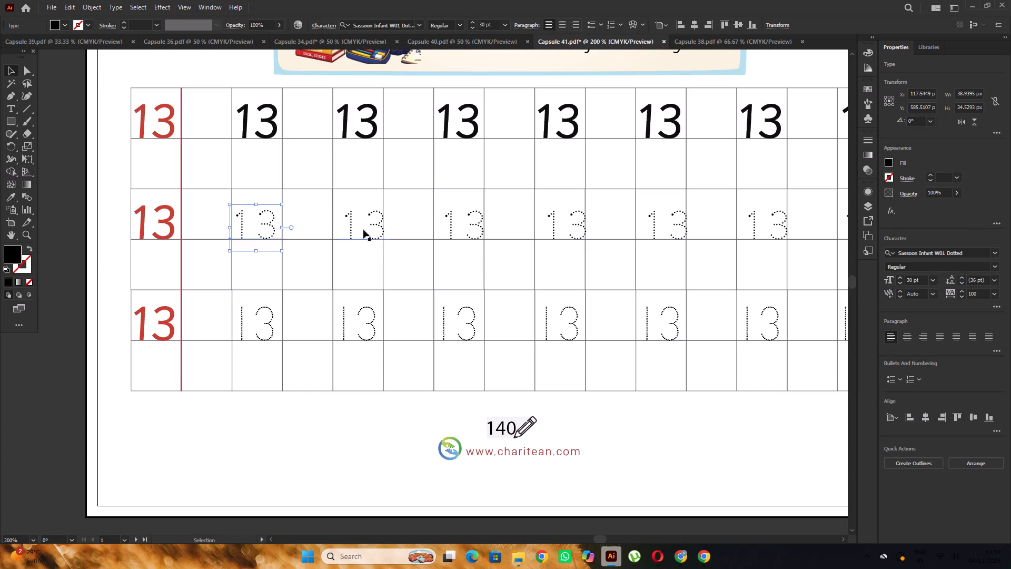
Delete the other six dotted 13s in the second row, keeping only the repositioned first one.
left_click(374, 225)
scroll(359, 227, "down", 2)
left_click(449, 221, "shift")
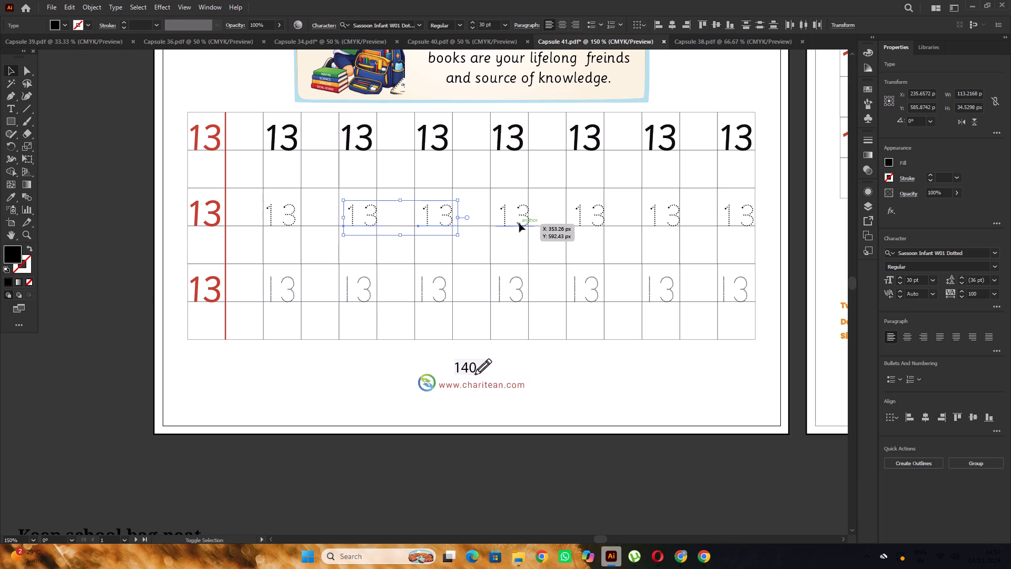
left_click(519, 223, "shift")
left_click(599, 223, "shift")
left_click(678, 219, "shift")
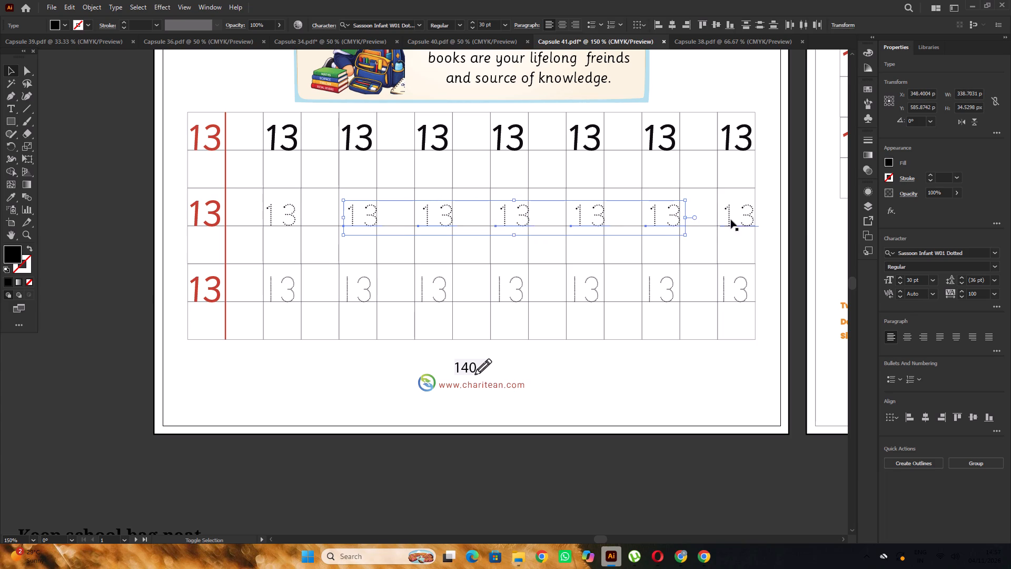
left_click(749, 220, "shift")
key("Delete")
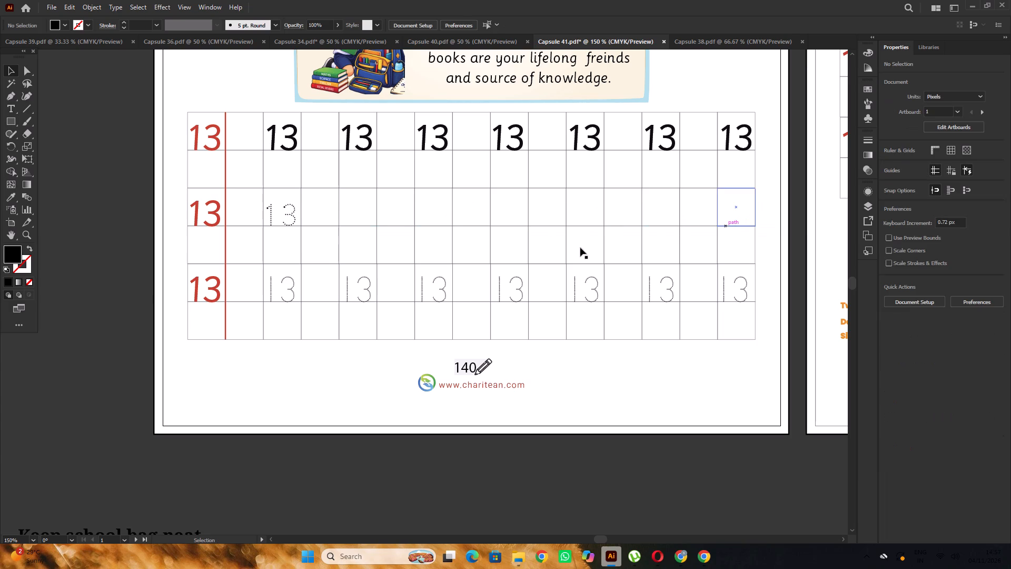
Copy the first dotted 13 along the second row into the cells beneath the second and third black 13s.
scroll(286, 218, "up", 1, "alt")
left_click_drag(291, 214, 392, 219, "alt")
scroll(215, 213, "down", 1, "alt")
scroll(376, 209, "up", 1, "alt")
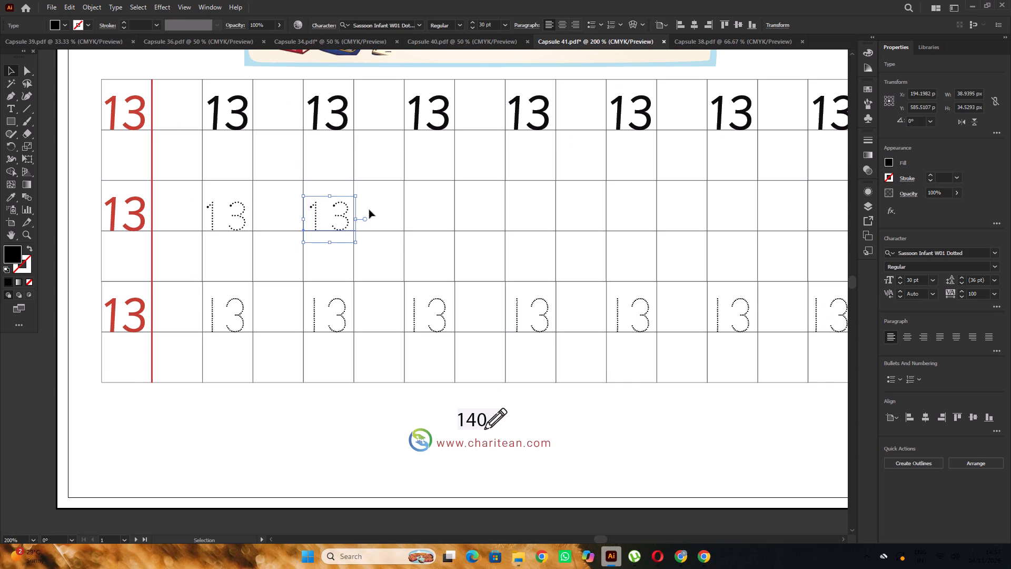
left_click_drag(345, 215, 417, 216, "alt+shift")
left_click(335, 218)
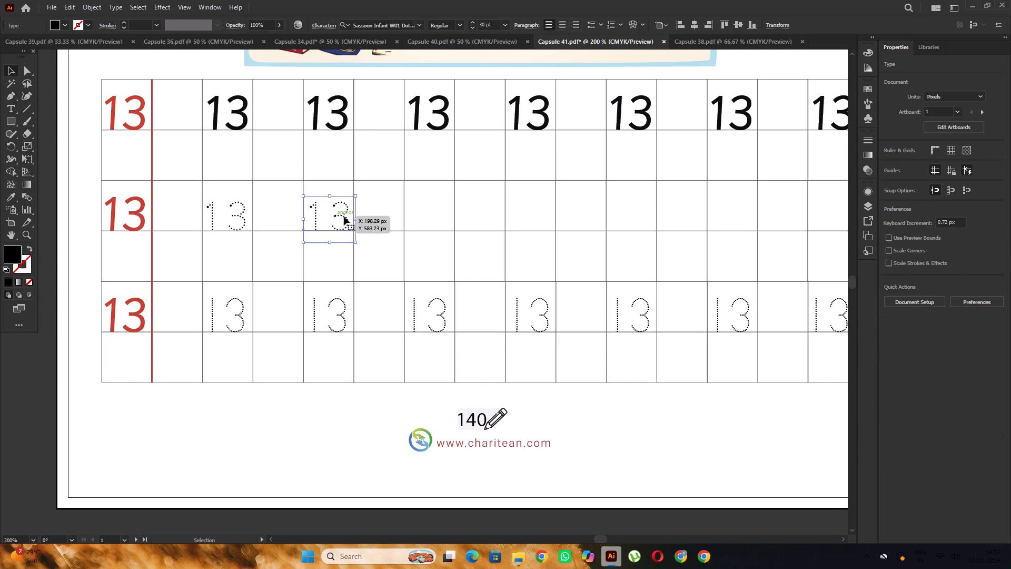
left_click_drag(345, 217, 444, 220, "alt")
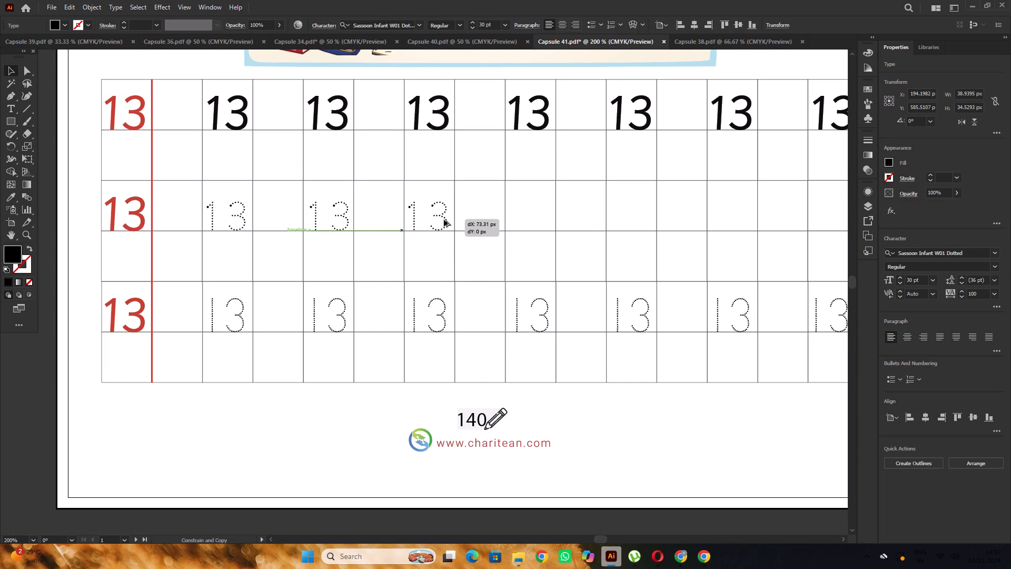
left_click_drag(444, 220, 445, 220, "alt")
scroll(271, 213, "down", 3, "alt")
scroll(380, 213, "up", 1, "alt")
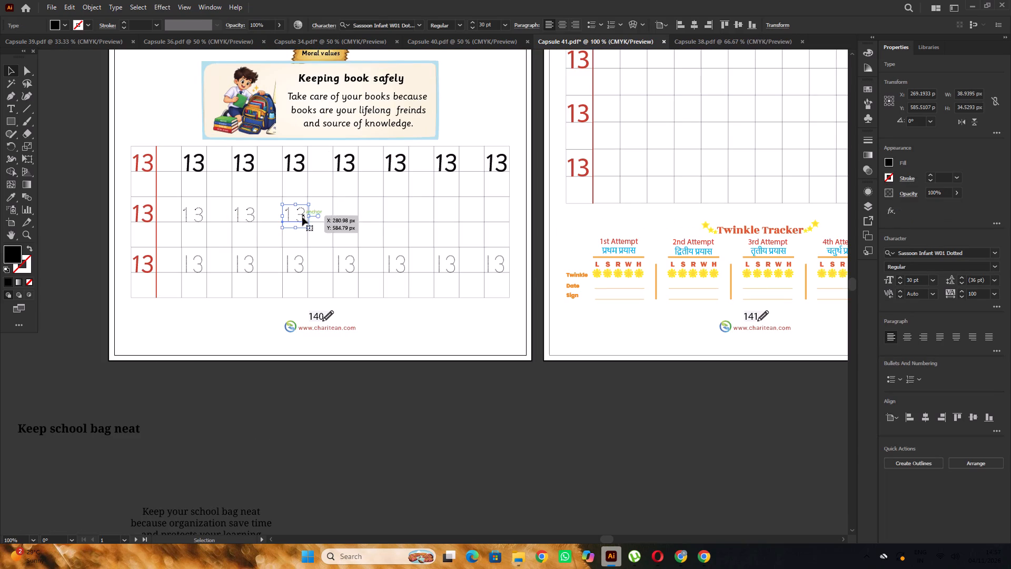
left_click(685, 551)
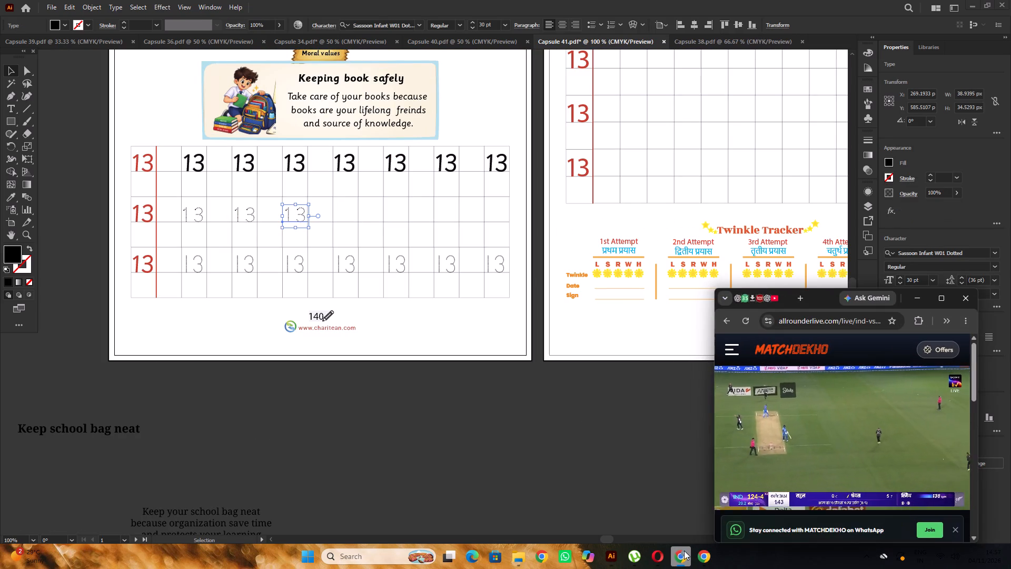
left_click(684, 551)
Copy the dotted 13 along the second row into the cells beneath the fourth to seventh black 13s.
scroll(305, 203, "up", 4, "alt")
left_click_drag(300, 251, 494, 260, "alt")
scroll(345, 227, "down", 3, "alt")
scroll(443, 233, "up", 2, "alt")
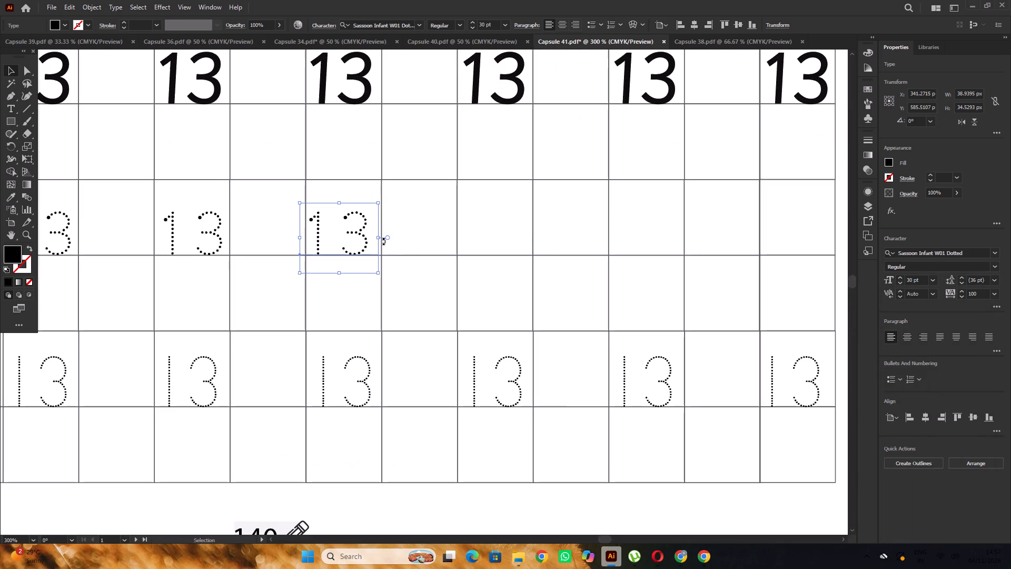
left_click_drag(362, 240, 516, 240, "alt")
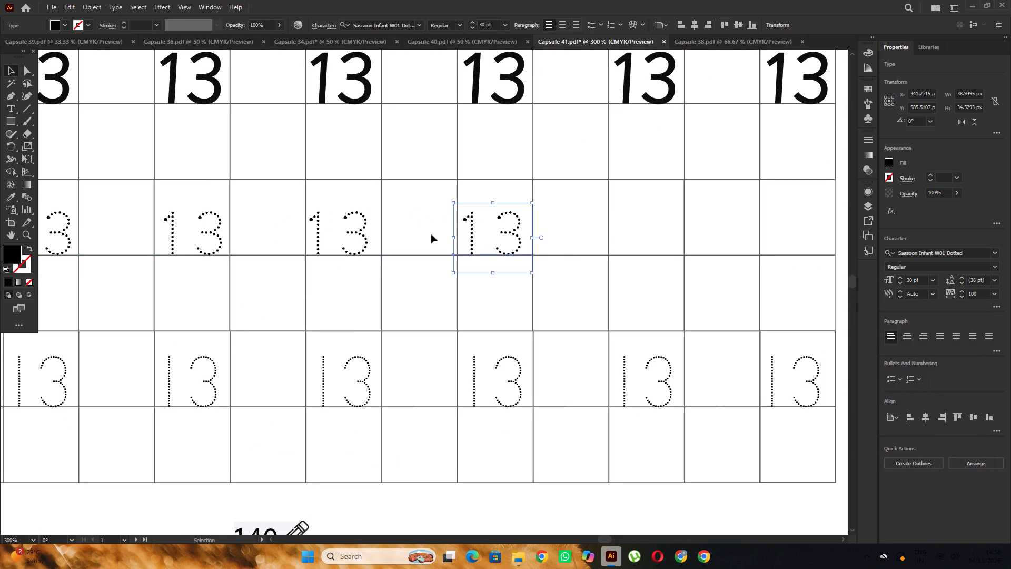
scroll(296, 223, "down", 3, "alt")
scroll(387, 228, "up", 2, "alt")
left_click_drag(354, 228, 439, 231, "alt")
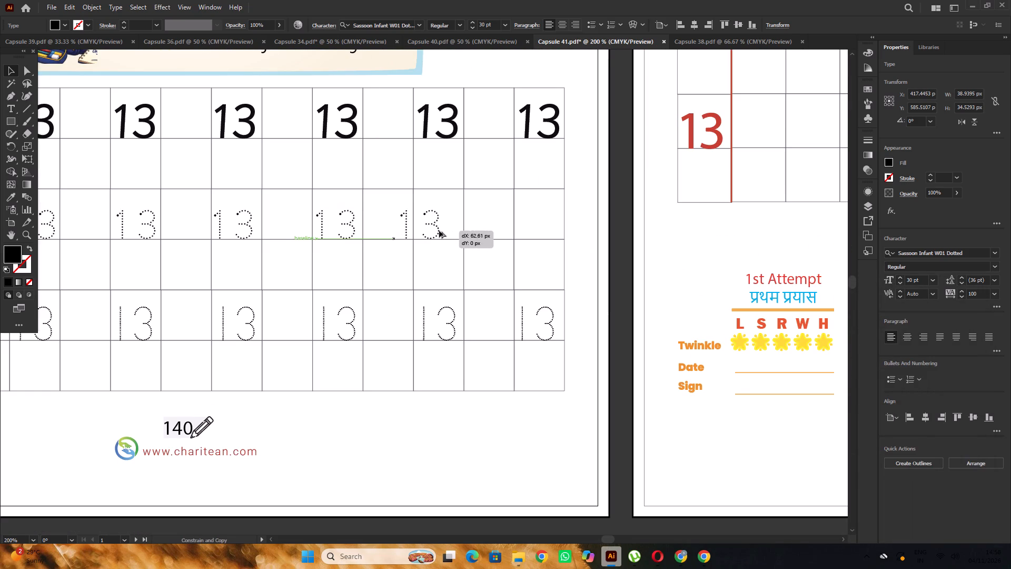
left_click_drag(439, 231, 453, 231, "alt")
left_click_drag(443, 225, 551, 226)
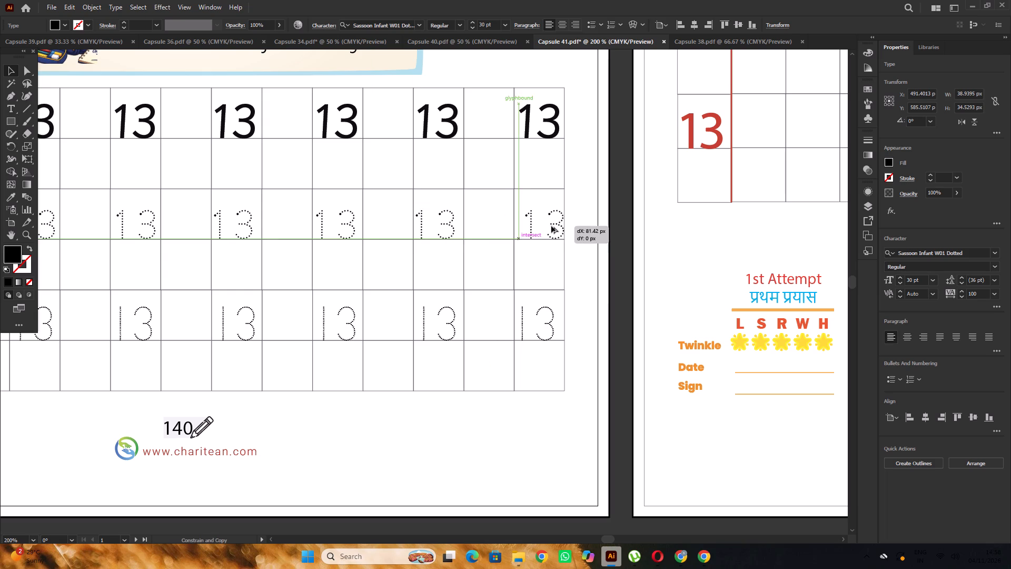
left_click_drag(551, 226, 546, 227)
scroll(506, 224, "down", 3, "alt")
left_click(486, 358)
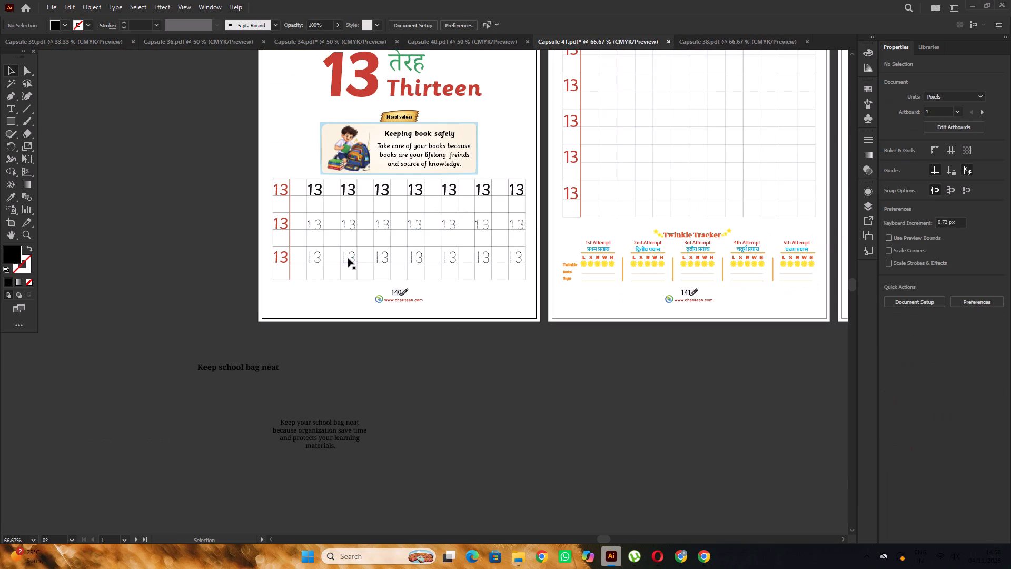
Delete the seven old KG Primary Dots 13s from the third row of page 140's grid.
scroll(348, 258, "up", 1)
left_click(311, 266)
left_click(351, 269, "shift")
left_click(388, 270, "shift")
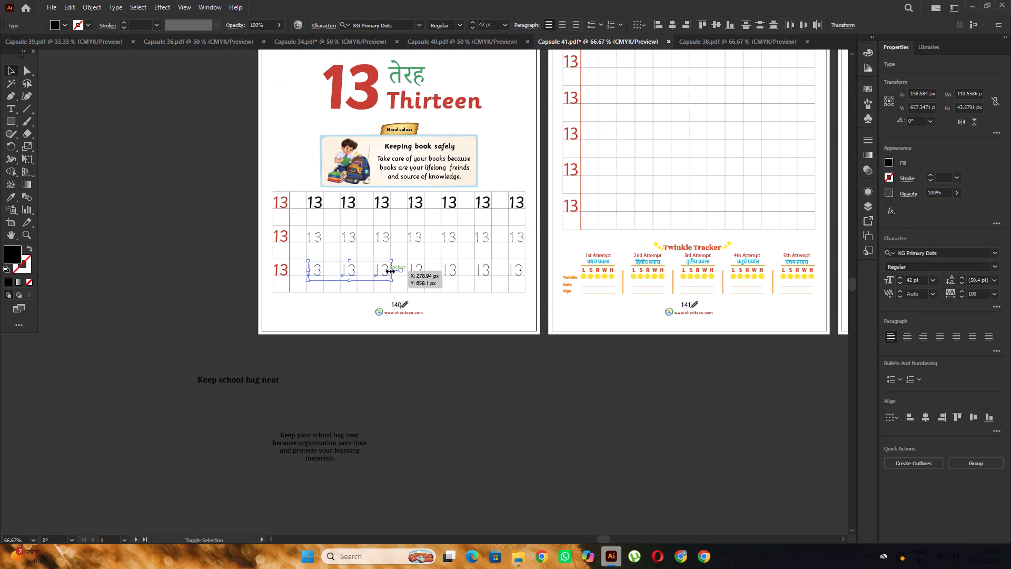
left_click(420, 272, "shift")
left_click(453, 270, "shift")
left_click(493, 272, "shift")
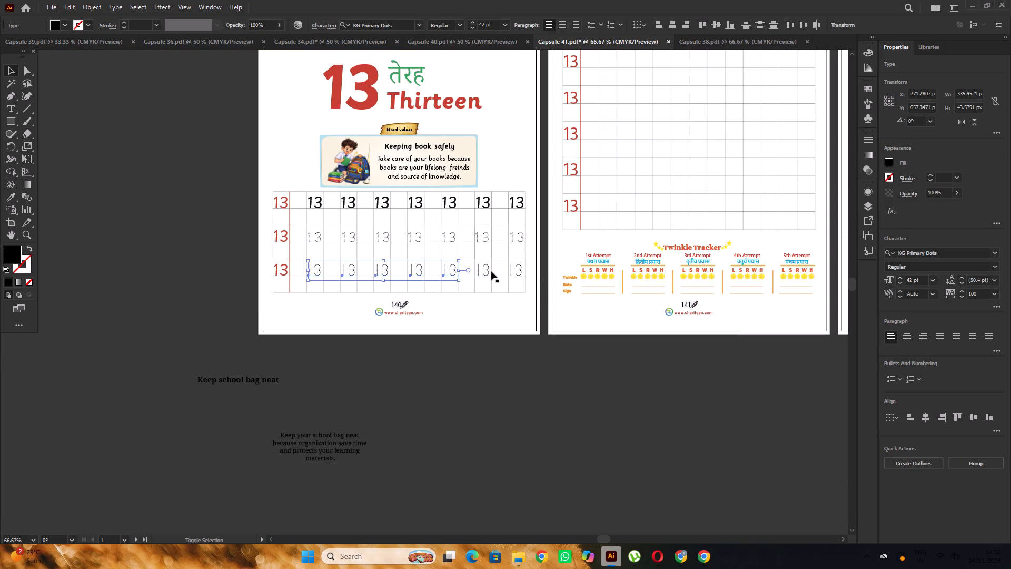
left_click(485, 270, "shift")
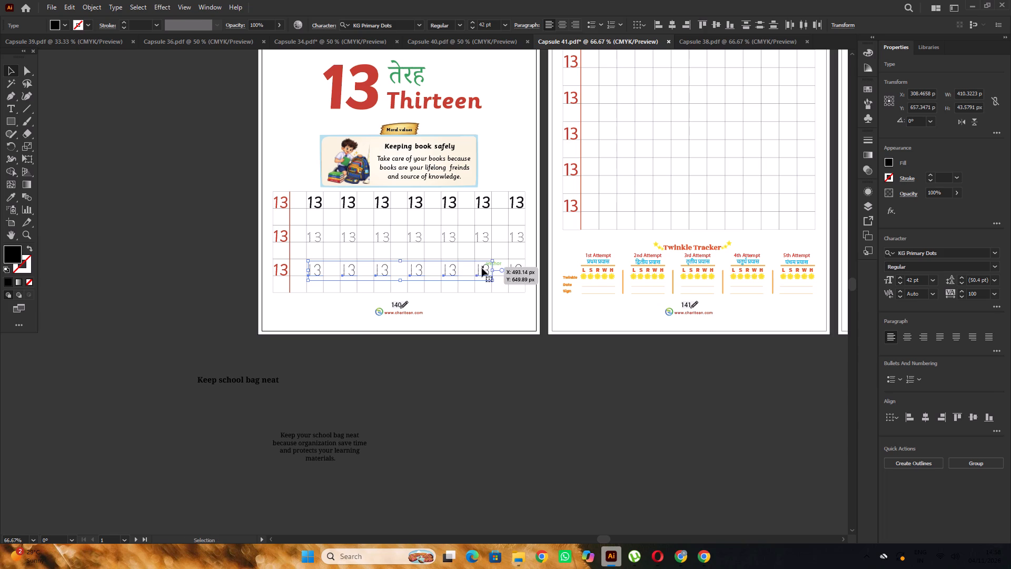
scroll(482, 268, "up", 1, "shift")
scroll(490, 267, "down", 8, "alt")
scroll(502, 295, "up", 3, "alt")
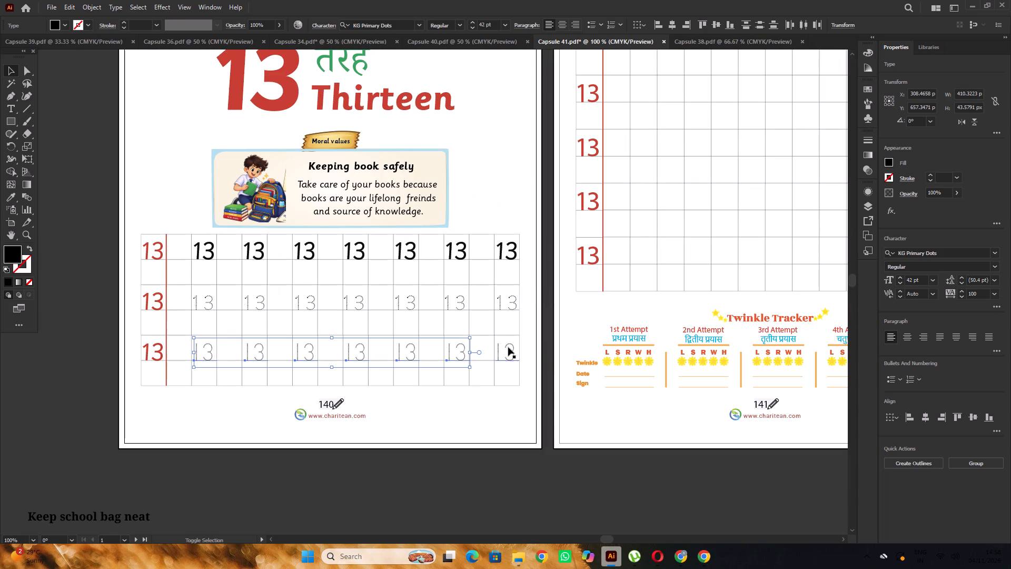
left_click(510, 348, "shift")
key("Delete")
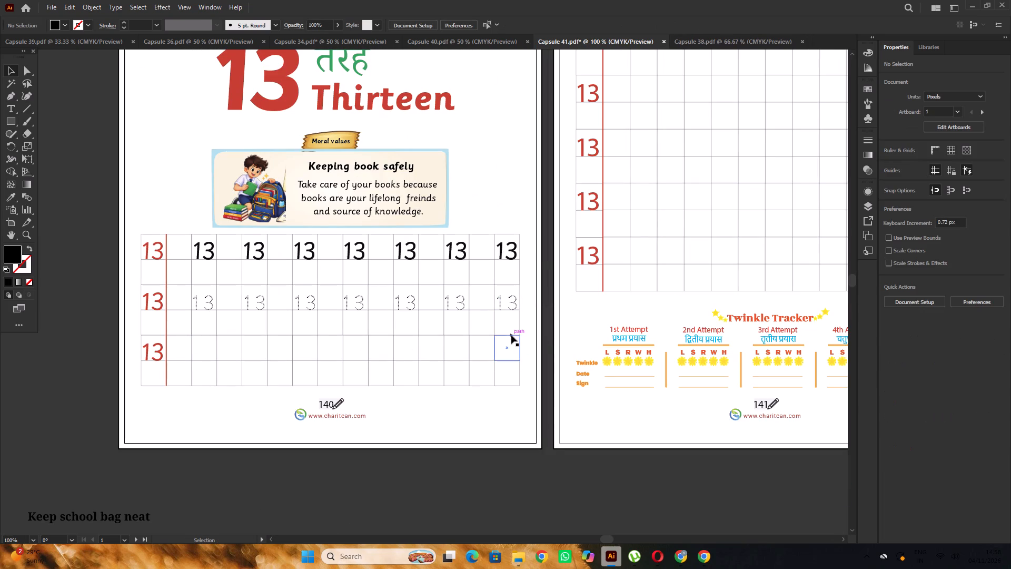
Copy the second row's seven dotted 13s straight down about 76 px into the third row's cells.
scroll(518, 244, "down", 1)
scroll(376, 280, "down", 3, "alt")
scroll(288, 281, "up", 2, "alt")
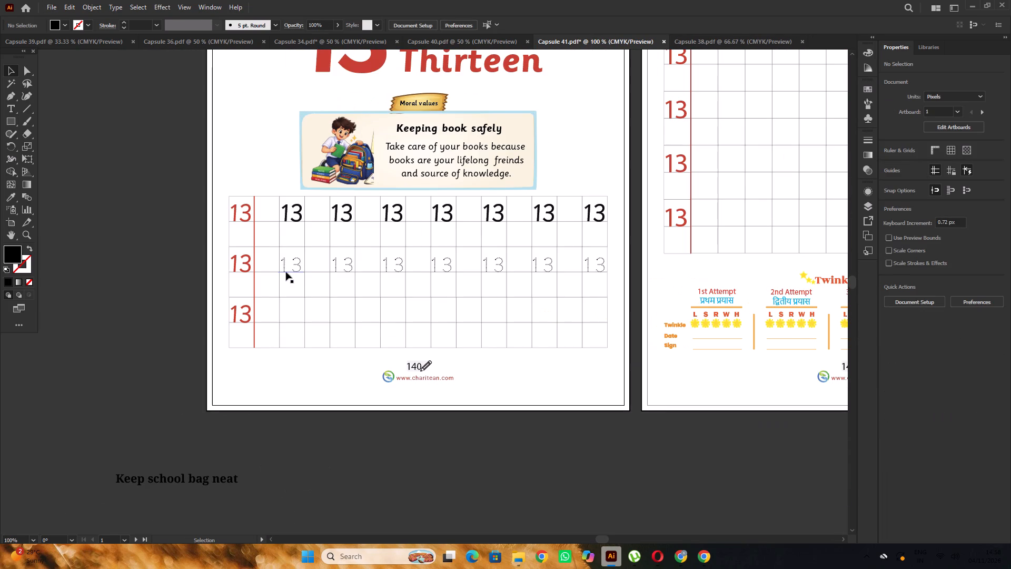
left_click(290, 263)
left_click(347, 266, "shift")
left_click(393, 269, "shift")
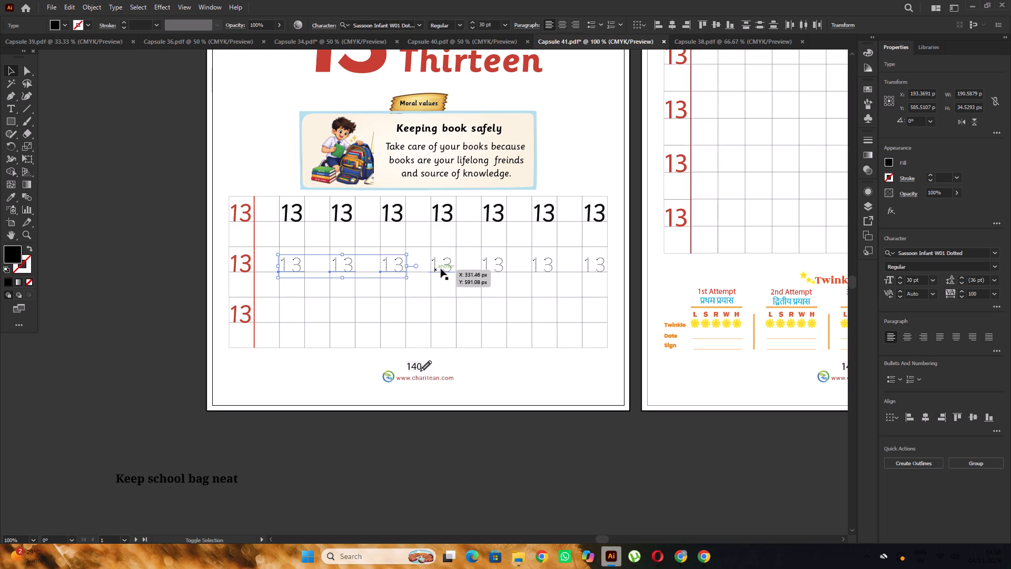
left_click(450, 267, "shift")
left_click(499, 264, "shift")
left_click(549, 264, "shift")
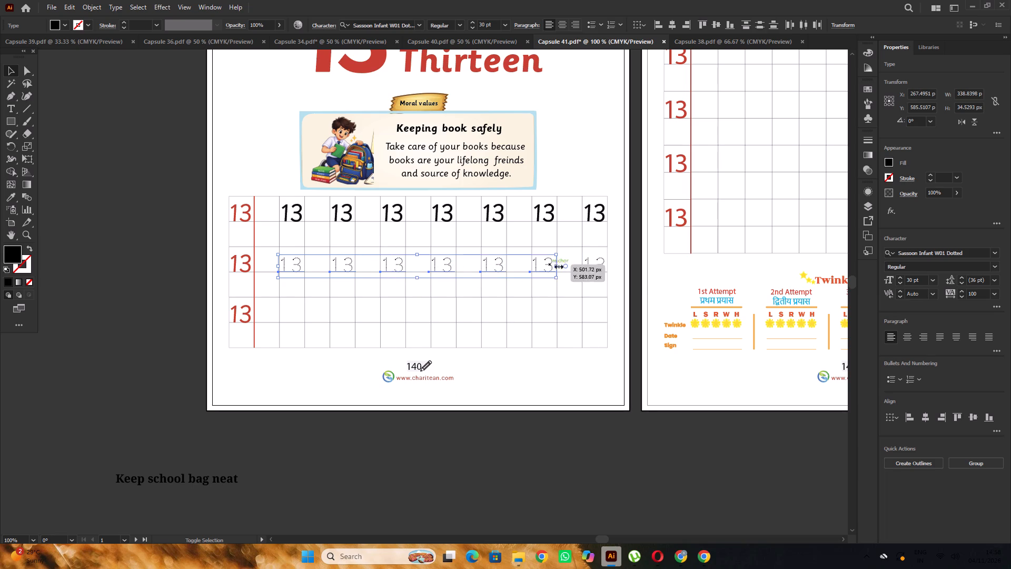
left_click(597, 268, "shift")
left_click(678, 555)
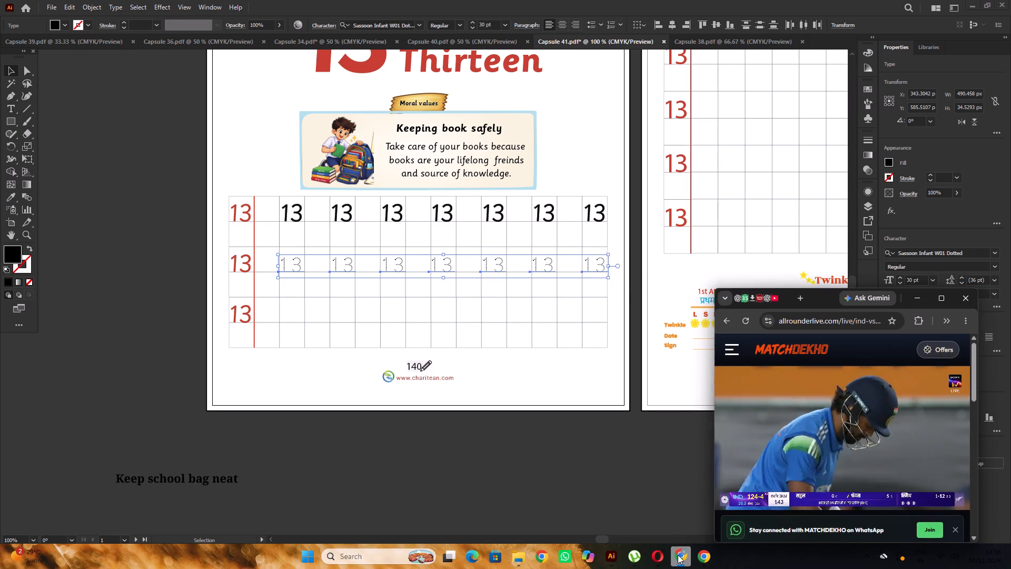
left_click(678, 555)
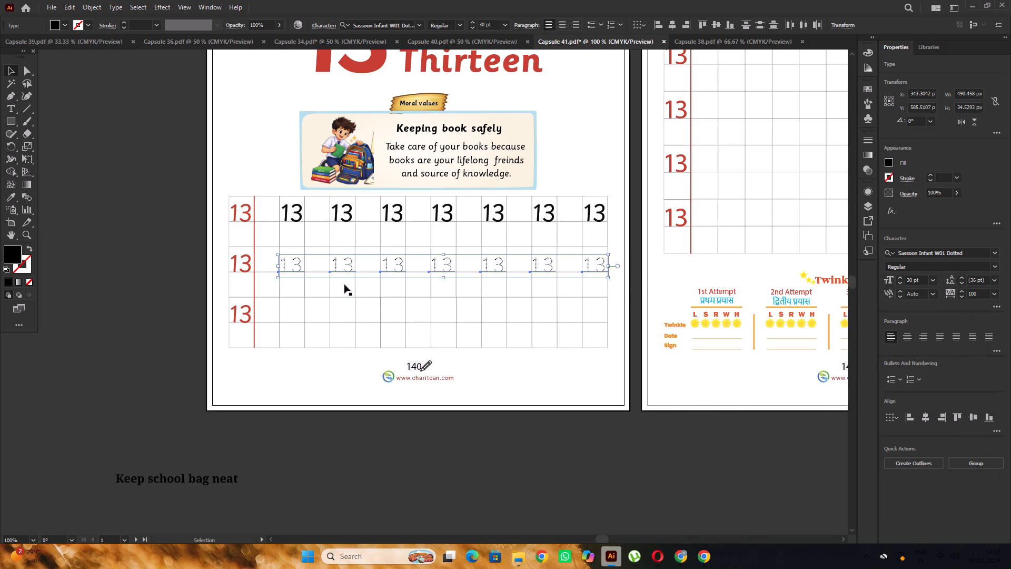
scroll(344, 284, "down", 4)
scroll(330, 228, "up", 3, "alt")
left_click_drag(388, 185, 384, 337, "alt")
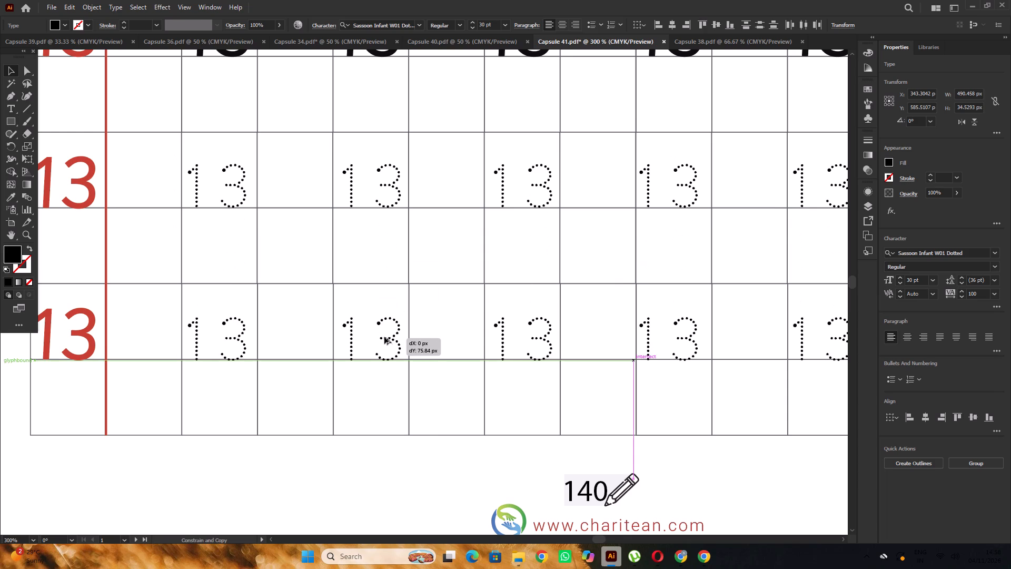
left_click_drag(384, 337, 386, 336, "alt")
scroll(349, 313, "down", 5, "alt")
left_click(479, 408)
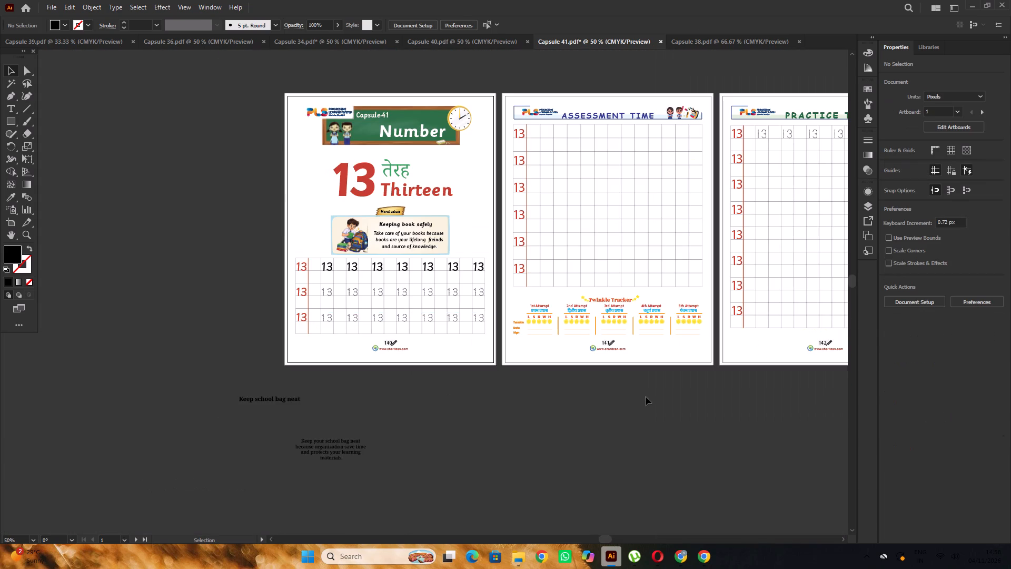
Lock page 141's white background rectangle so it stays out of the way when selecting the numerals.
key("space")
left_click_drag(653, 402, 497, 415)
left_click(365, 153)
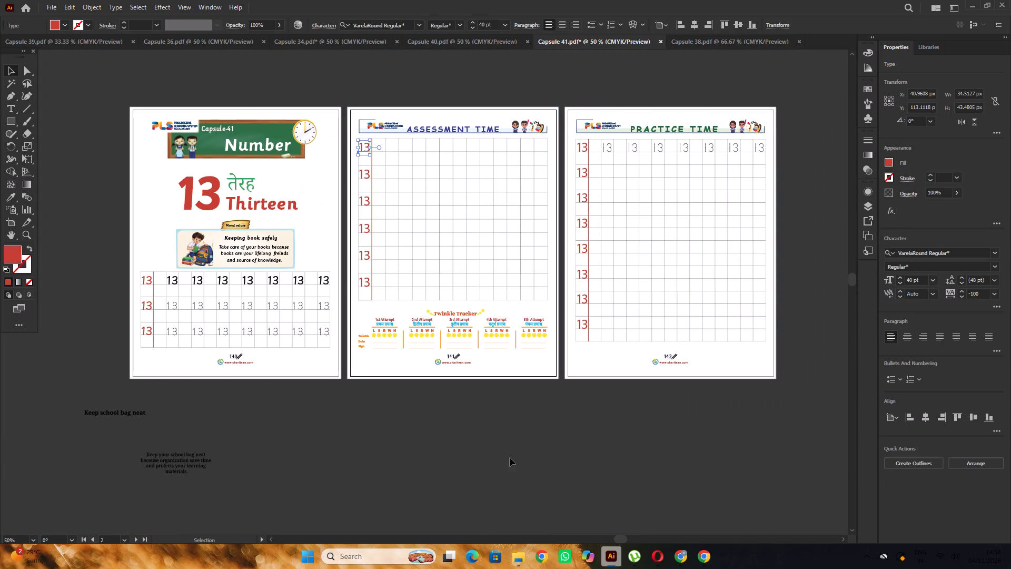
left_click(511, 457)
left_click(507, 372)
left_click(688, 562)
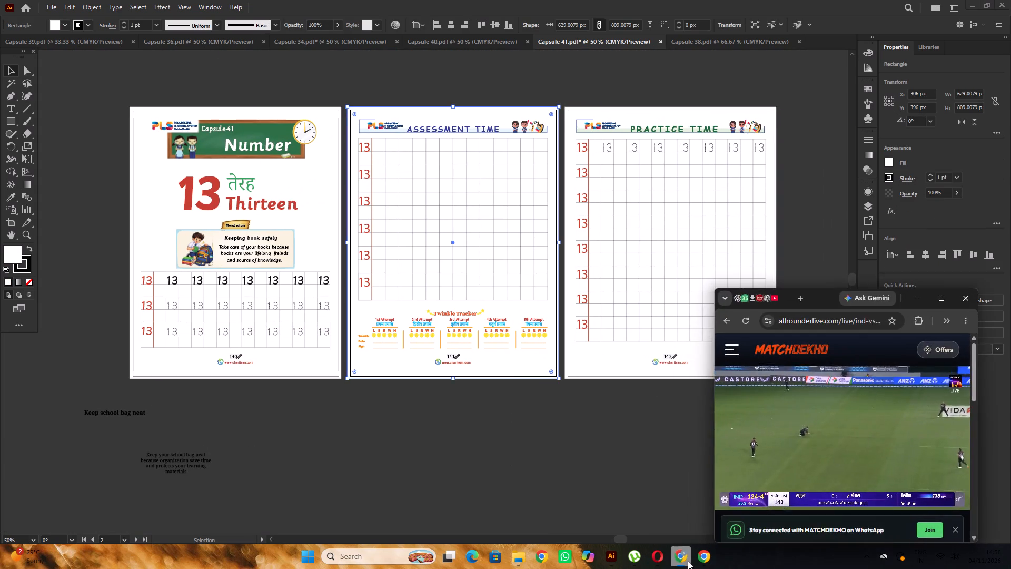
left_click(688, 561)
key("ctrl+2")
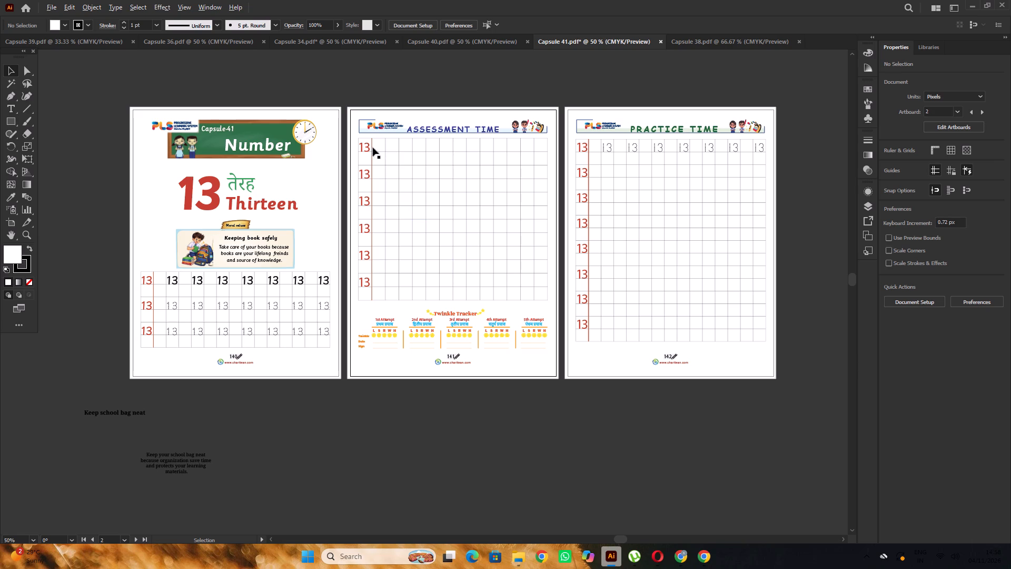
Restyle the six red 13s in page 141's first column as Sassoon Primary 35 pt by sampling page 140's first-row red 13.
left_click(366, 148)
scroll(365, 154, "up", 2, "alt")
left_click(368, 196, "shift")
scroll(368, 194, "down", 1, "alt")
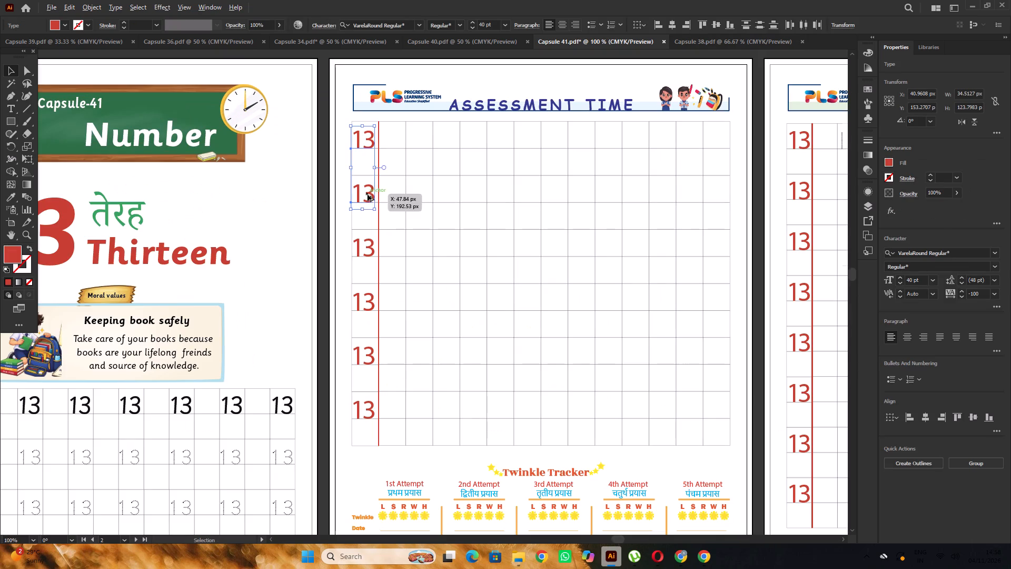
scroll(368, 194, "down", 1, "alt")
scroll(370, 222, "up", 1, "alt")
left_click(370, 221, "shift")
left_click(369, 258, "shift")
left_click(370, 296, "shift")
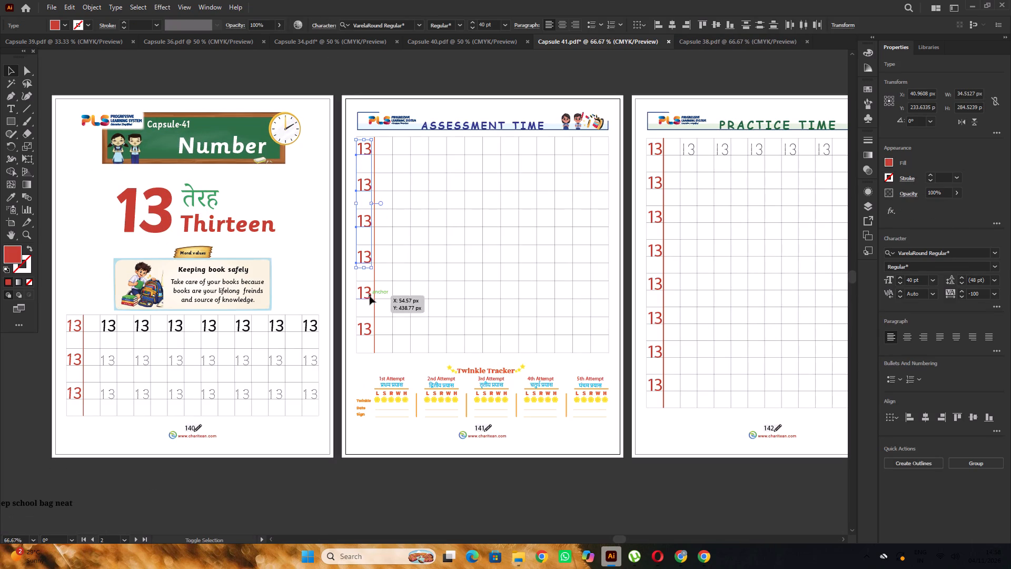
left_click(370, 331, "shift")
left_click(6, 199)
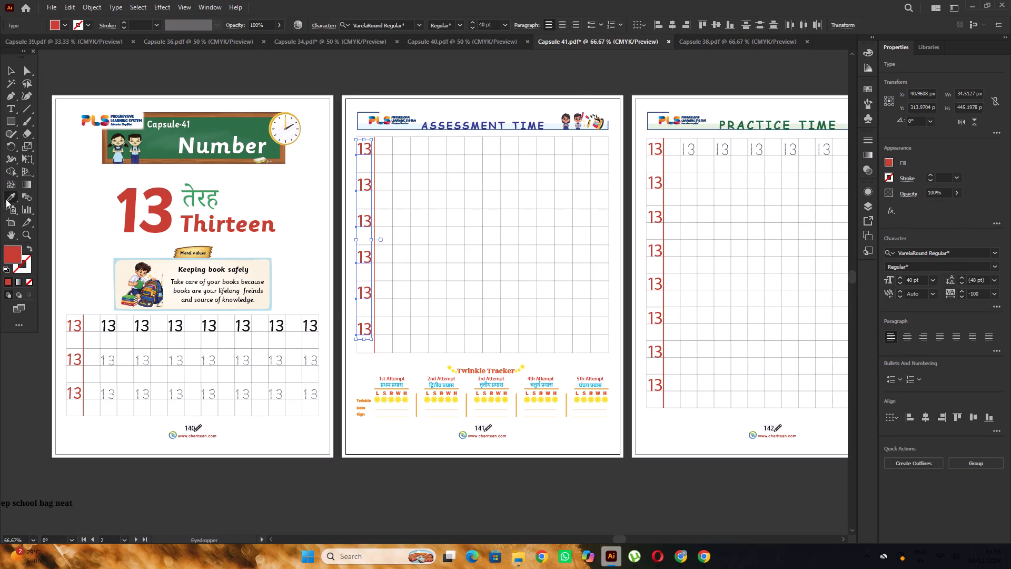
scroll(71, 330, "up", 4, "alt")
left_click(111, 317)
scroll(111, 317, "down", 5, "alt")
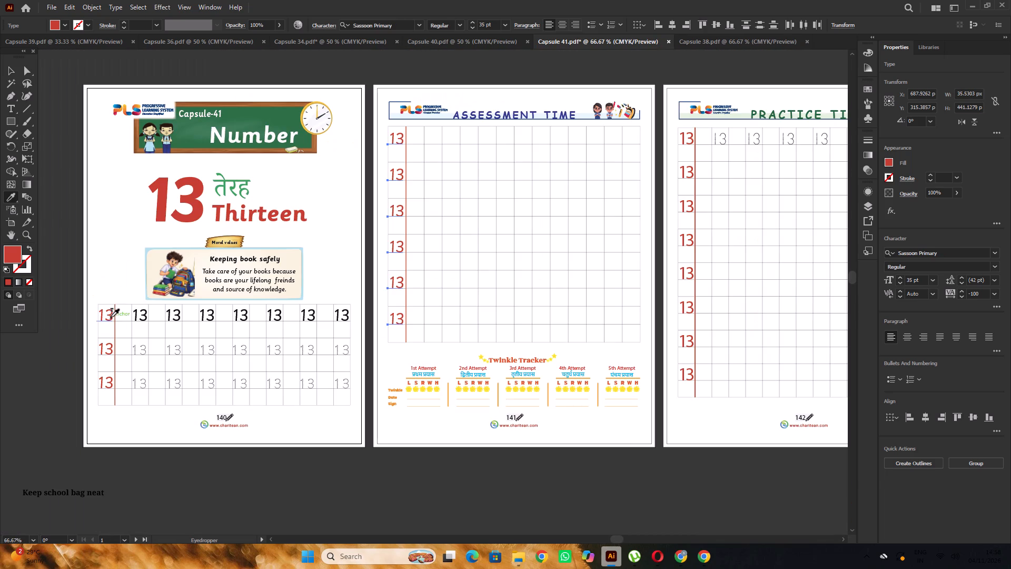
left_click(9, 75)
left_click(153, 74)
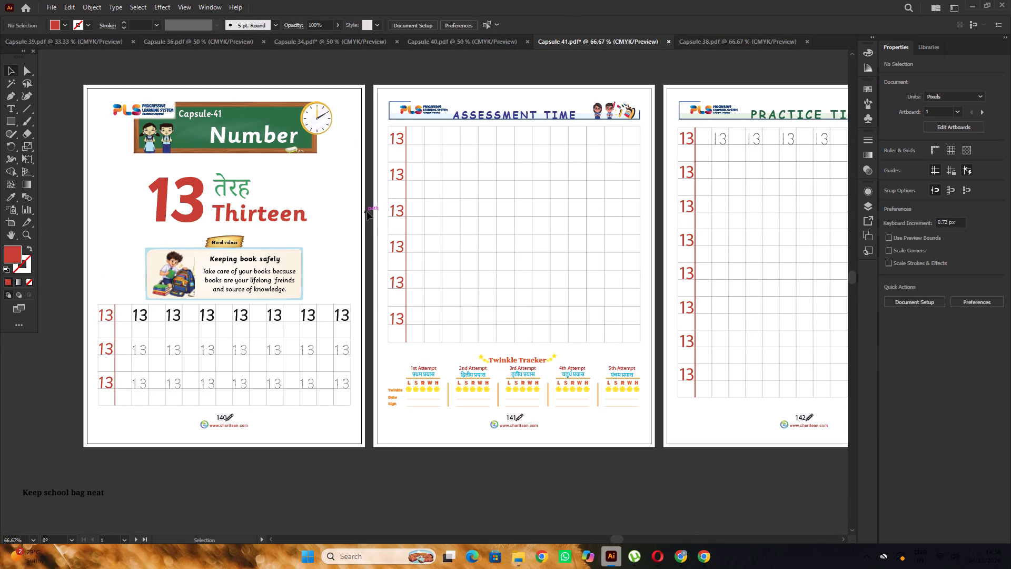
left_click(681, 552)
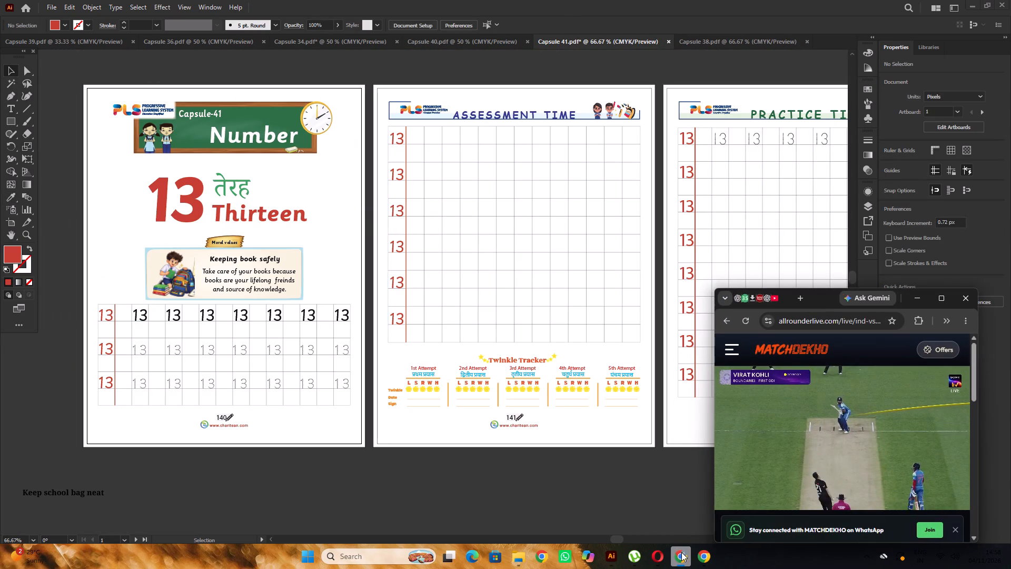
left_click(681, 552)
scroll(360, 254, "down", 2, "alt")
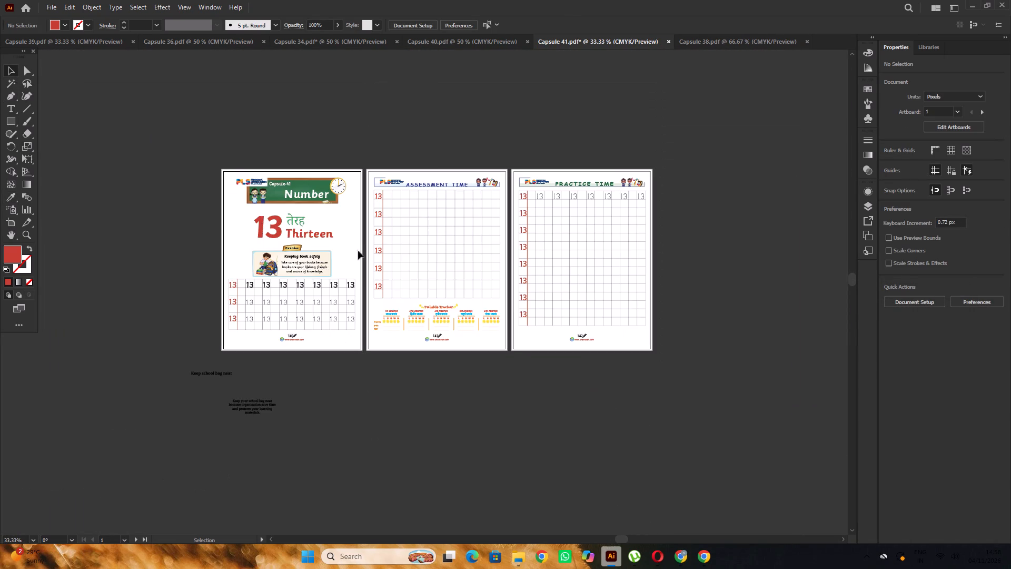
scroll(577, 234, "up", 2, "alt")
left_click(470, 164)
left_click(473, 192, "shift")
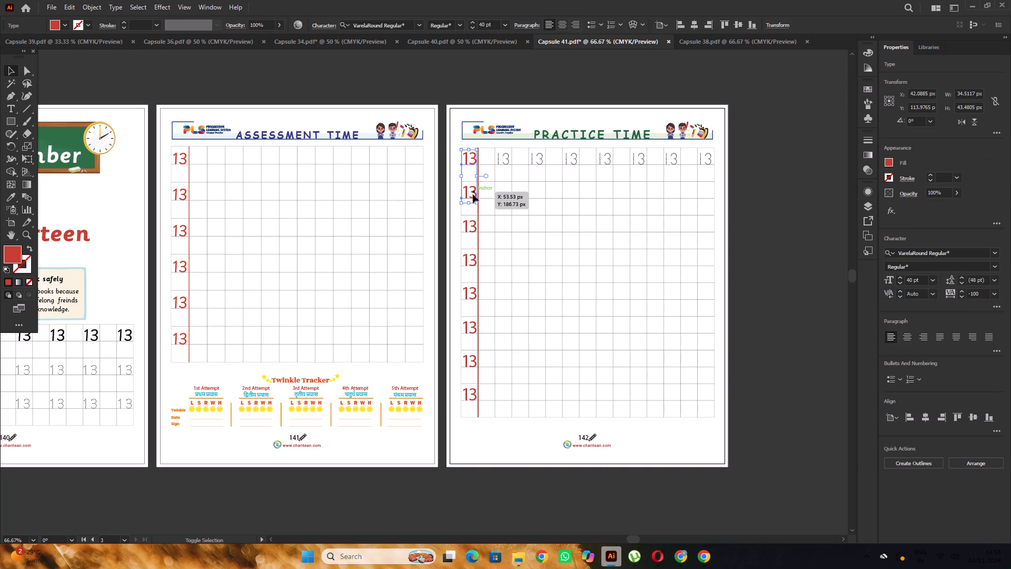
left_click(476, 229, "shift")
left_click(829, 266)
Lock page 142's white background rectangle.
left_click(728, 257)
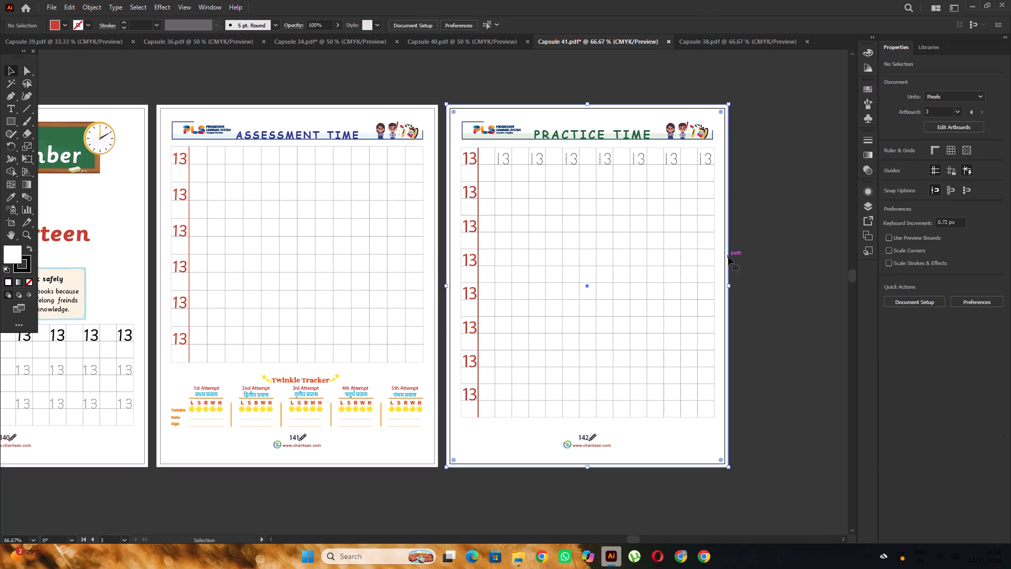
key("ctrl+2")
Restyle the eight red 13s in page 142's first column as Sassoon Primary 35 pt by sampling a red 13 on page 141.
left_click(470, 160)
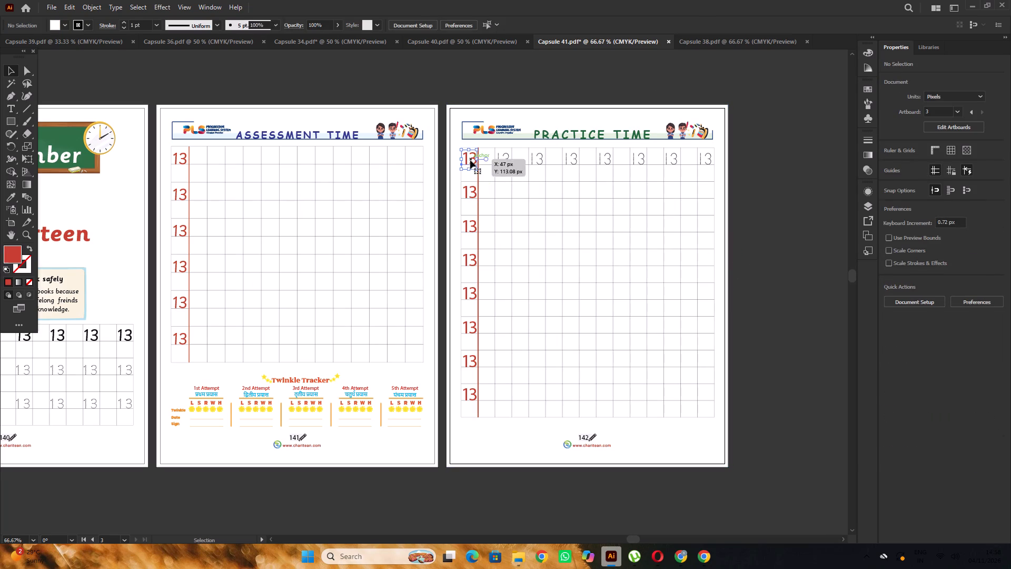
left_click(474, 189, "shift")
left_click(472, 224, "shift")
left_click(473, 259, "shift")
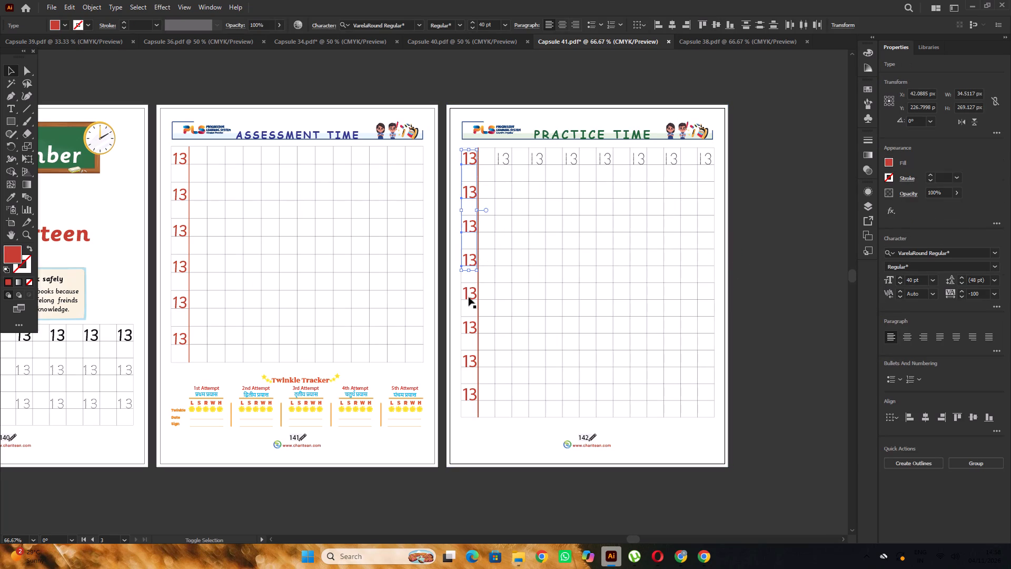
left_click(473, 292, "shift")
left_click(472, 327, "shift")
left_click(473, 361, "shift")
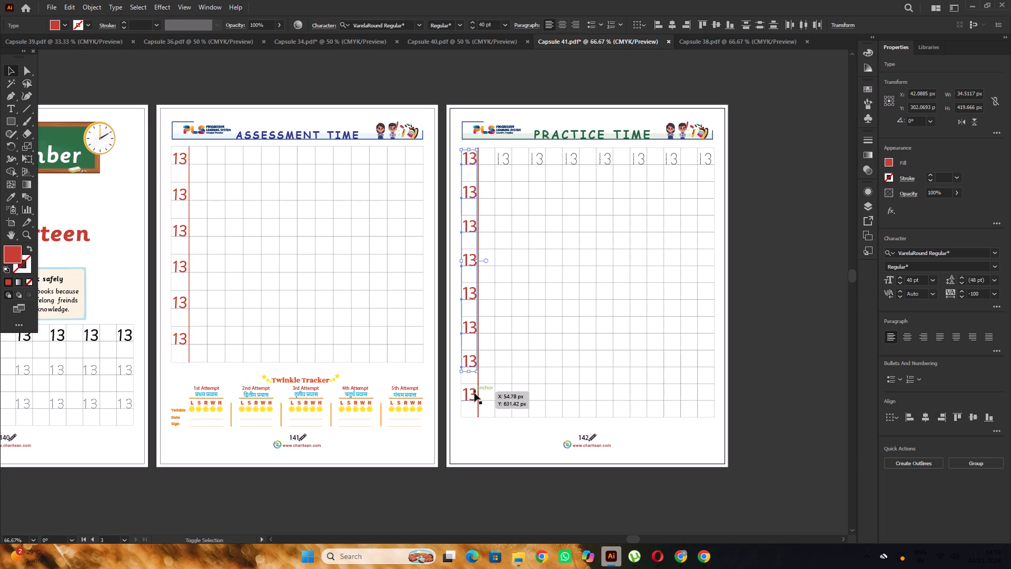
left_click(473, 396, "shift")
left_click(11, 198)
scroll(174, 232, "up", 4)
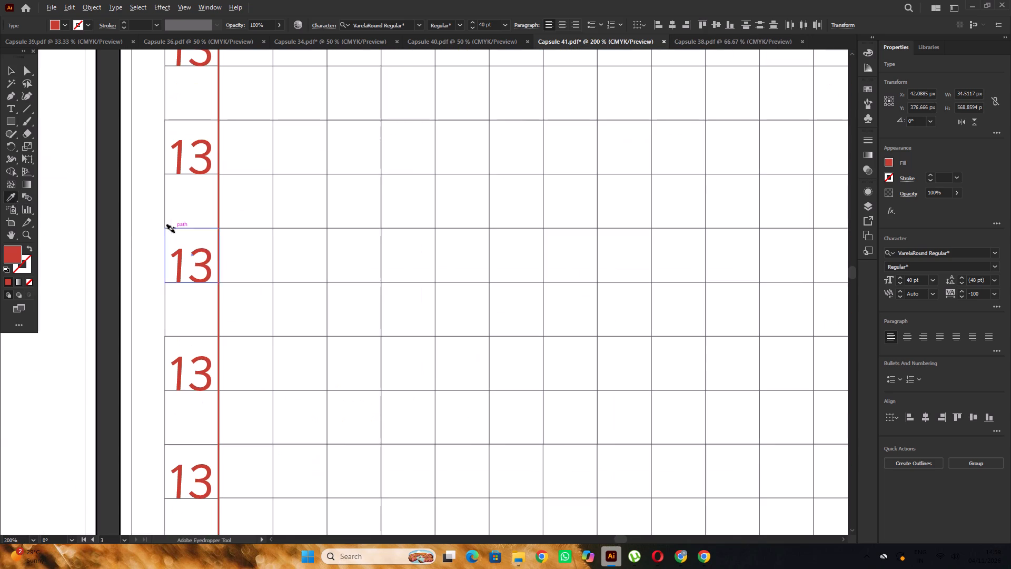
left_click(208, 254)
scroll(202, 249, "down", 4, "alt")
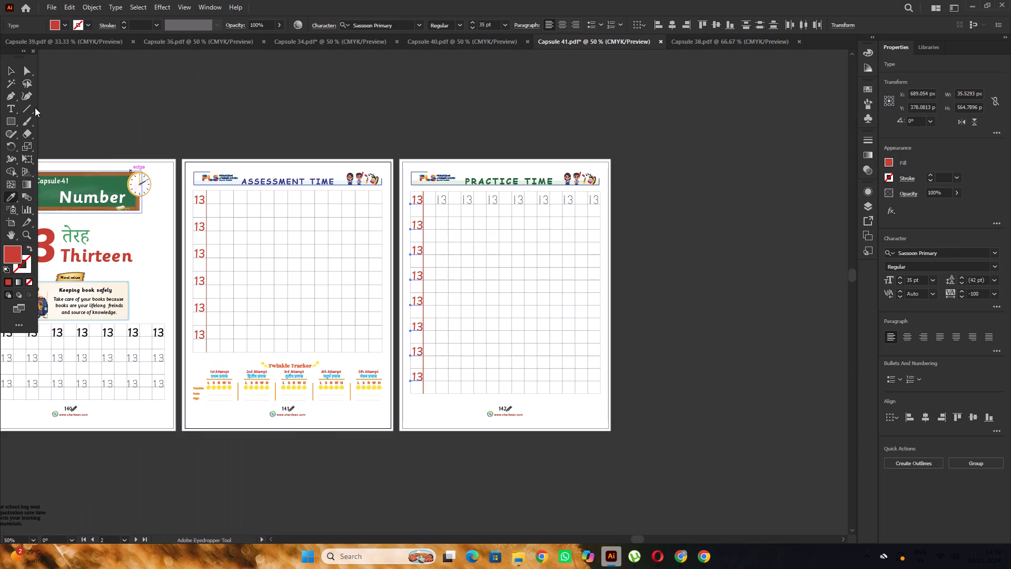
left_click(9, 71)
left_click(390, 123)
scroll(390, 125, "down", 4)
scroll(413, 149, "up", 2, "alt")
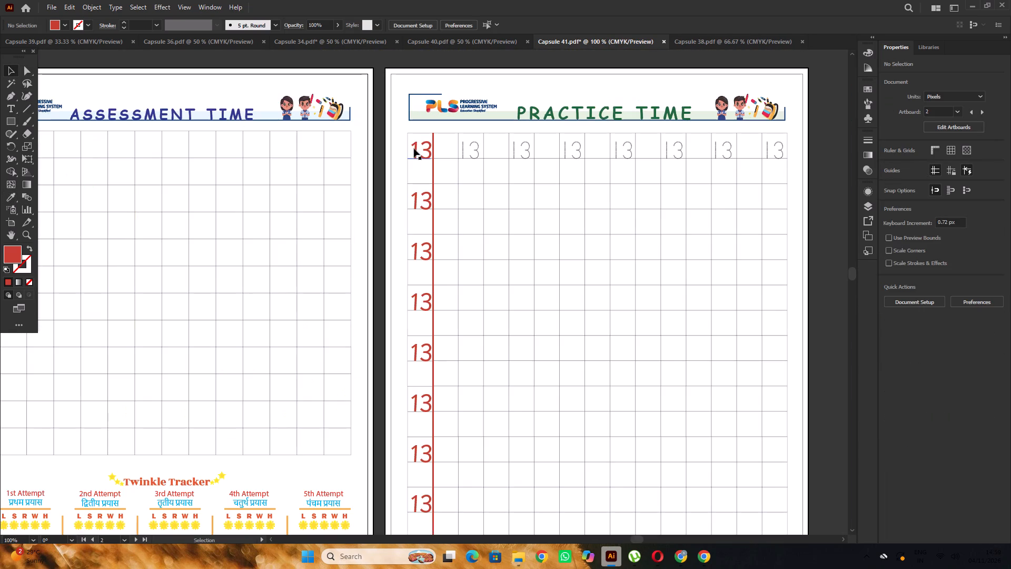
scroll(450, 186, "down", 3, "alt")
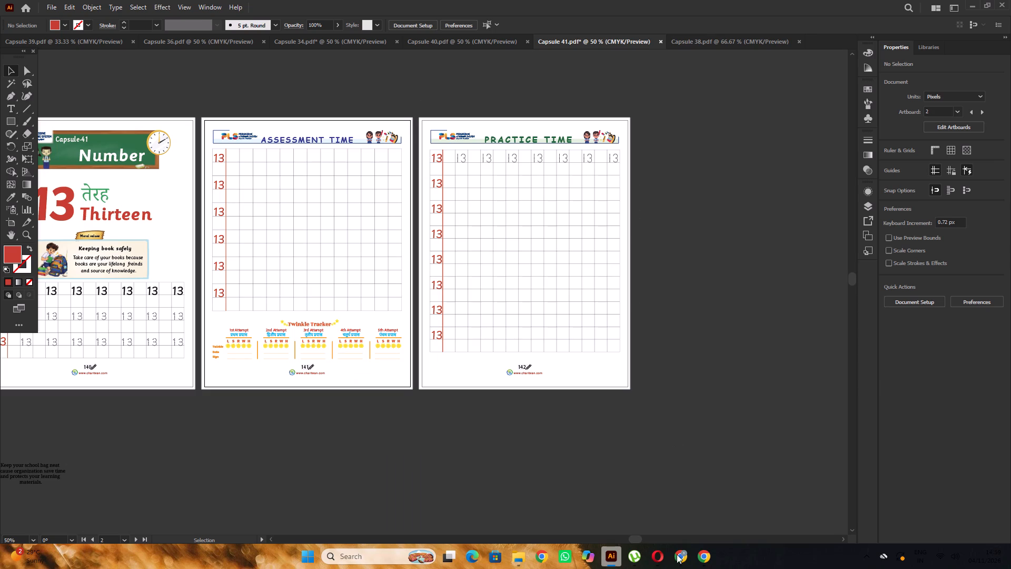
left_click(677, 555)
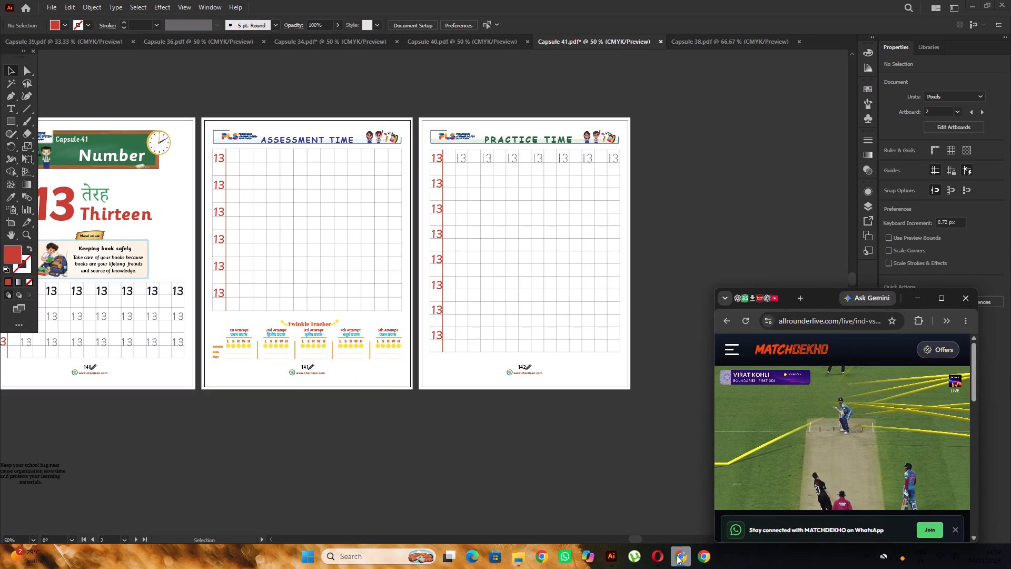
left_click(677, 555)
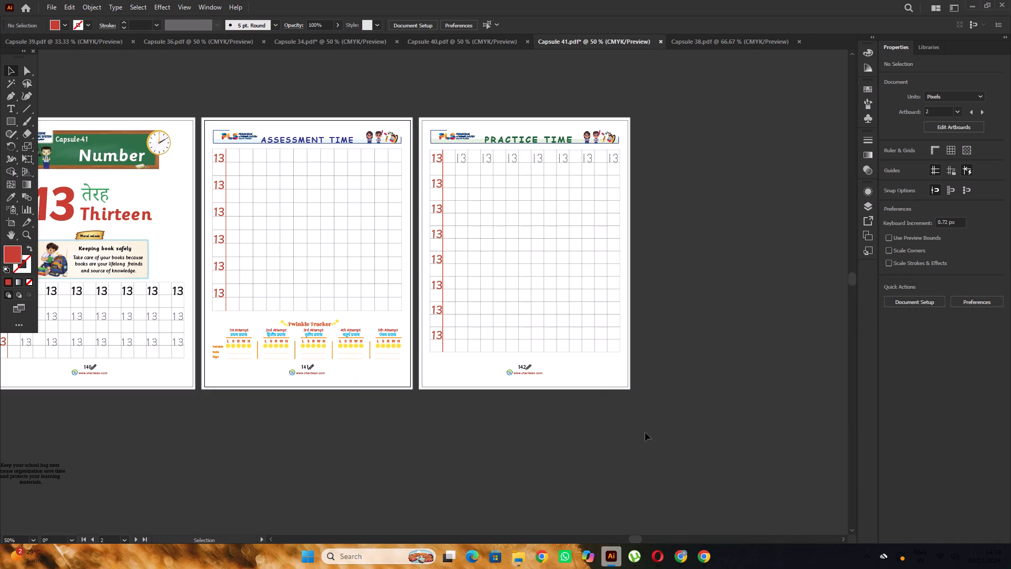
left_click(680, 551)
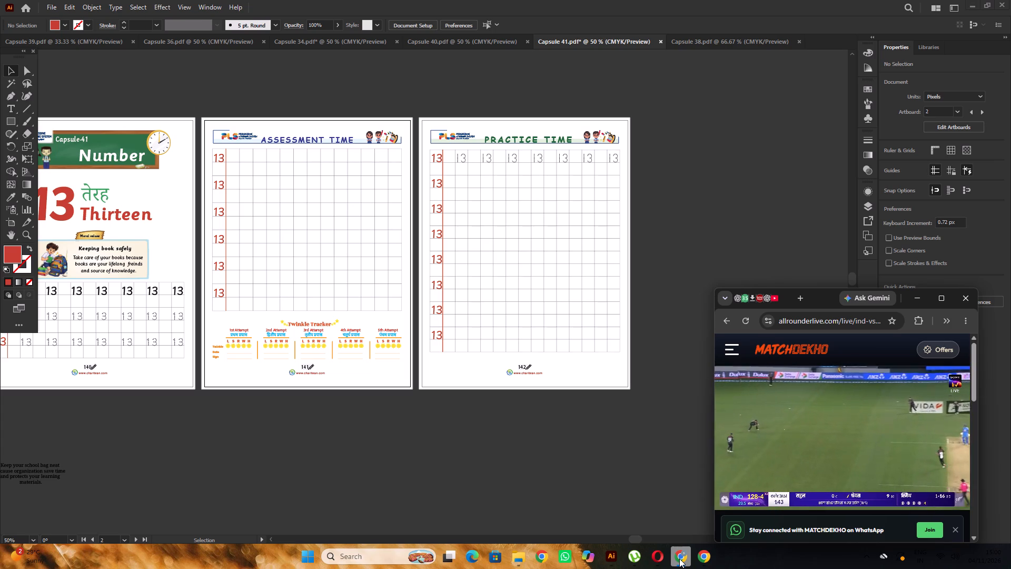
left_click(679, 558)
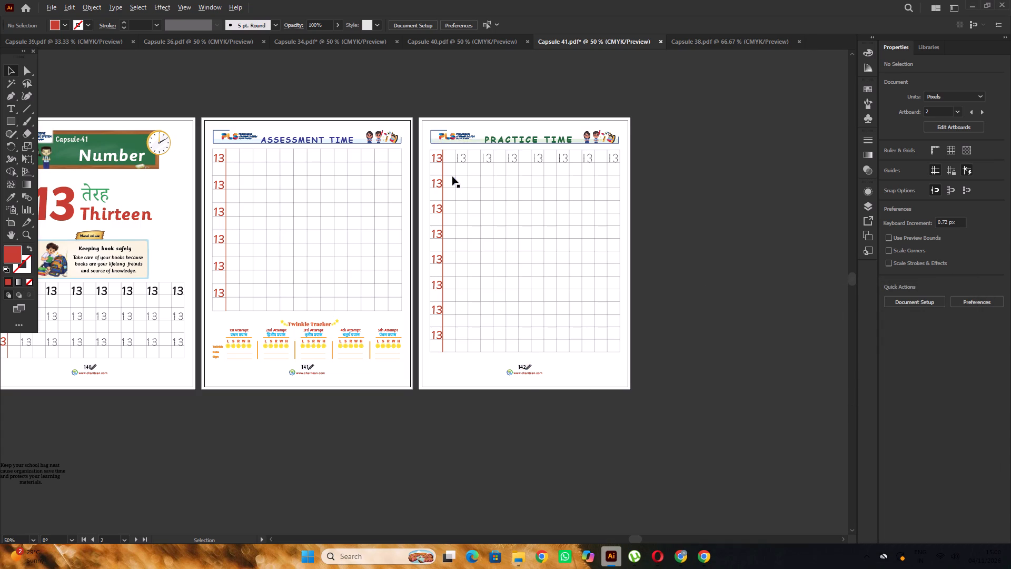
Restyle the seven dotted 13s in page 142's first row as Sassoon Infant W01 Dotted 30 pt by sampling a dotted 13 on page 140.
scroll(453, 176, "up", 2, "alt")
scroll(453, 176, "down", 1, "alt")
scroll(483, 170, "up", 1, "alt")
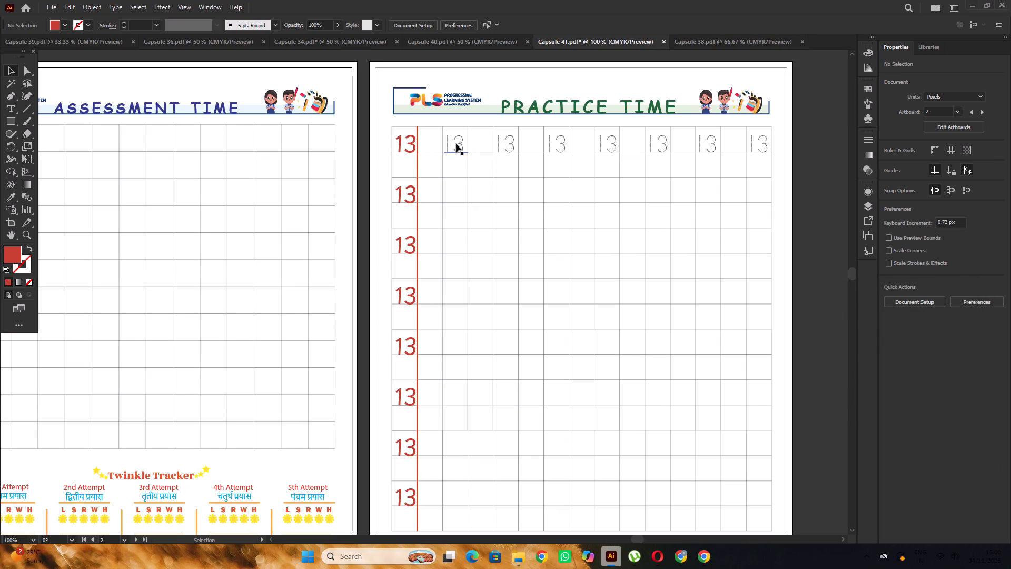
left_click(456, 144)
left_click(508, 147, "shift")
left_click(558, 148, "shift")
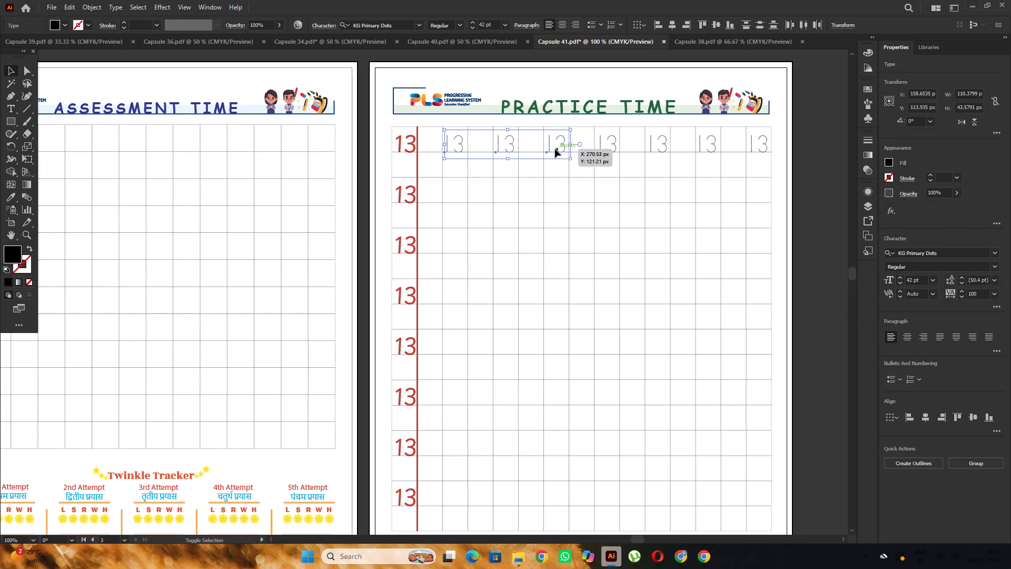
left_click(603, 145, "shift")
left_click(657, 146, "shift")
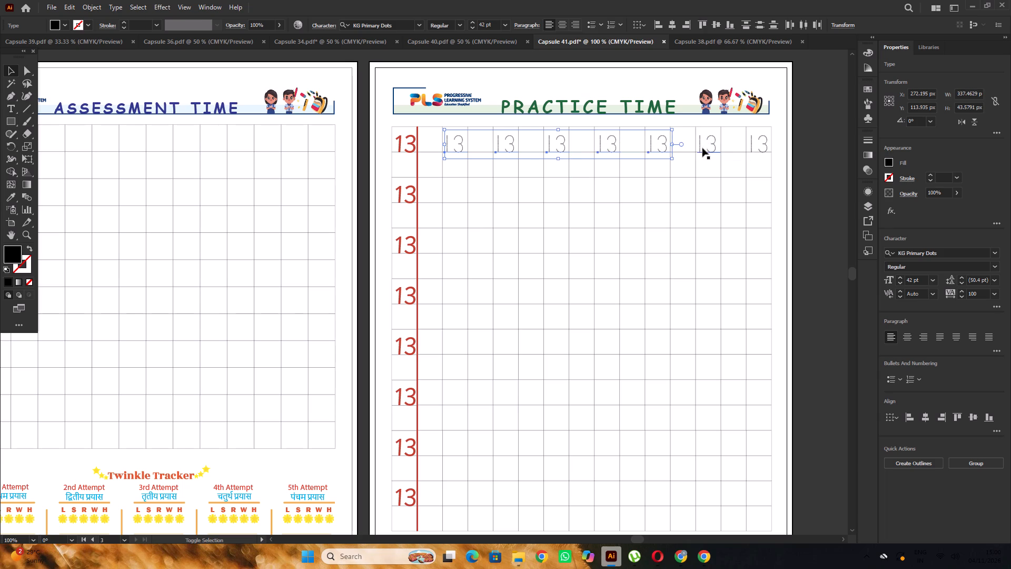
left_click(703, 148, "shift")
left_click(757, 147, "shift")
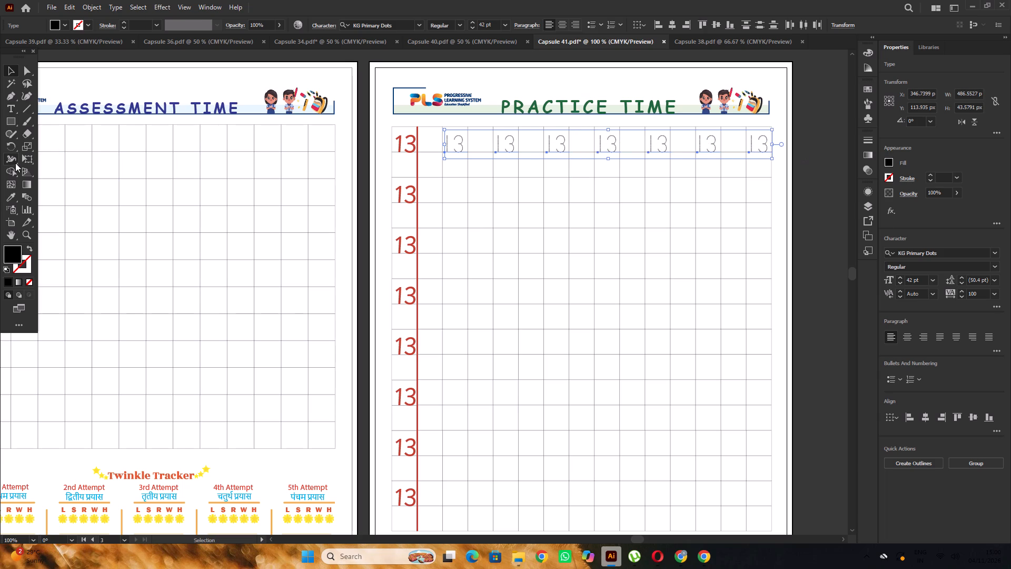
left_click(11, 199)
scroll(538, 231, "down", 3, "alt")
left_click(686, 560)
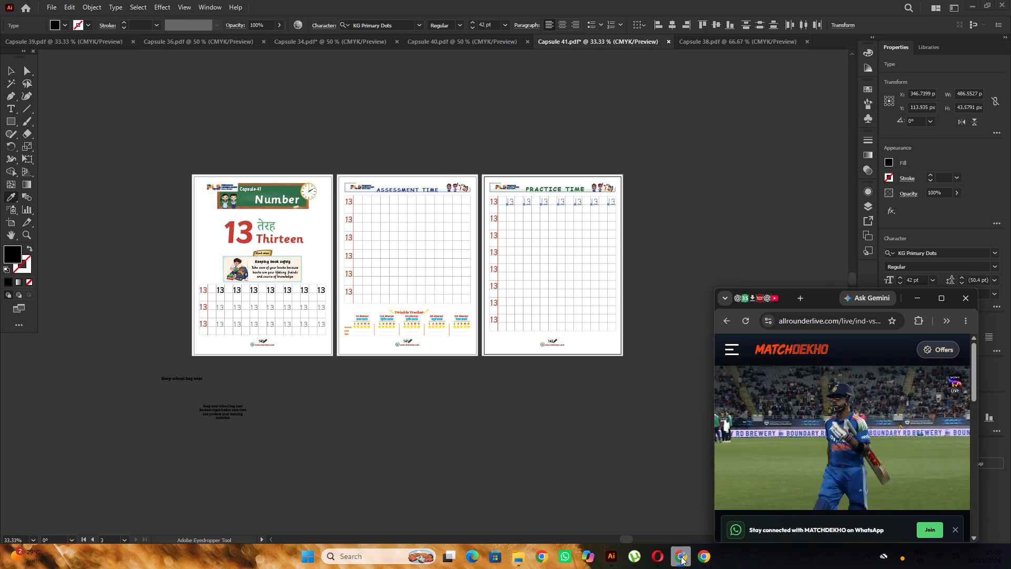
left_click(681, 556)
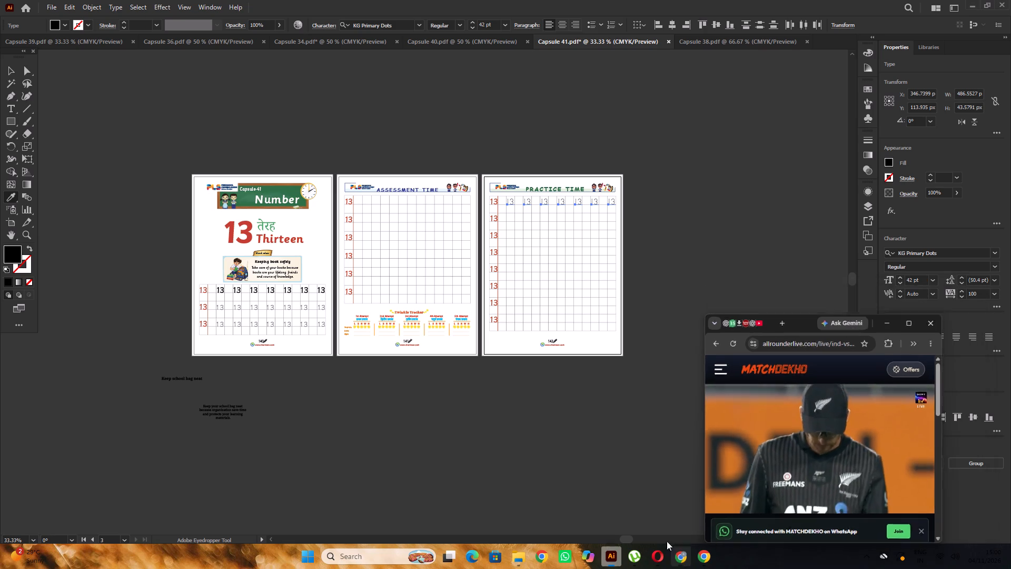
scroll(250, 315, "up", 7, "alt")
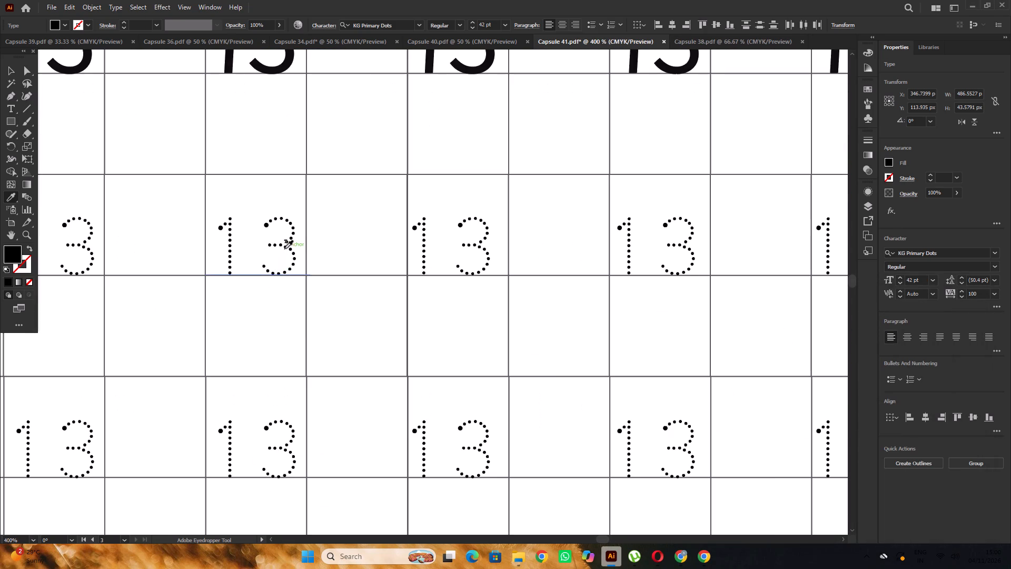
left_click(288, 245)
scroll(288, 245, "down", 7, "alt")
scroll(286, 247, "up", 4)
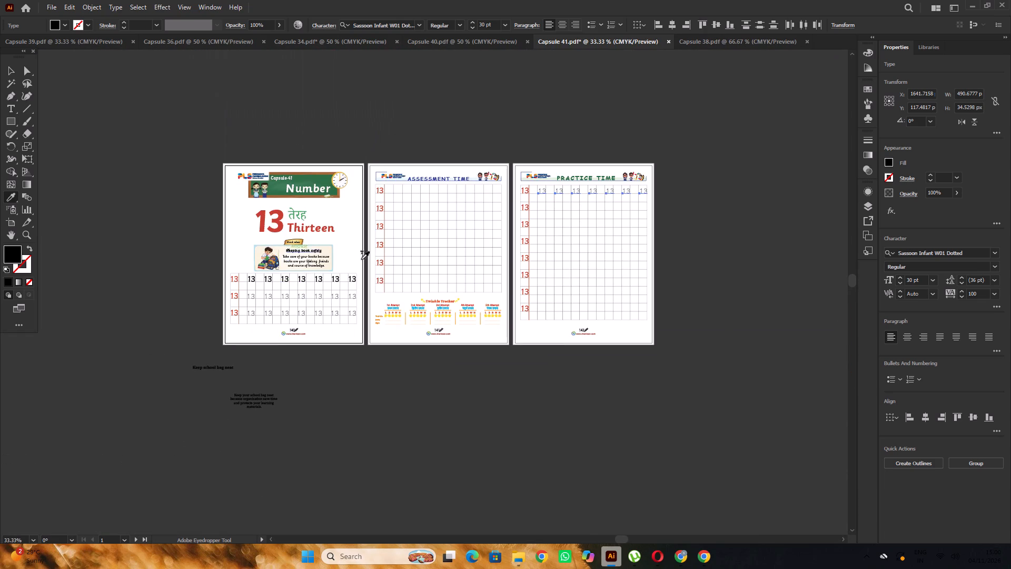
left_click(5, 65)
left_click(463, 124)
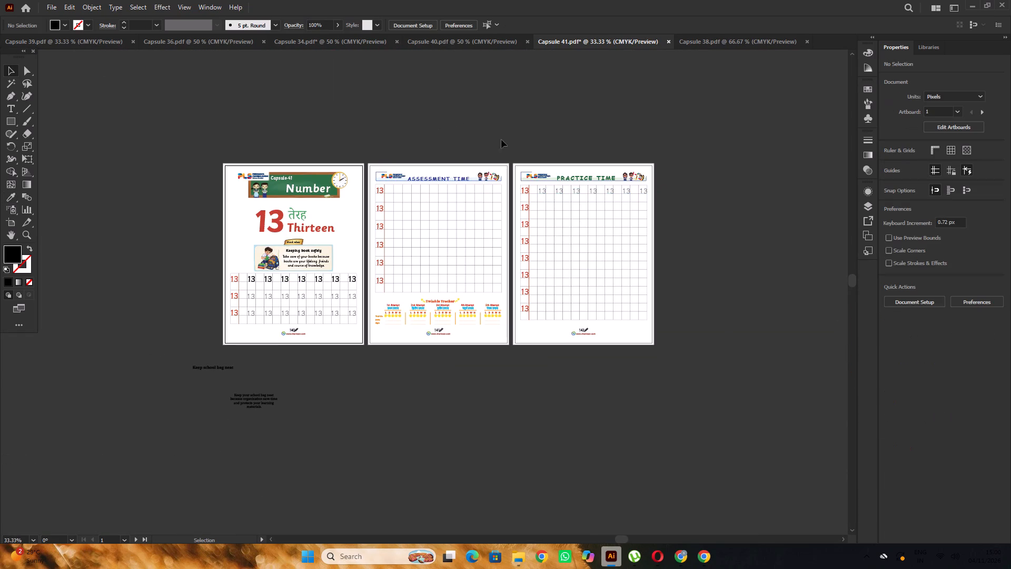
Shift the seventh and sixth dotted 13s in page 142's first row left into their cells, to about X 569 and 494 px.
scroll(558, 172, "up", 2, "alt")
scroll(732, 221, "up", 7, "alt")
left_click_drag(738, 217, 723, 216)
scroll(704, 208, "down", 1, "alt")
scroll(577, 212, "up", 1, "alt")
left_click(576, 213)
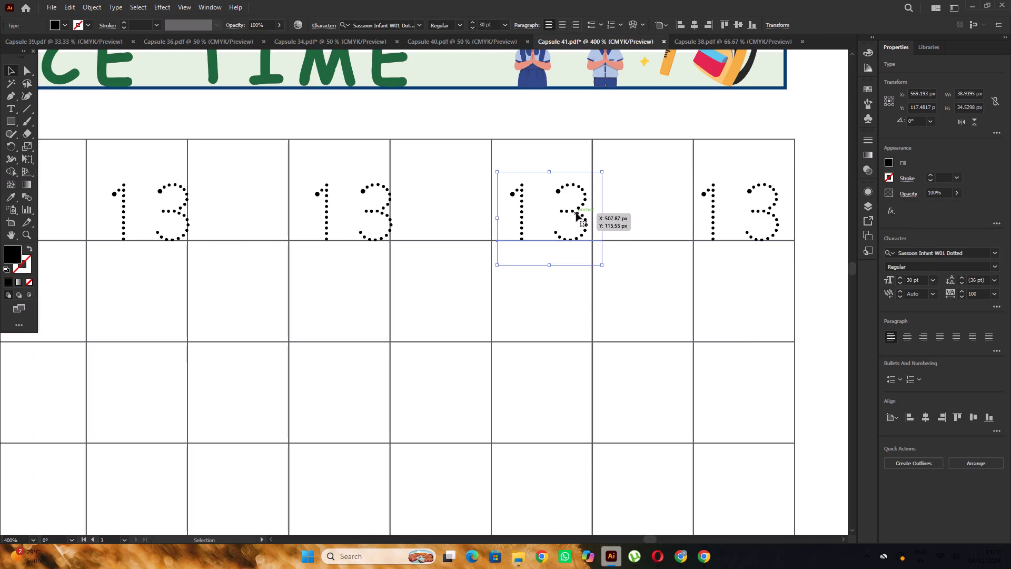
left_click_drag(579, 213, 568, 214)
scroll(588, 212, "down", 3, "alt")
scroll(464, 204, "up", 1, "alt")
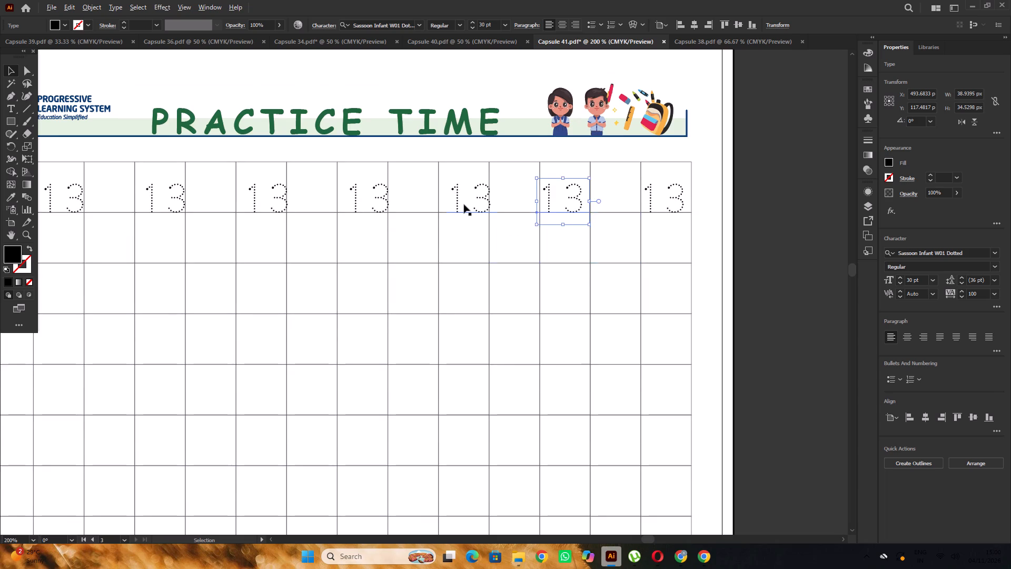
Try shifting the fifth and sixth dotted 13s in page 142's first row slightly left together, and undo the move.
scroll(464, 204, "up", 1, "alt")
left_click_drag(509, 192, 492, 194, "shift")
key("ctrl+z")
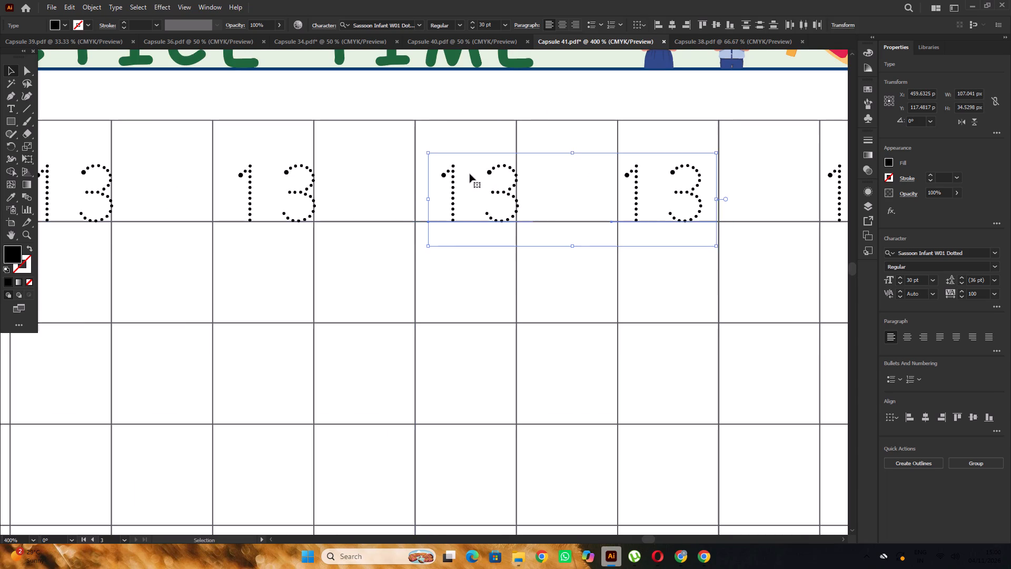
Shift the fifth dotted 13 in page 142's first row left into its cell, to about X 421 px.
scroll(471, 174, "up", 3)
left_click(526, 138)
left_click(504, 224)
left_click_drag(508, 231, 497, 231)
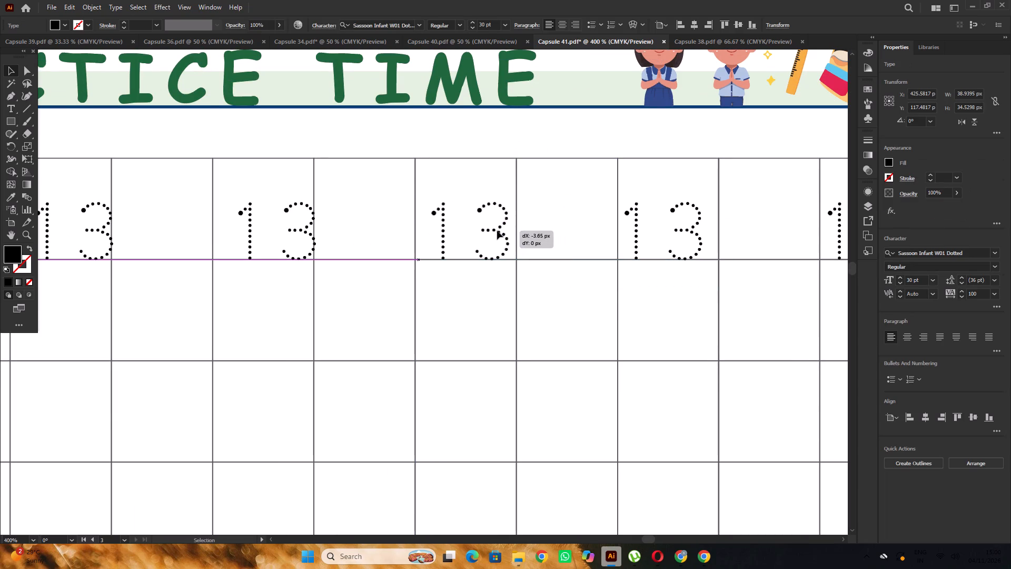
left_click_drag(497, 231, 496, 230)
scroll(556, 226, "down", 4, "alt")
scroll(492, 227, "up", 5, "alt")
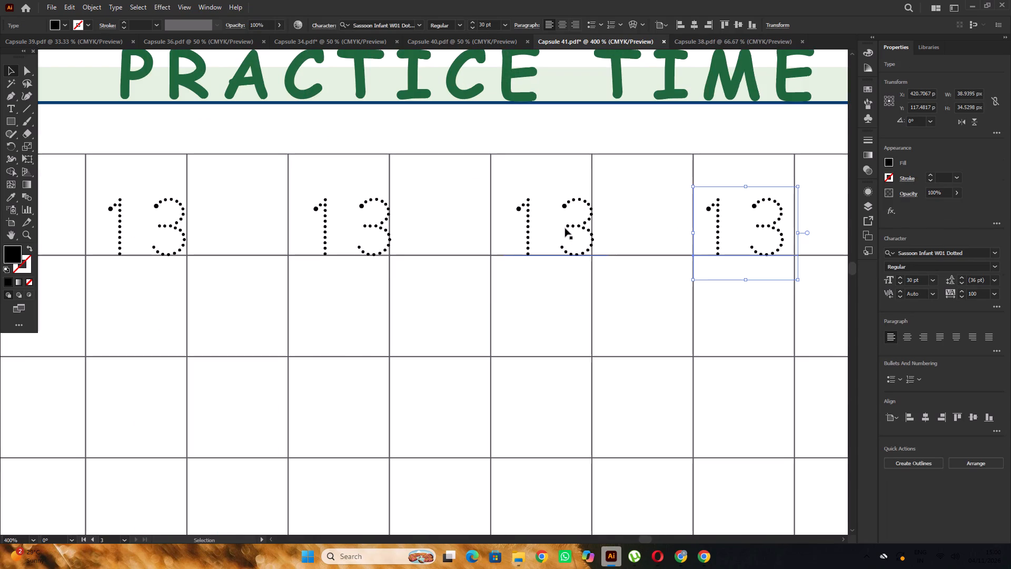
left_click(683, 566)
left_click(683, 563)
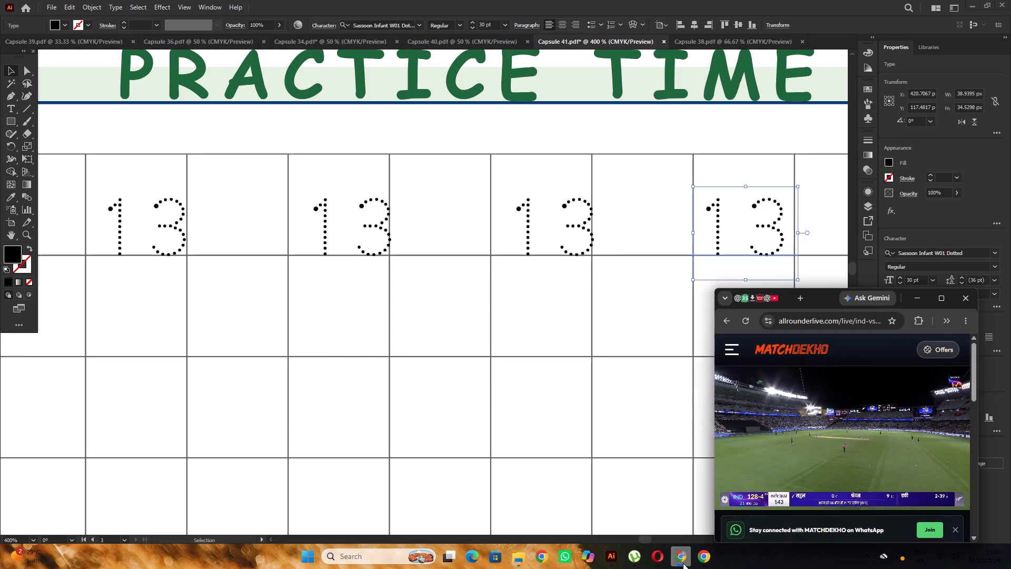
Shift the fourth, third and second dotted 13s in page 142's first row left into their cells, the fourth to about X 345 px and second 193 px.
scroll(565, 229, "up", 2, "alt")
left_click_drag(587, 225, 563, 229)
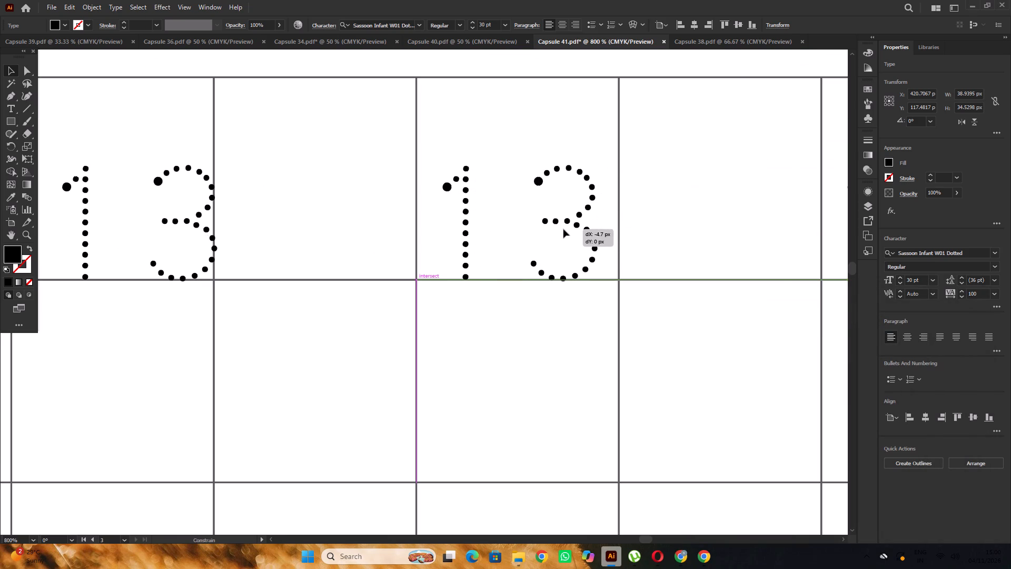
left_click_drag(563, 229, 560, 229)
scroll(570, 280, "up", 3, "alt")
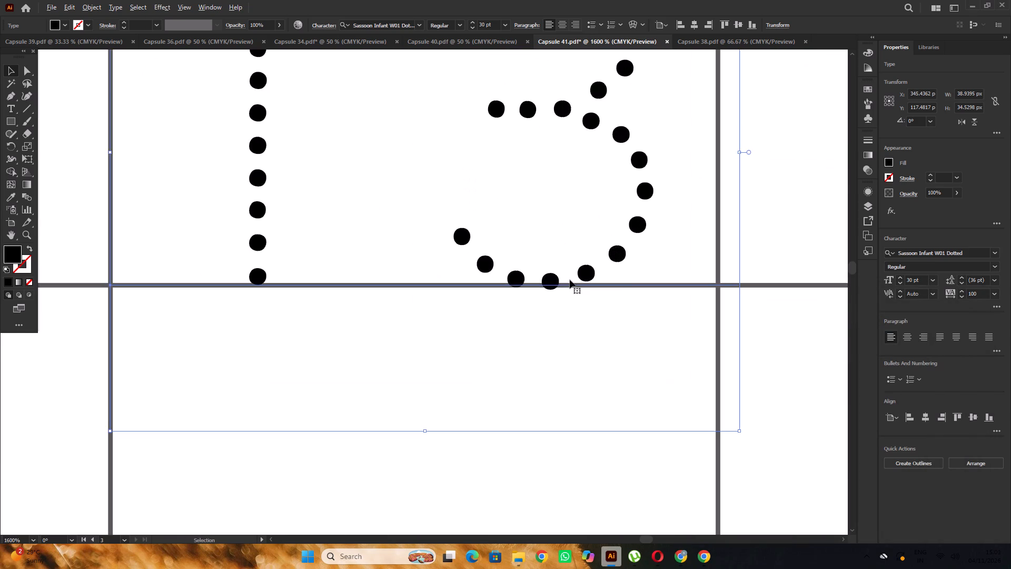
scroll(597, 276, "down", 8, "alt")
scroll(514, 260, "up", 4, "alt")
left_click_drag(533, 278, 517, 279)
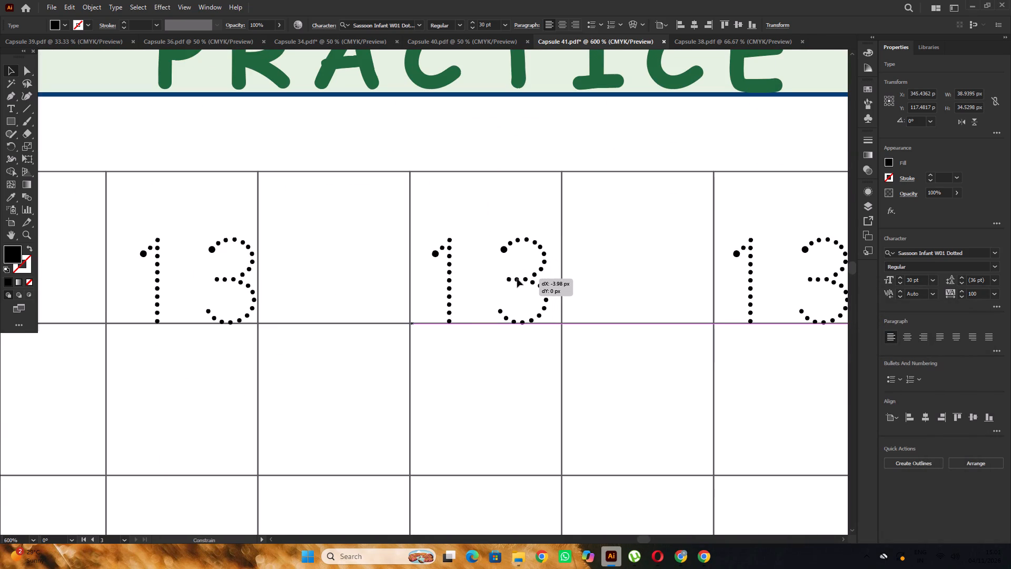
left_click_drag(517, 279, 510, 277)
scroll(557, 272, "down", 4, "alt")
scroll(467, 282, "up", 3, "alt")
left_click(481, 267)
left_click_drag(489, 261, 475, 262)
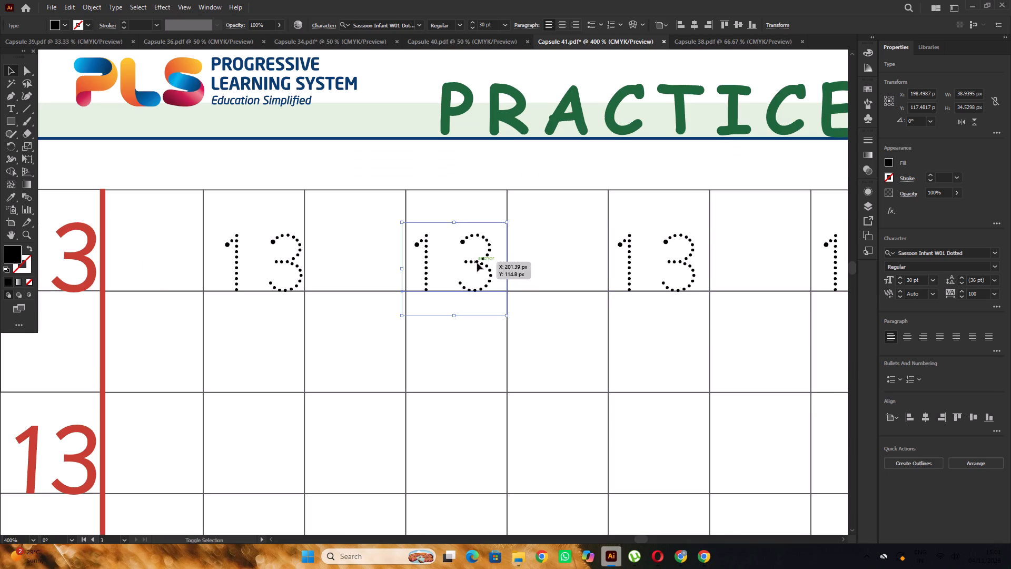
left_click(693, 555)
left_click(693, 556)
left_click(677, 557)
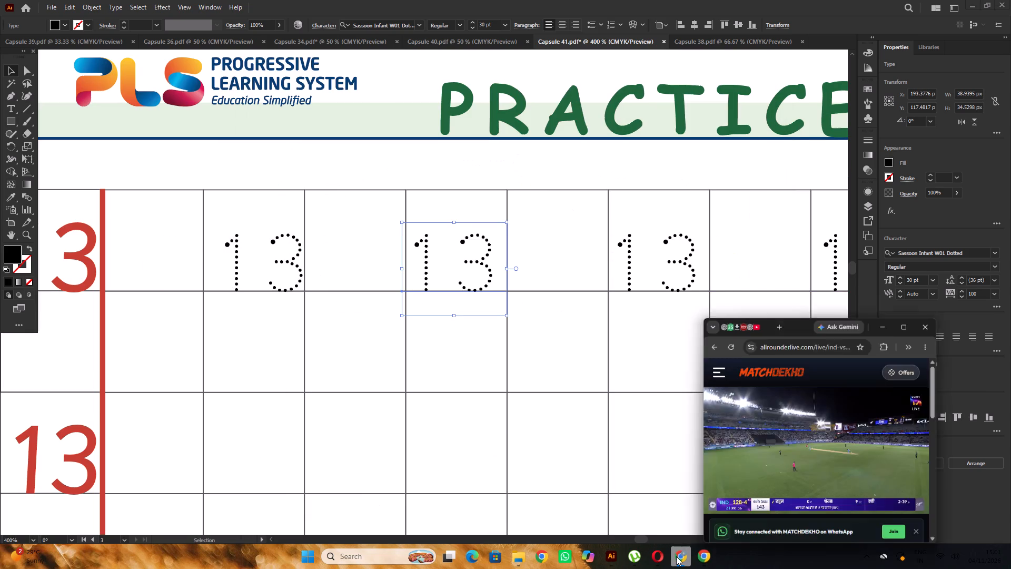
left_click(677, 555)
Shift the first dotted 13 in page 142's first row slightly left so it sits inside its cell.
scroll(485, 277, "down", 2, "alt")
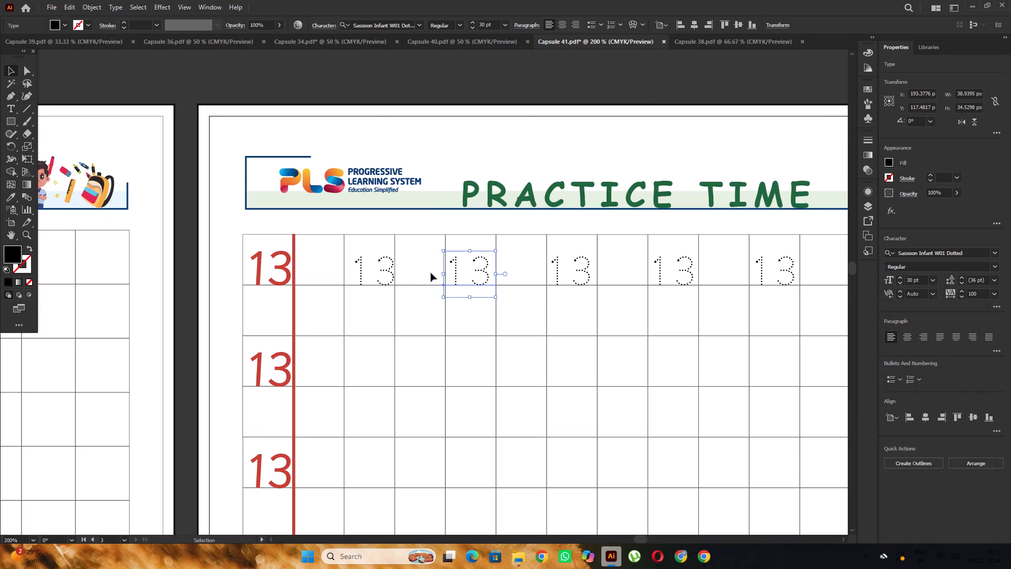
scroll(397, 274, "up", 3, "alt")
left_click(382, 277)
left_click_drag(384, 277, 370, 277)
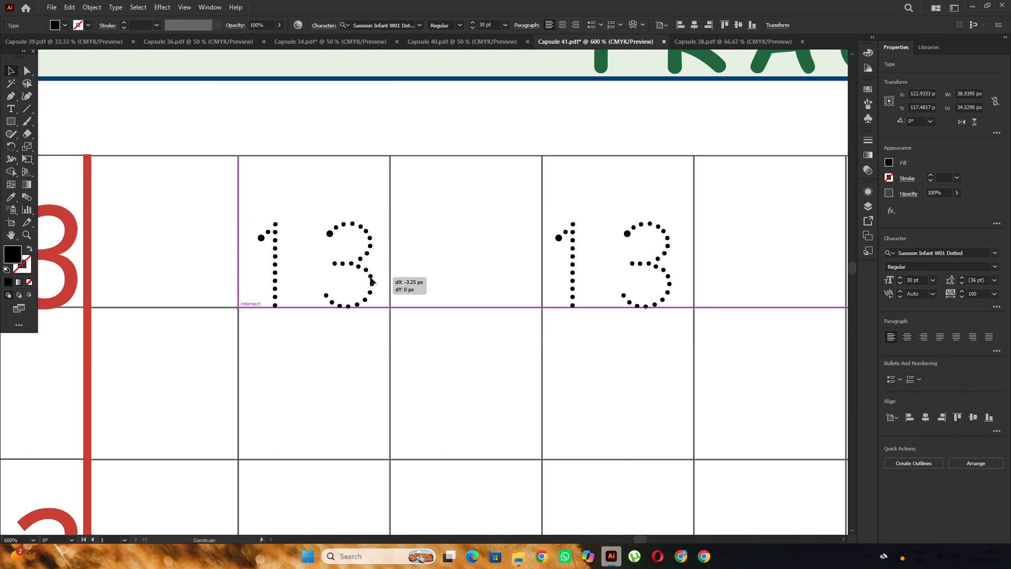
left_click_drag(370, 277, 369, 277)
scroll(370, 277, "down", 7, "alt")
left_click(563, 167)
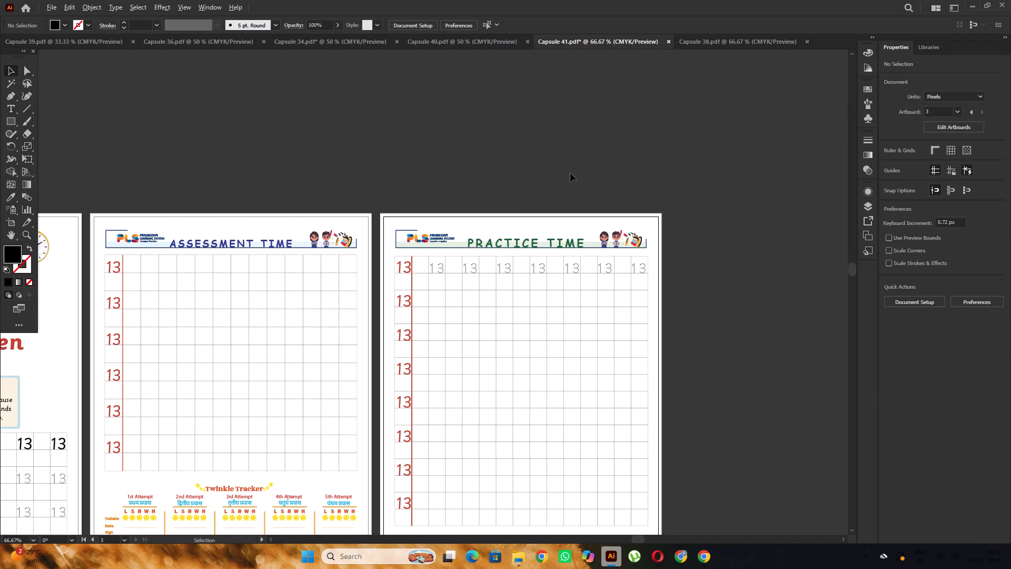
Delete the Comic Sans headings ASSESSMENT TIME on page 141 and PRACTICE TIME on page 142.
scroll(570, 170, "down", 2, "alt")
scroll(544, 208, "up", 2, "alt")
left_click(291, 207)
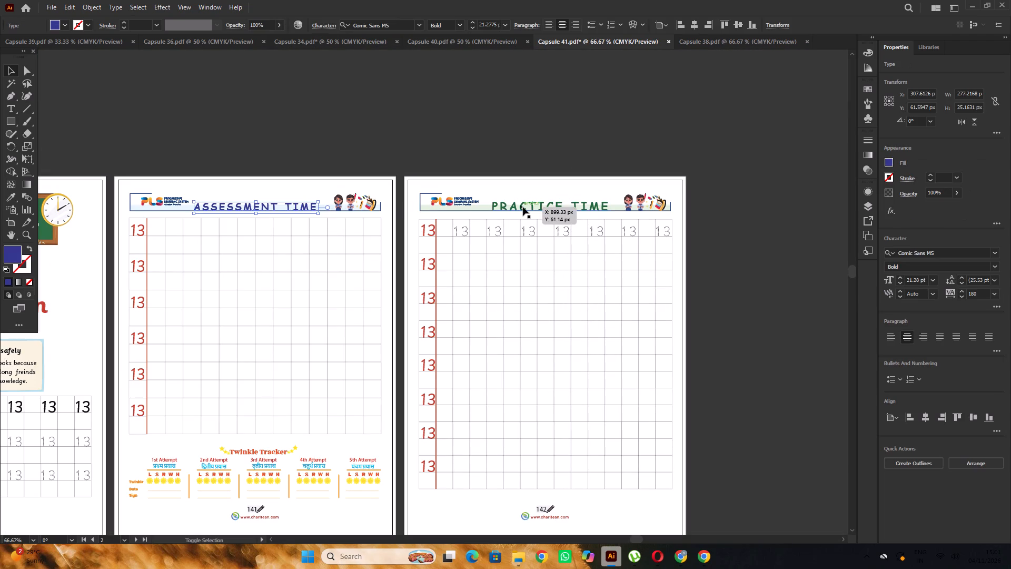
left_click(523, 207, "shift")
key("Delete")
Copy the ASSESSMENT TIME and PRACTICE TIME headings from Capsule 38 and paste them in place on Capsule 41's pages 141 and 142.
scroll(530, 213, "up", 2)
left_click(704, 35)
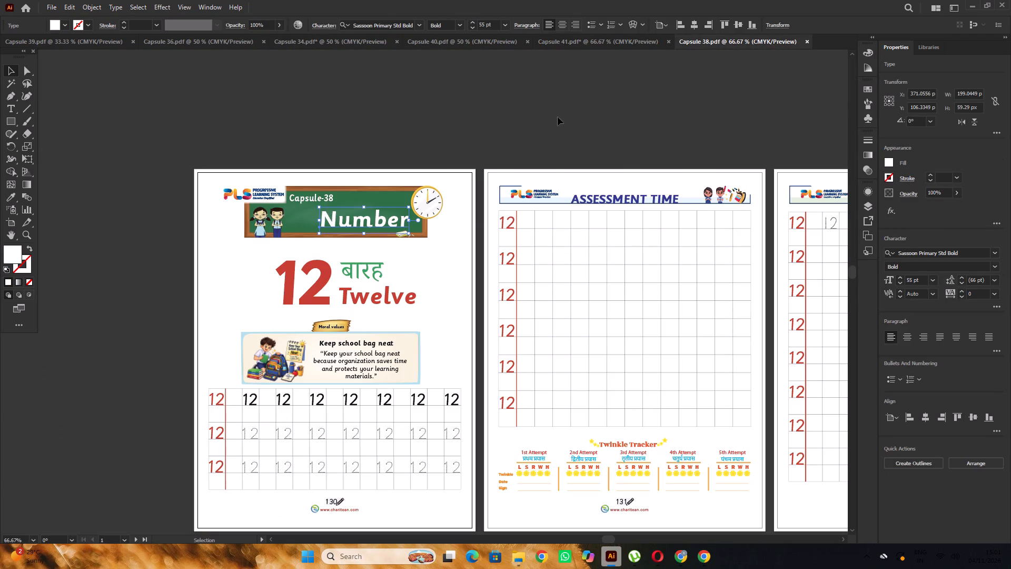
scroll(458, 108, "down", 2, "alt")
left_click(585, 101)
key("space")
left_click_drag(612, 109, 535, 136)
left_click(495, 176)
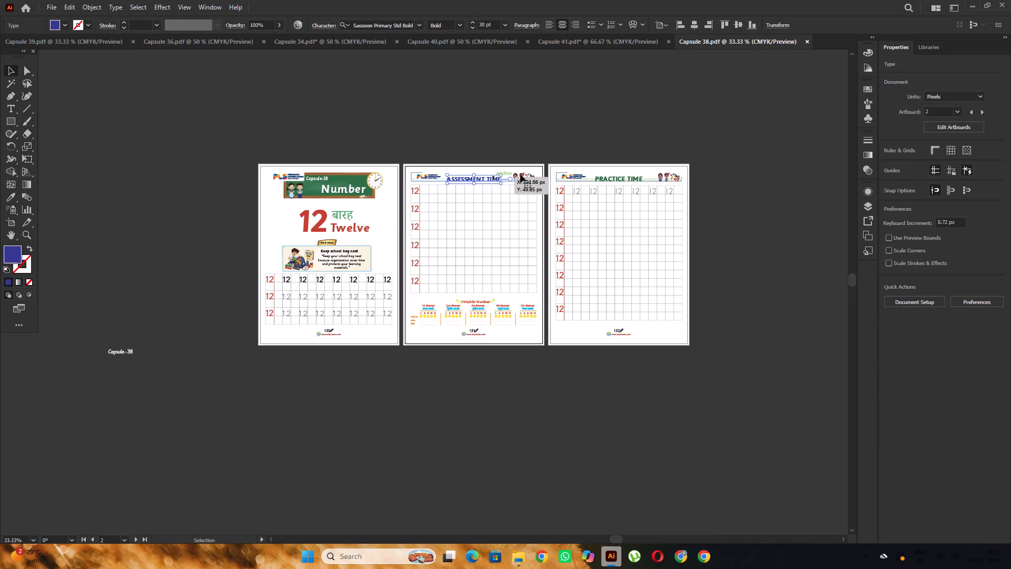
left_click(607, 179, "shift")
key("ctrl+c")
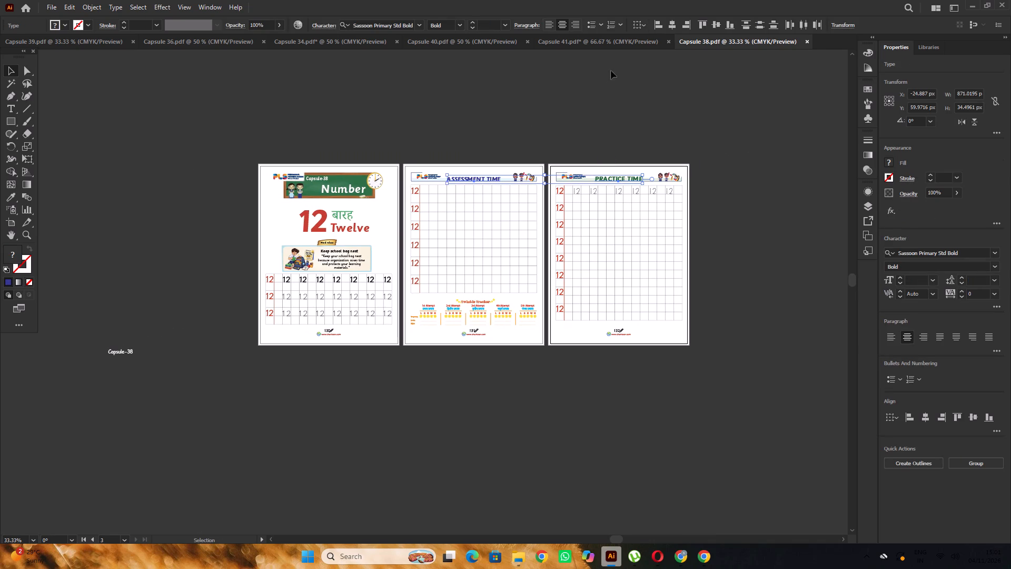
left_click(611, 36)
left_click(582, 219)
key("ctrl+f")
left_click(557, 131)
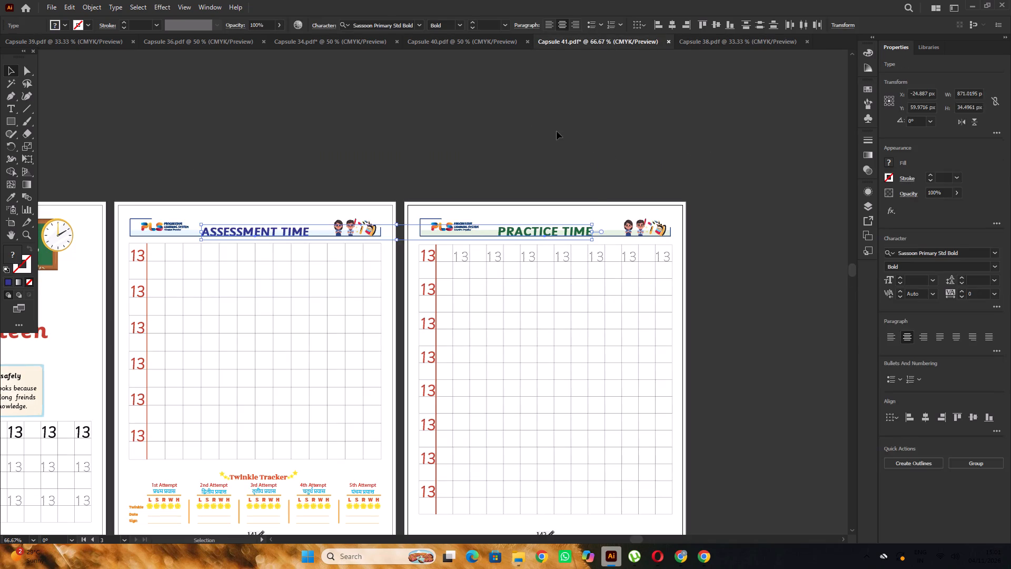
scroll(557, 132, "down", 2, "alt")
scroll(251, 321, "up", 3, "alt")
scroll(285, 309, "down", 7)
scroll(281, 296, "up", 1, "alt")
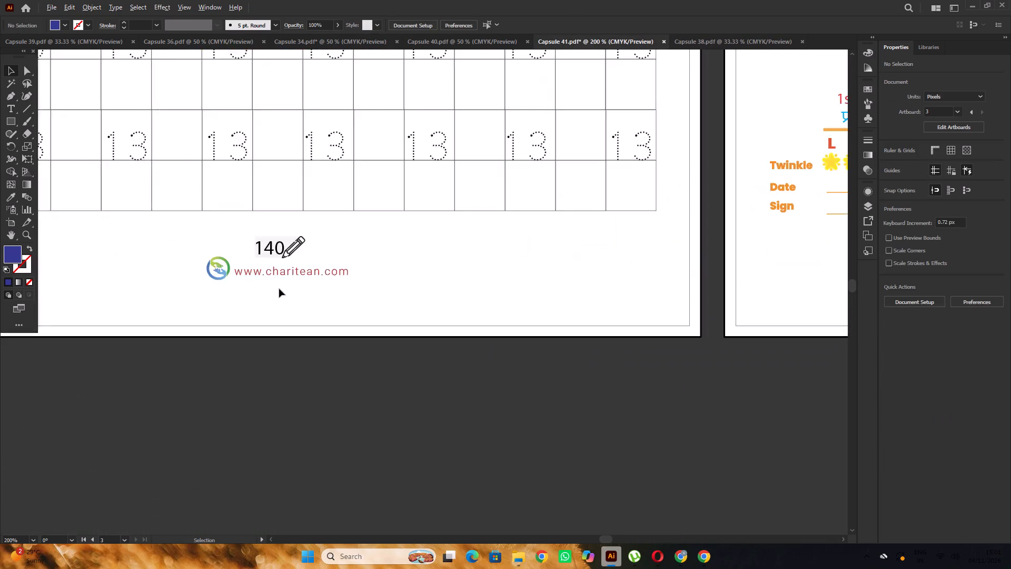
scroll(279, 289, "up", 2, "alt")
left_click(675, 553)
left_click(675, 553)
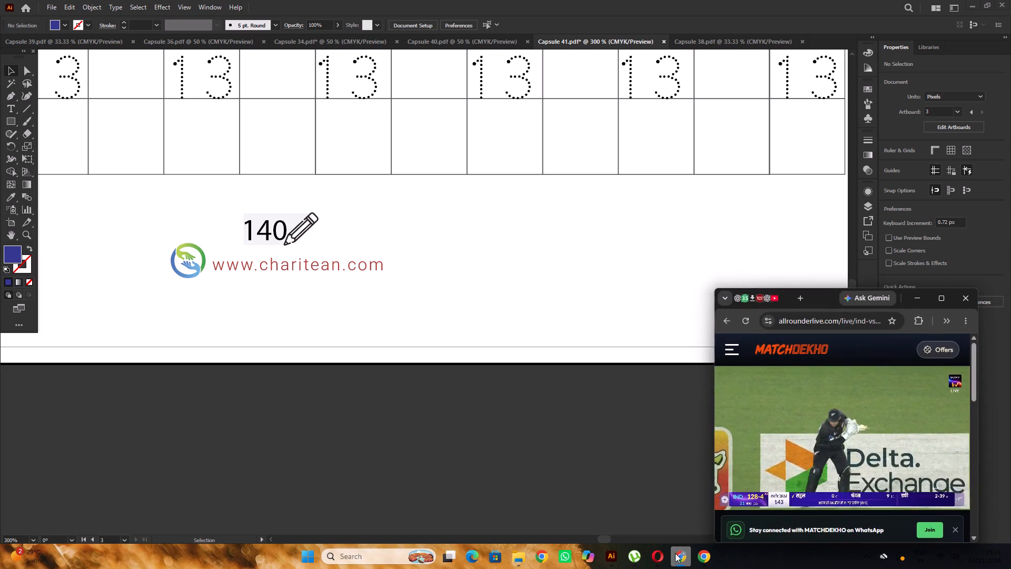
Change page number 140 to Sassoon Primary and move it left, clear of the pencil, to about X 297 px.
scroll(296, 342, "up", 5)
scroll(455, 363, "down", 2, "alt")
scroll(350, 330, "up", 2, "alt")
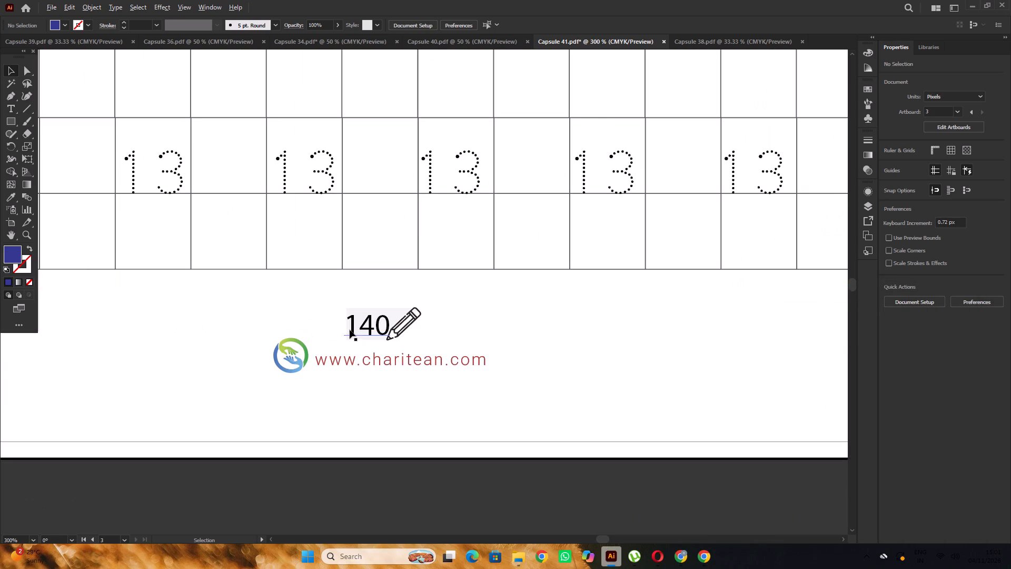
key("t")
left_click_drag(388, 326, 340, 328)
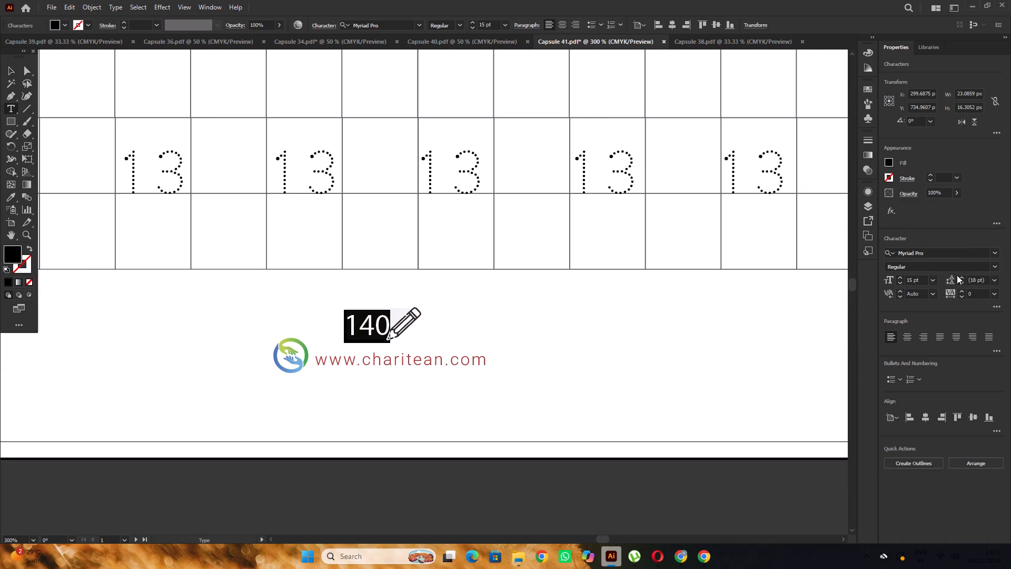
left_click(937, 249)
key("s")
key("a")
key("s")
left_click(840, 316)
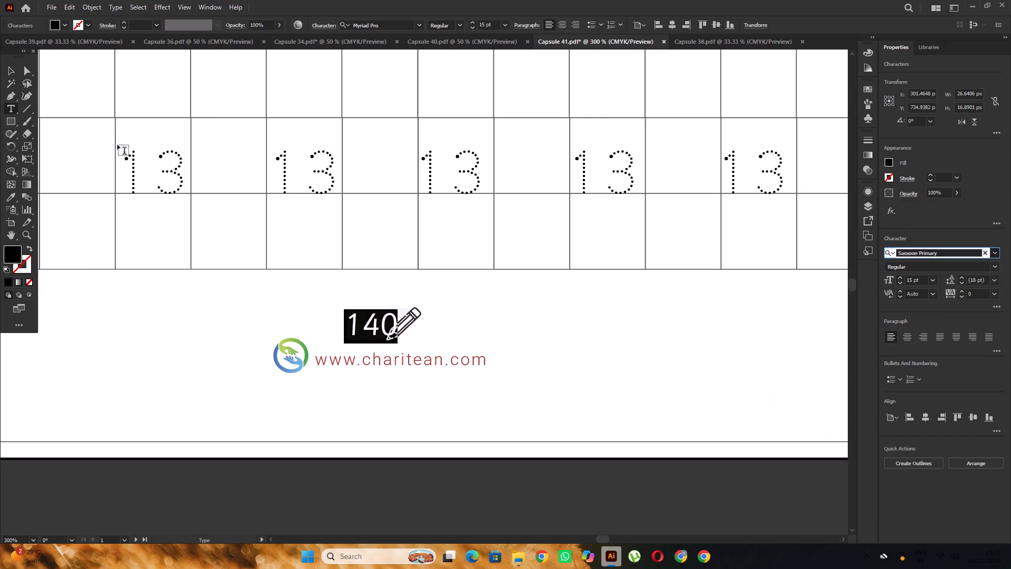
left_click(9, 71)
scroll(350, 332, "up", 4, "alt")
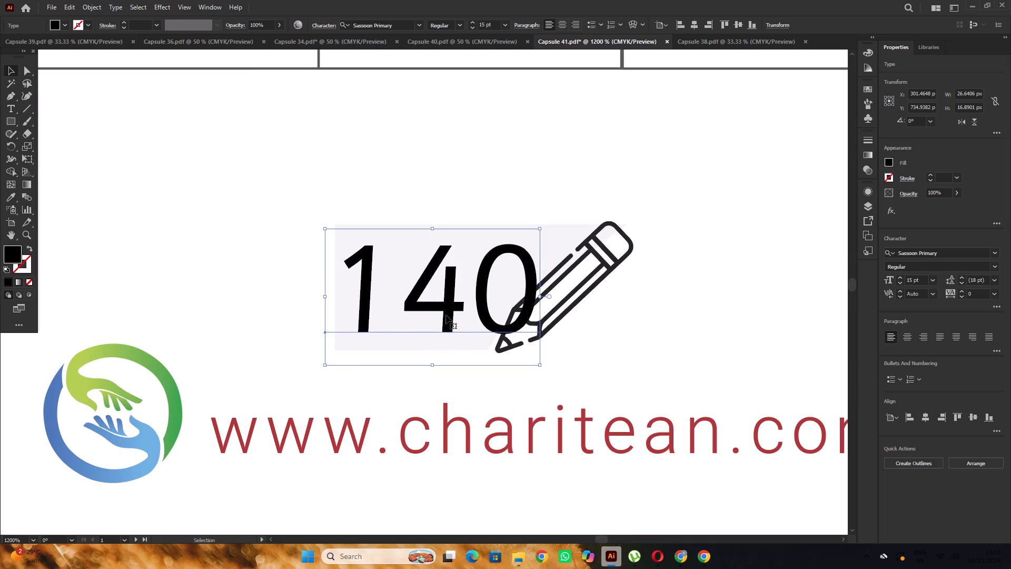
left_click_drag(445, 315, 413, 315)
scroll(224, 268, "down", 2, "alt")
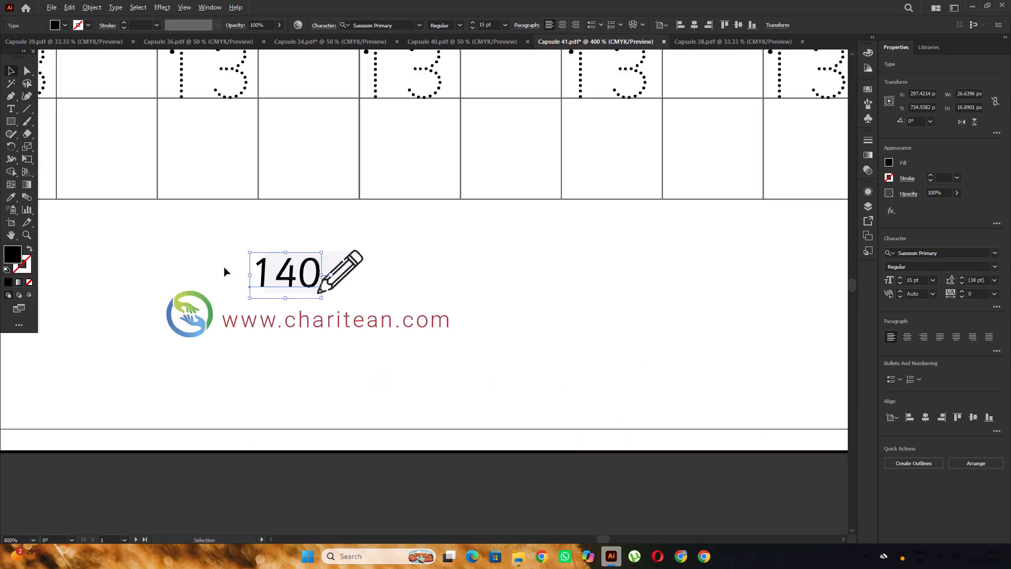
Change page number 141 to Sassoon Primary and move it left, clear of the pencil drawing.
scroll(224, 268, "down", 6, "alt")
left_click(578, 350)
scroll(585, 334, "up", 6)
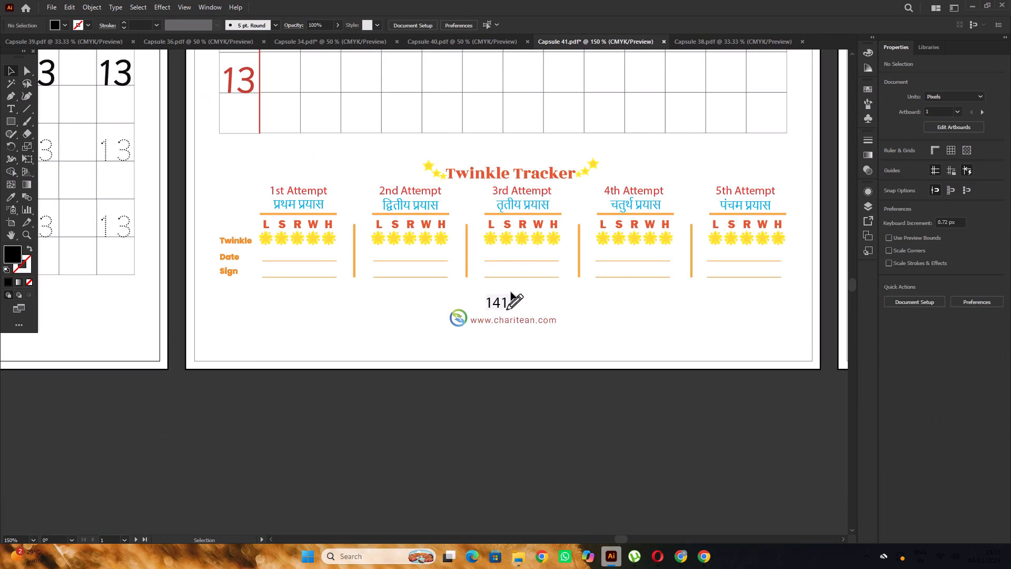
key("t")
scroll(505, 302, "up", 3, "alt")
left_click_drag(506, 304, 425, 305)
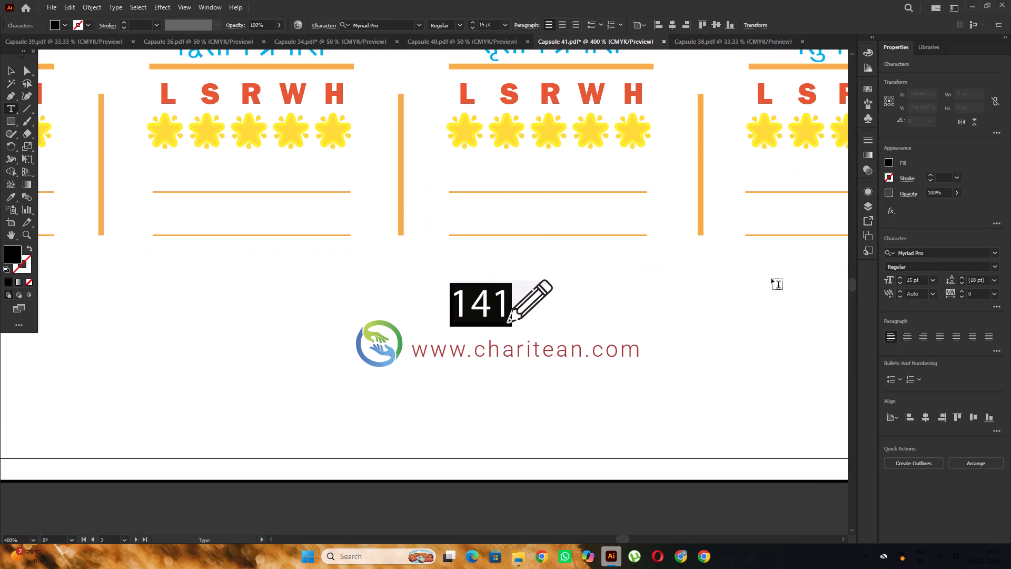
left_click(931, 252)
key("s")
key("a")
key("s")
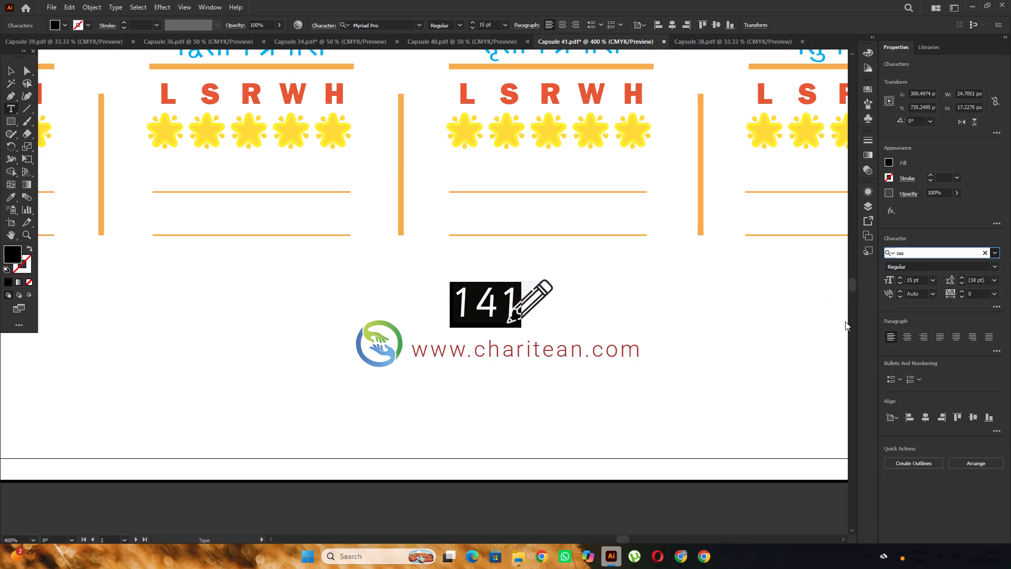
left_click(845, 321)
left_click(9, 74)
scroll(465, 289, "up", 2, "alt")
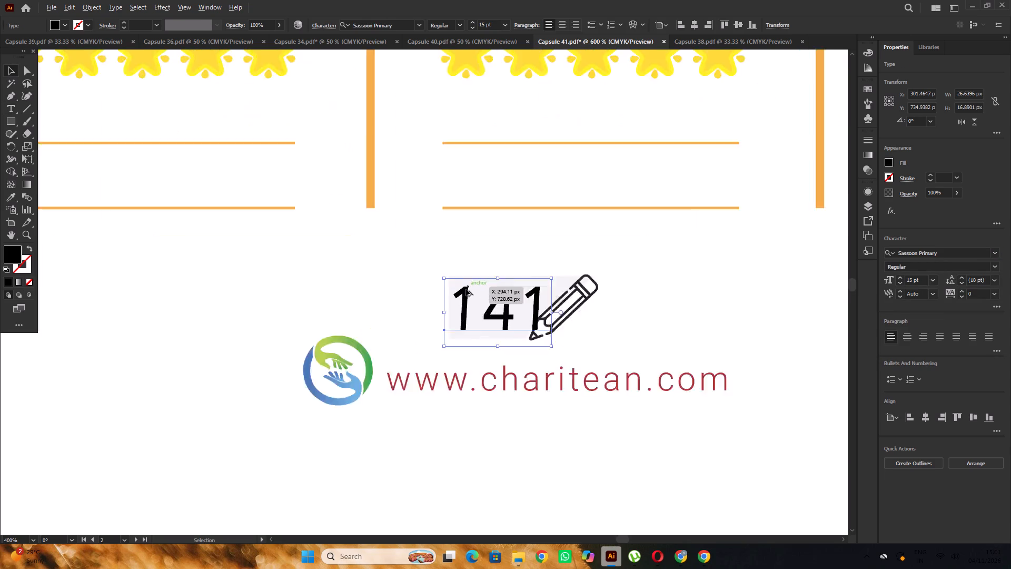
scroll(466, 289, "up", 1, "alt")
left_click_drag(540, 325, 519, 325)
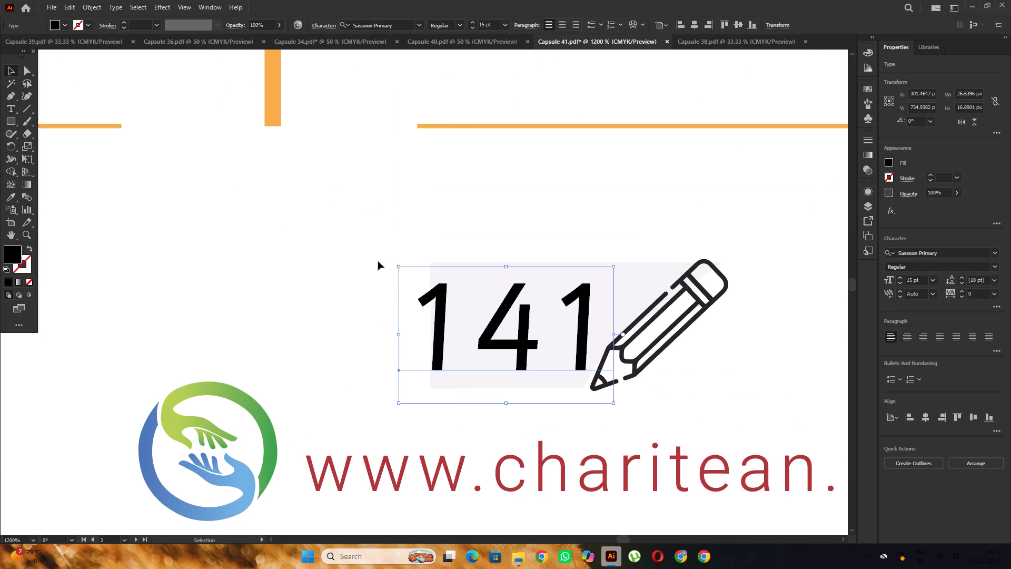
scroll(278, 226, "down", 9, "alt")
left_click(518, 310)
Change page number 142 to Sassoon Primary and move it left, clear of the pencil, to about X 295 px.
key("space")
left_click_drag(536, 289, 513, 333)
scroll(490, 281, "up", 6, "alt")
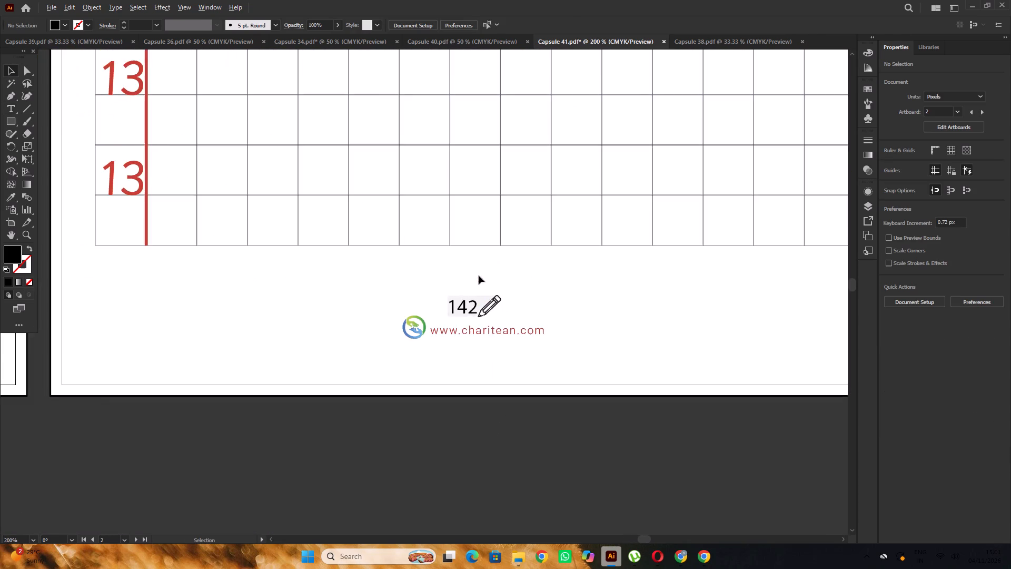
scroll(479, 276, "up", 4, "alt")
scroll(470, 271, "down", 7)
scroll(468, 286, "up", 3, "alt")
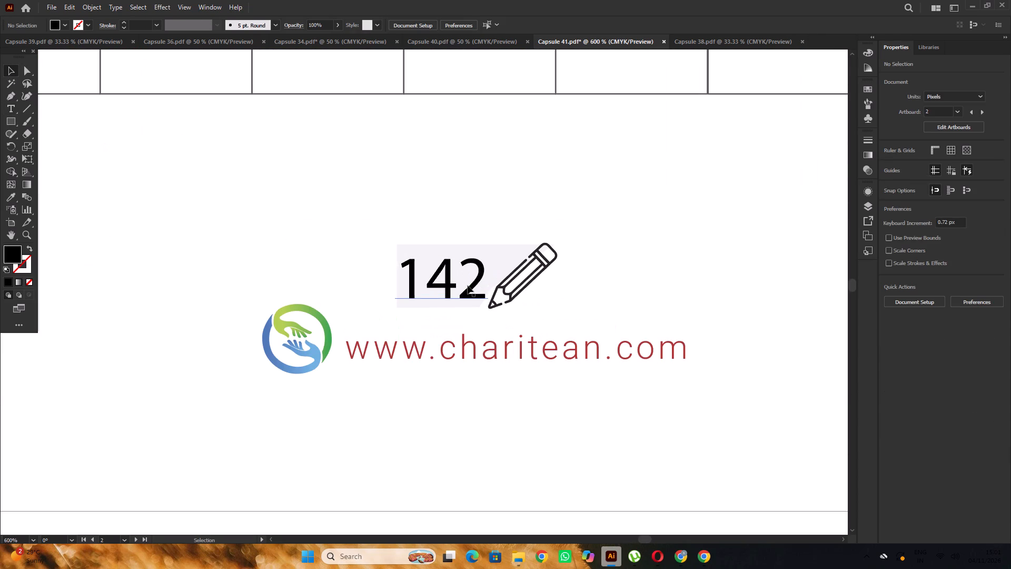
key("t")
left_click_drag(480, 279, 382, 279)
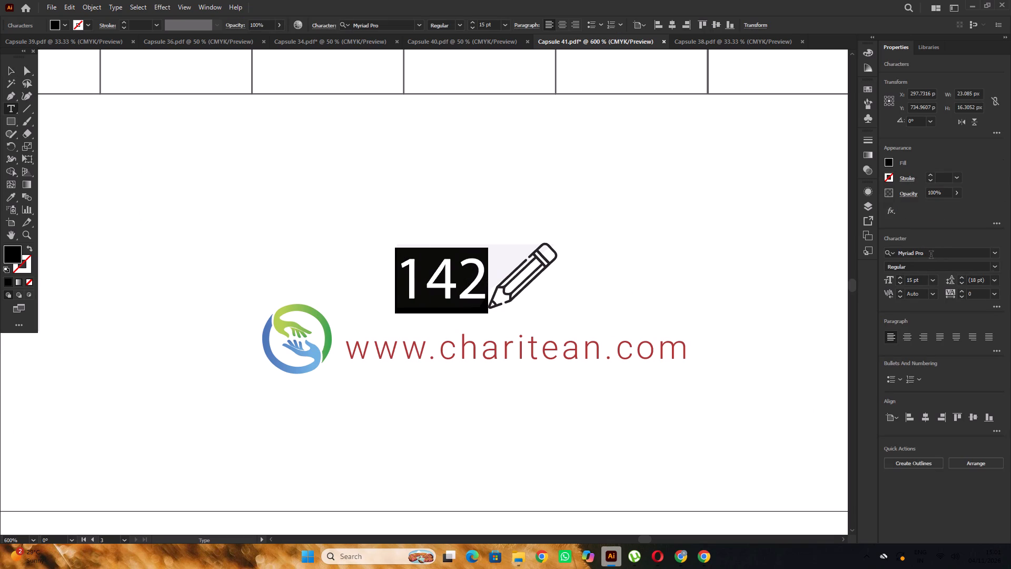
left_click(931, 254)
key("s")
key("a")
key("s")
left_click(824, 314)
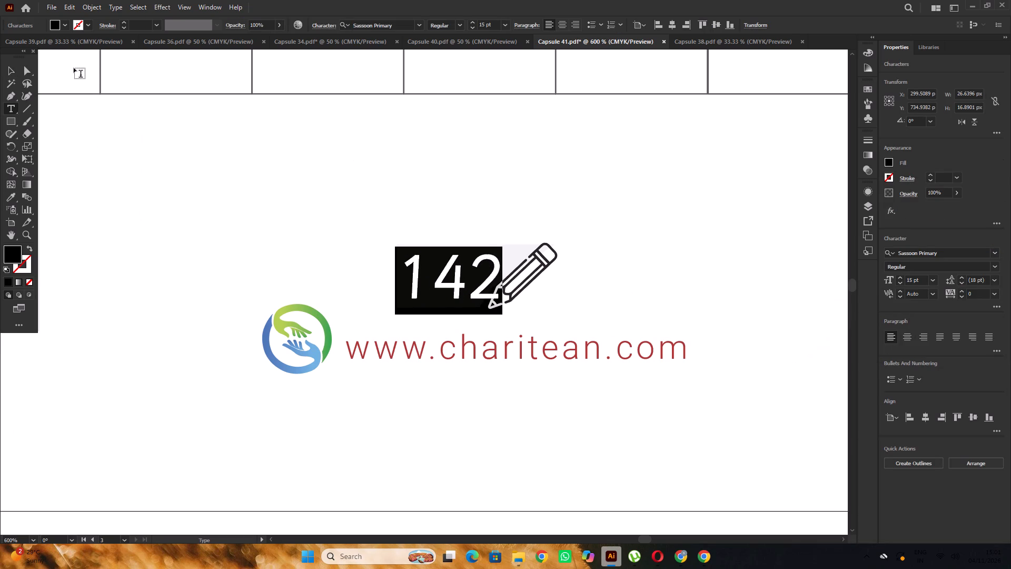
left_click(8, 70)
scroll(425, 279, "up", 2, "alt")
left_click_drag(480, 289, 445, 284)
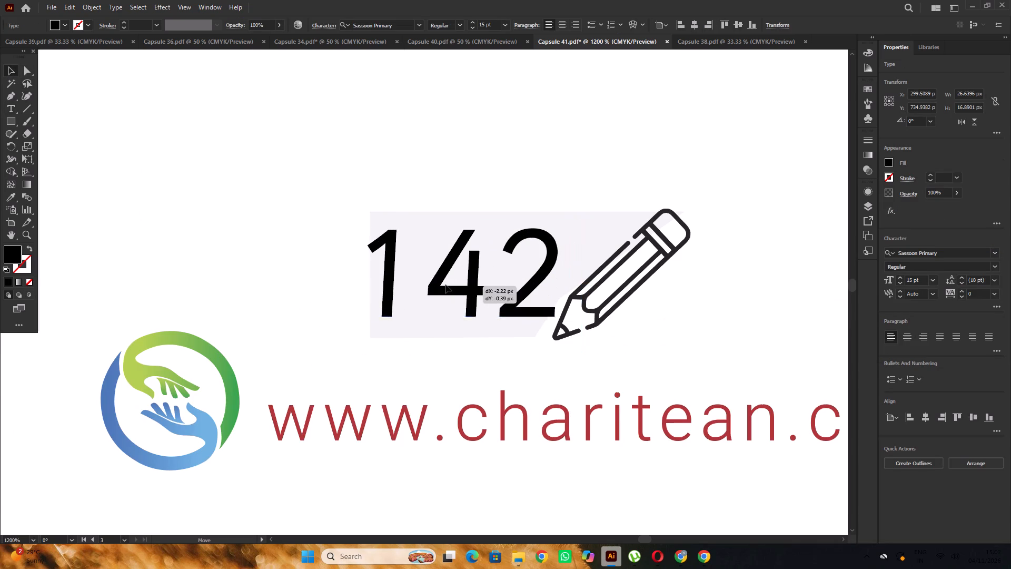
left_click_drag(445, 284, 442, 285)
scroll(439, 263, "down", 5, "alt")
scroll(556, 371, "down", 2)
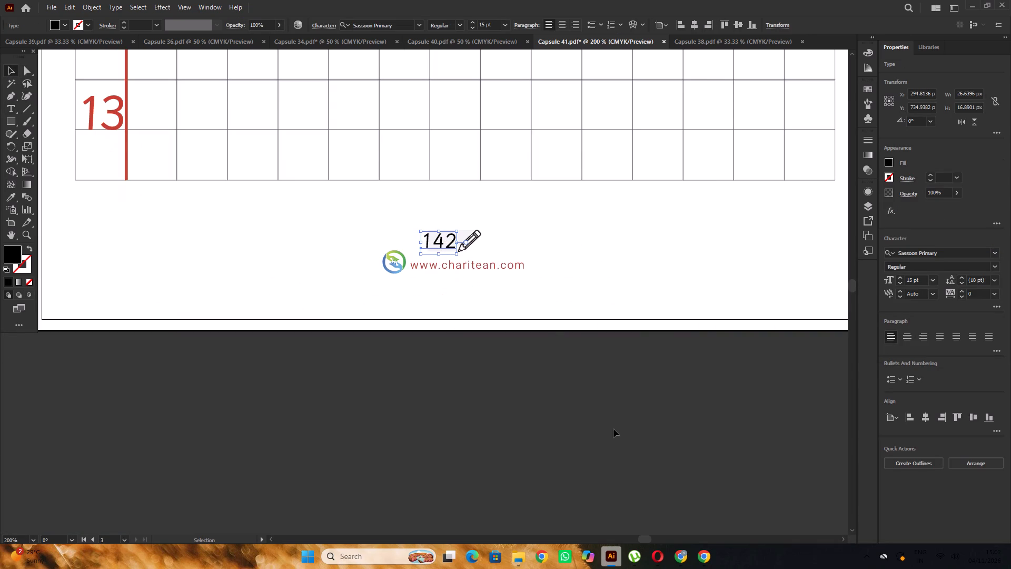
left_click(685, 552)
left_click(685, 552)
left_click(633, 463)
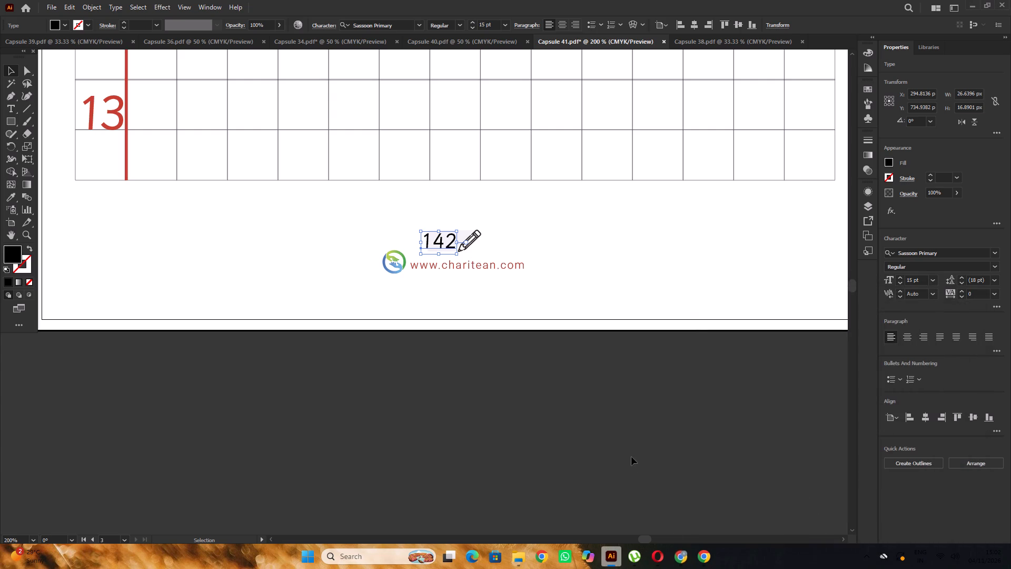